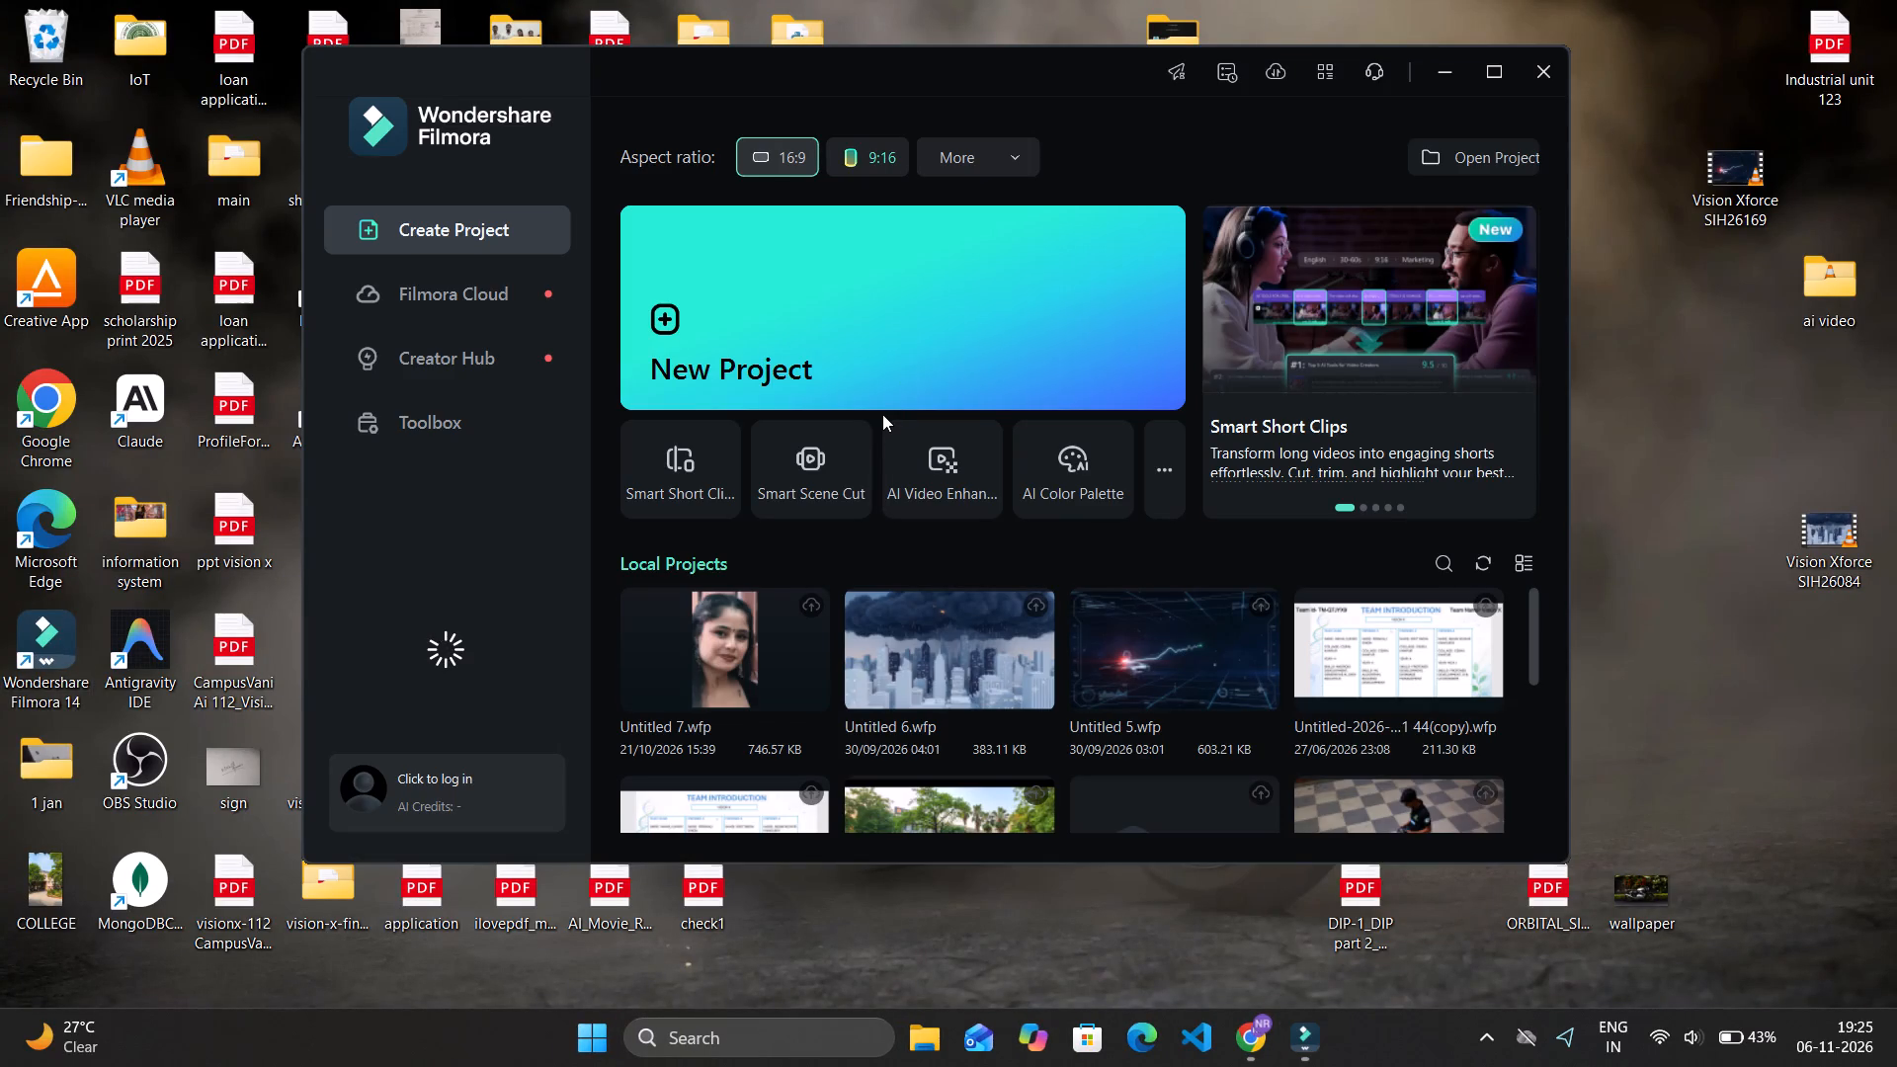
Create a new short video project with the 9:16 aspect ratio.
left_click(841, 144)
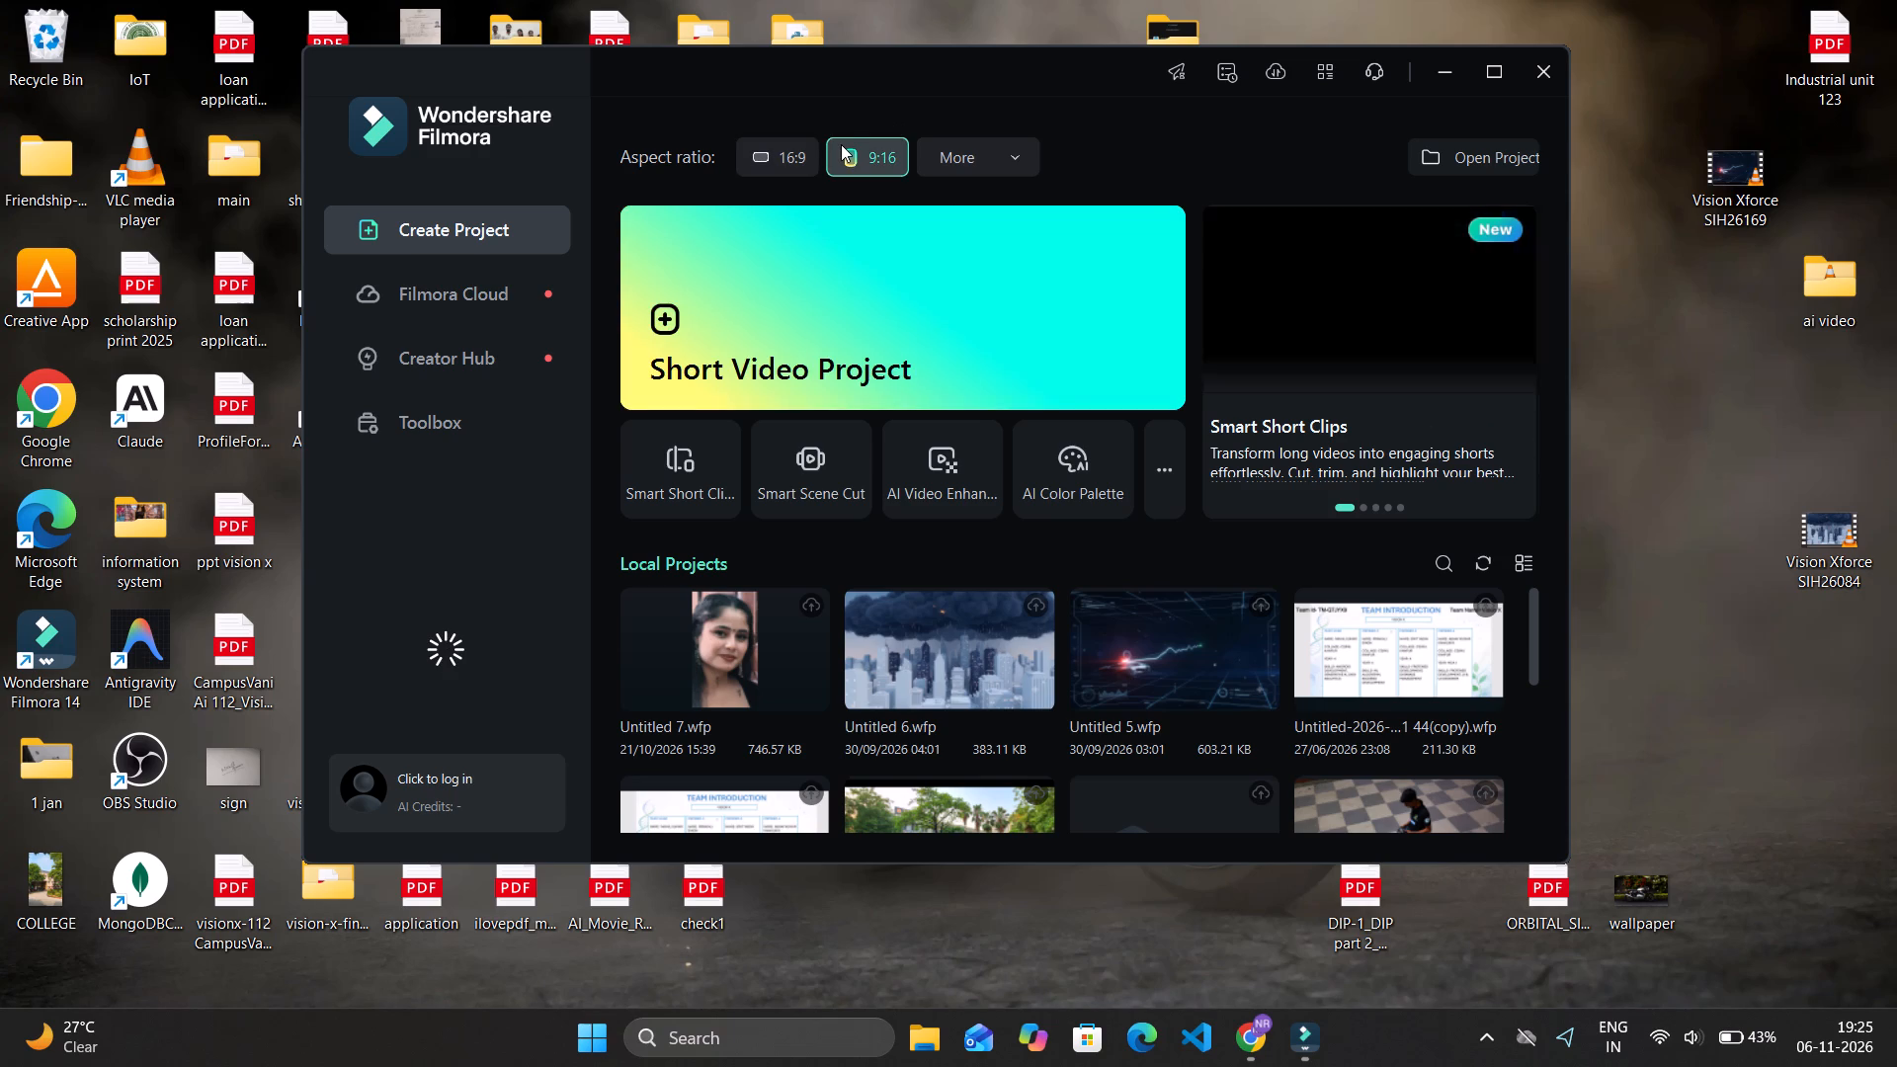
left_click(841, 144)
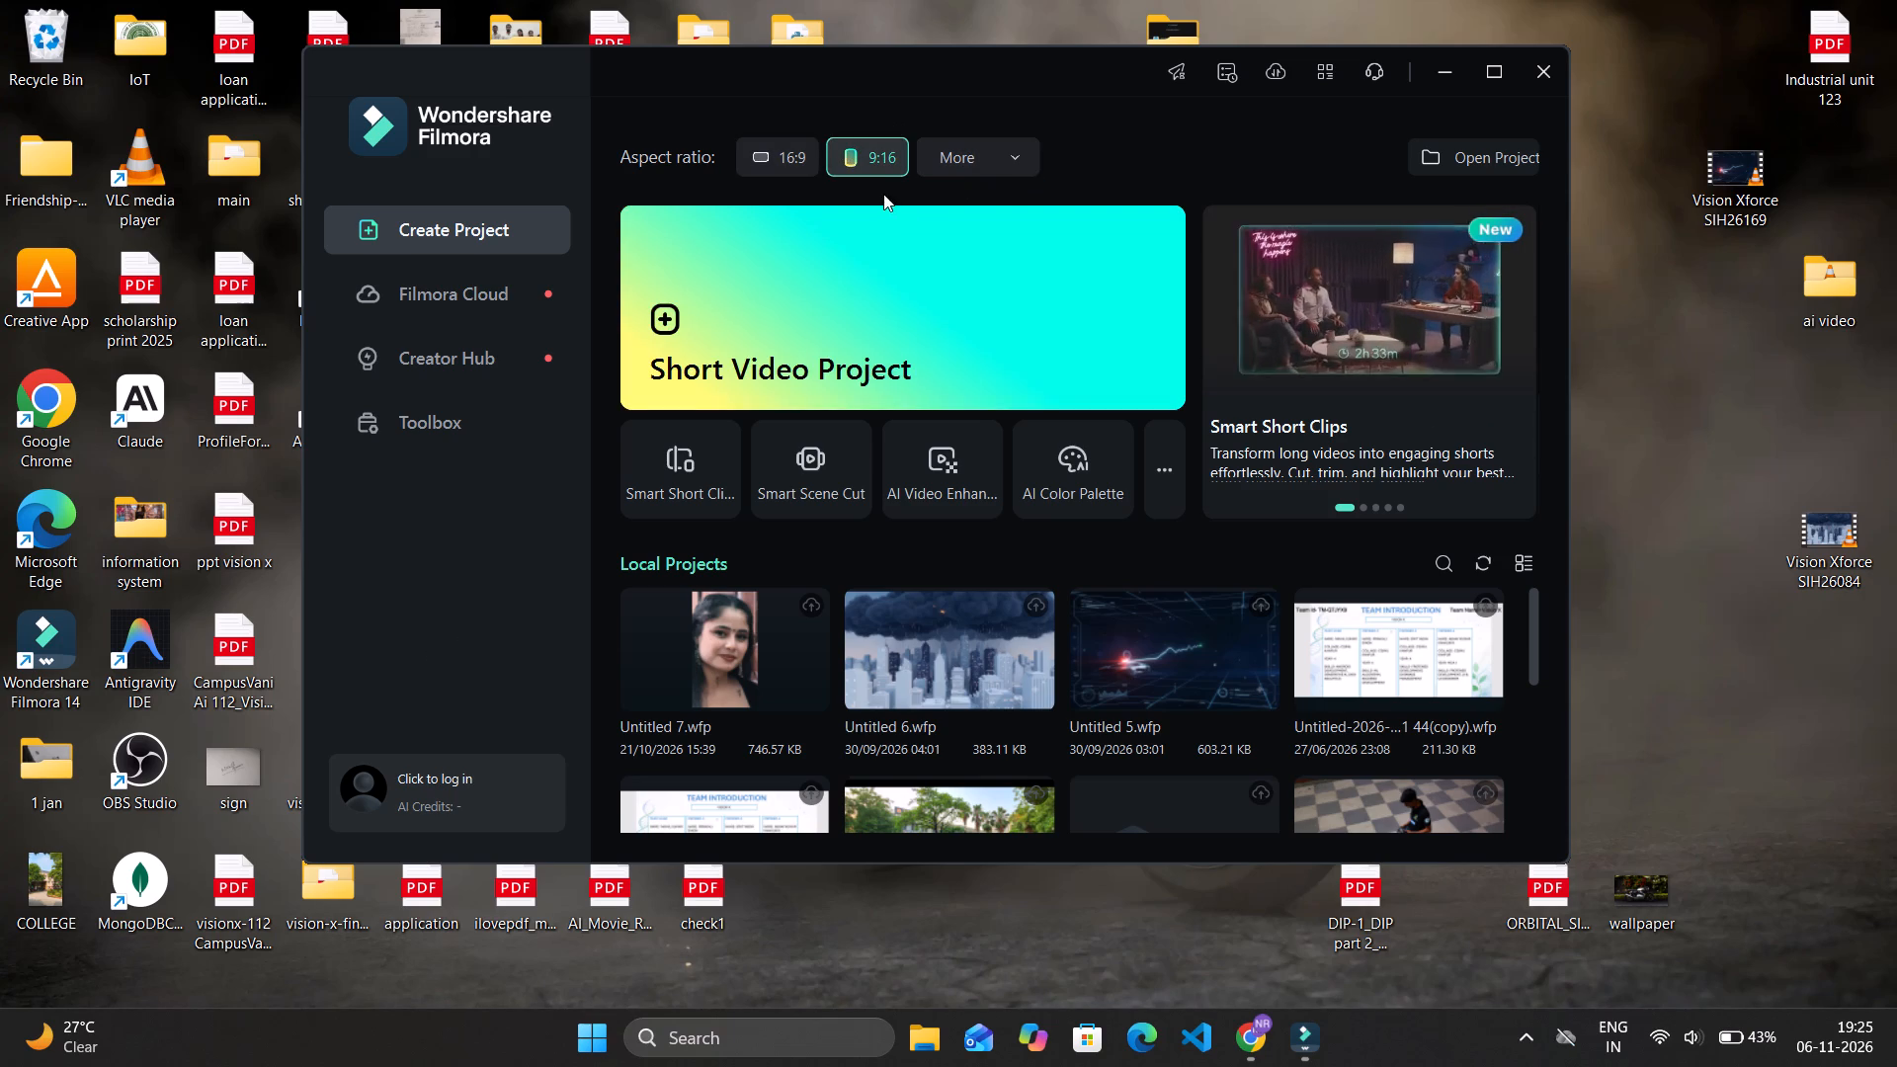
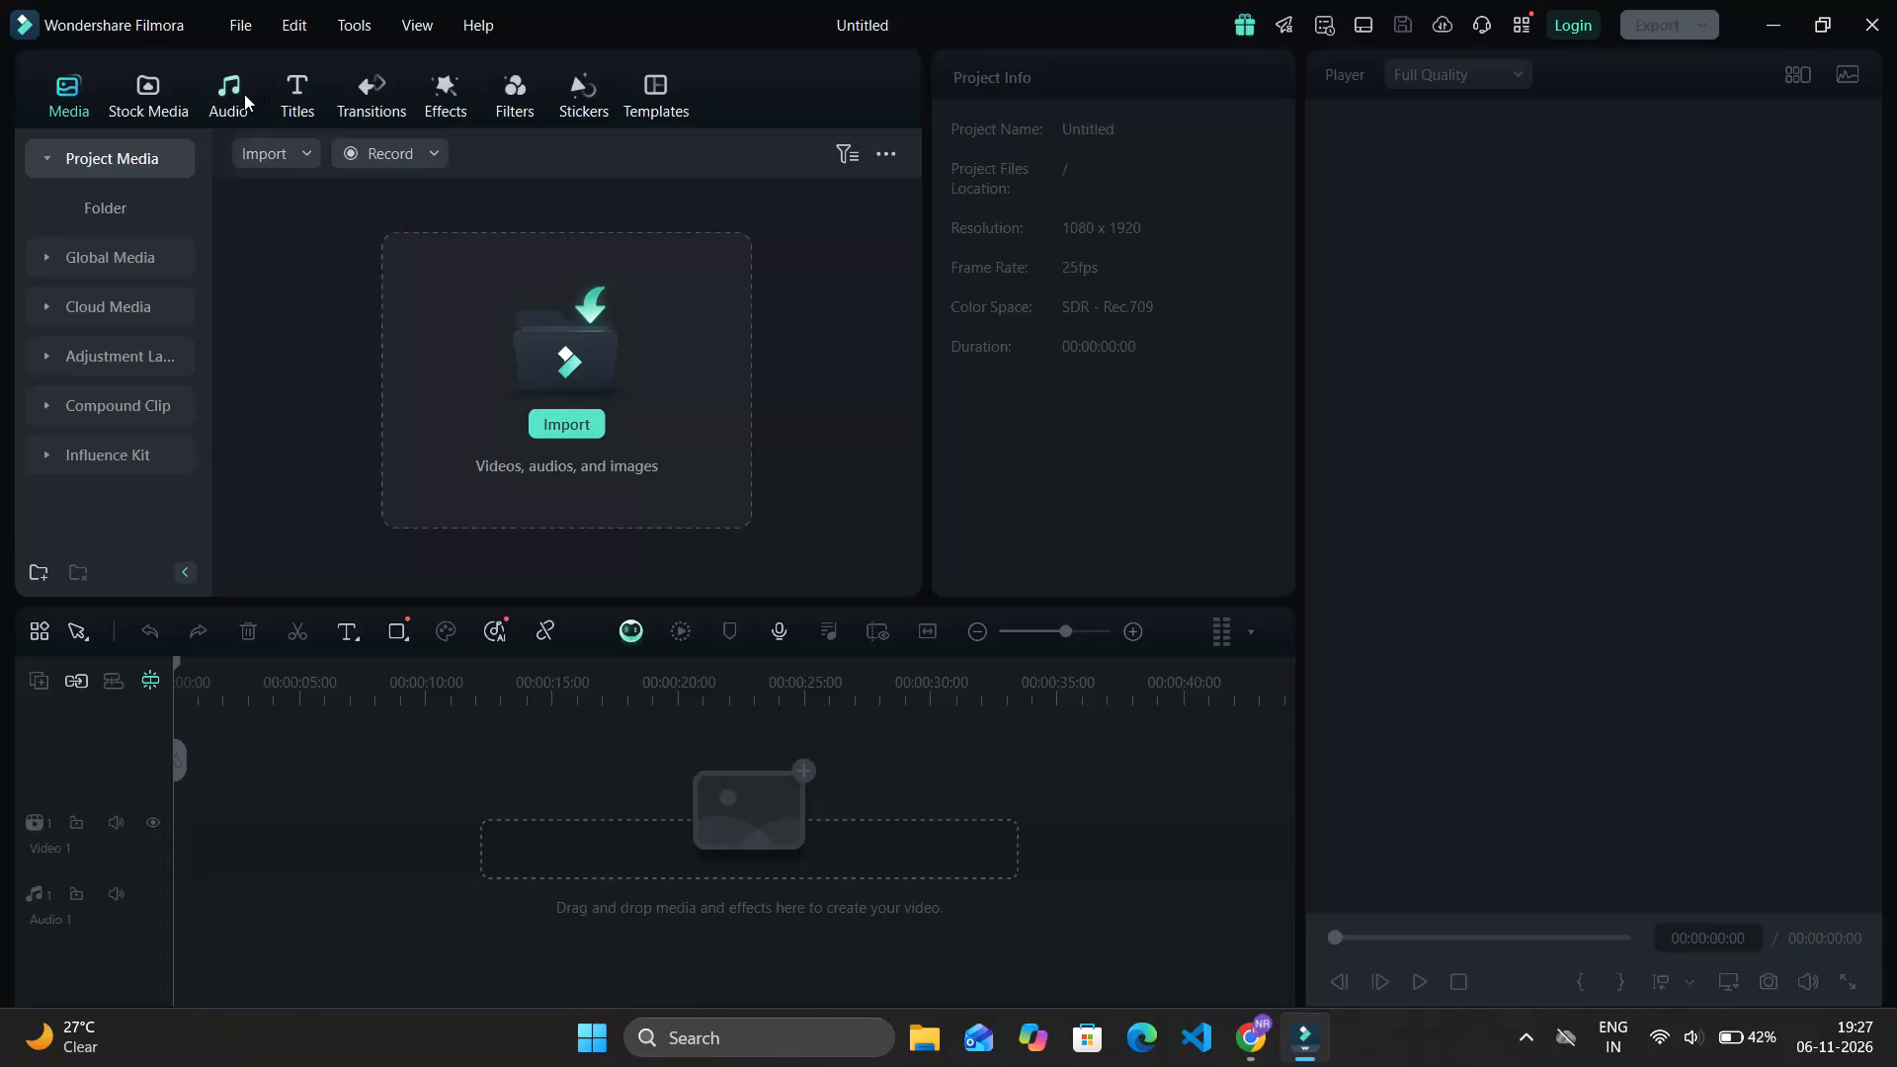
Import the audio files "song 1", "song 2" and "song 3" from the Downloads folder into the project media.
left_click(568, 411)
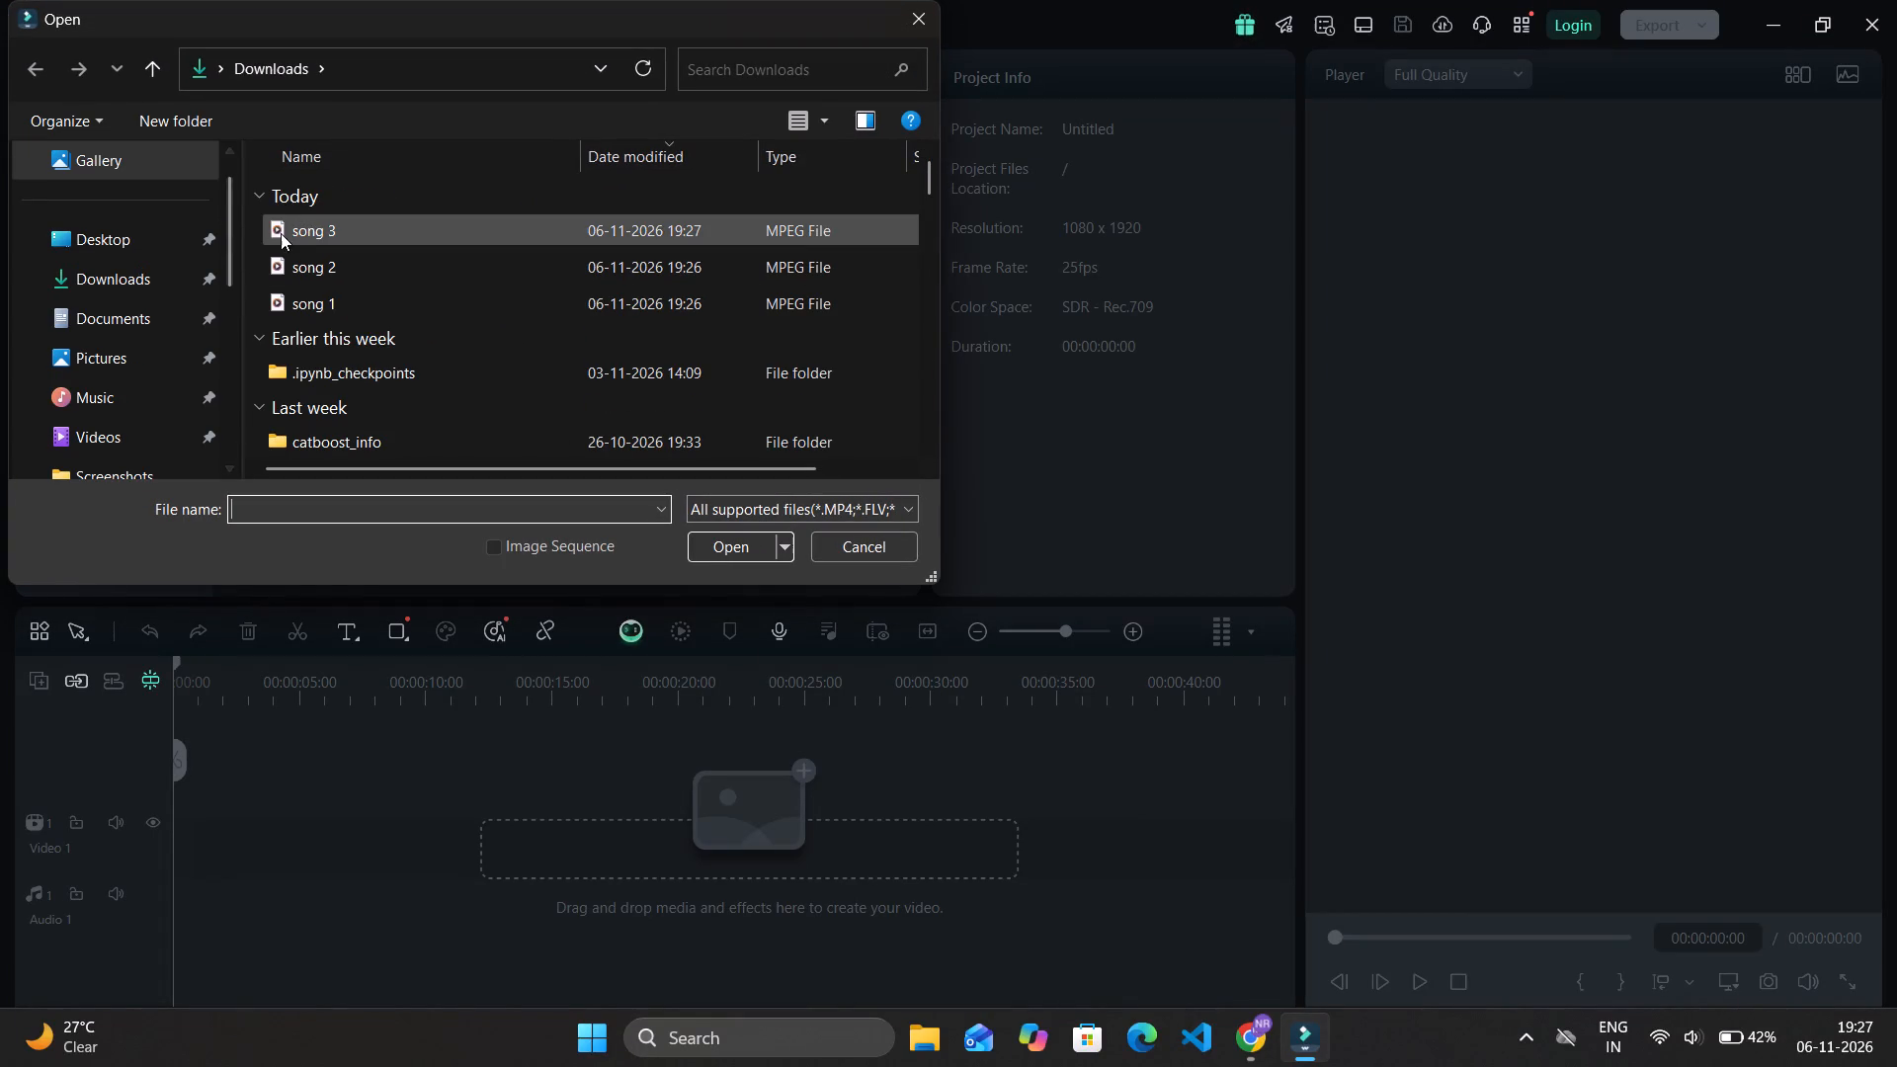
left_click_drag(260, 222, 318, 304)
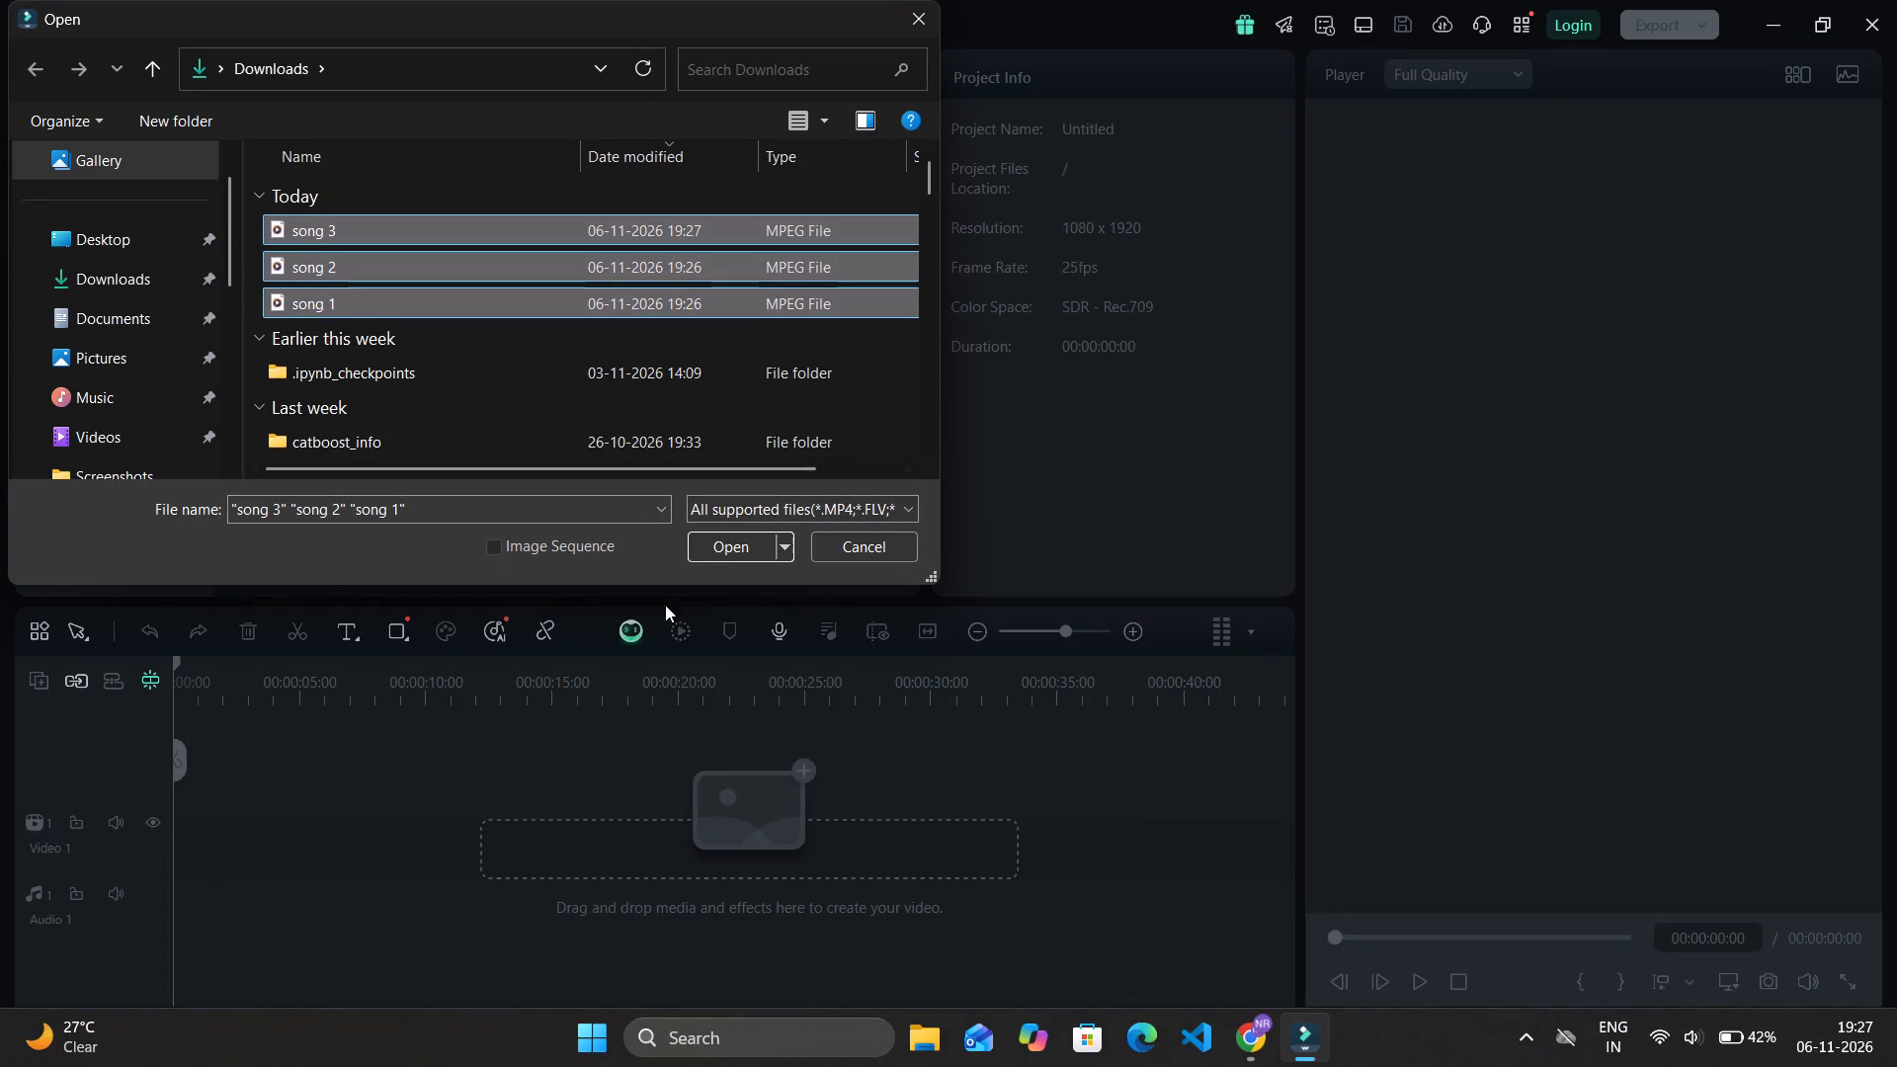
left_click(707, 560)
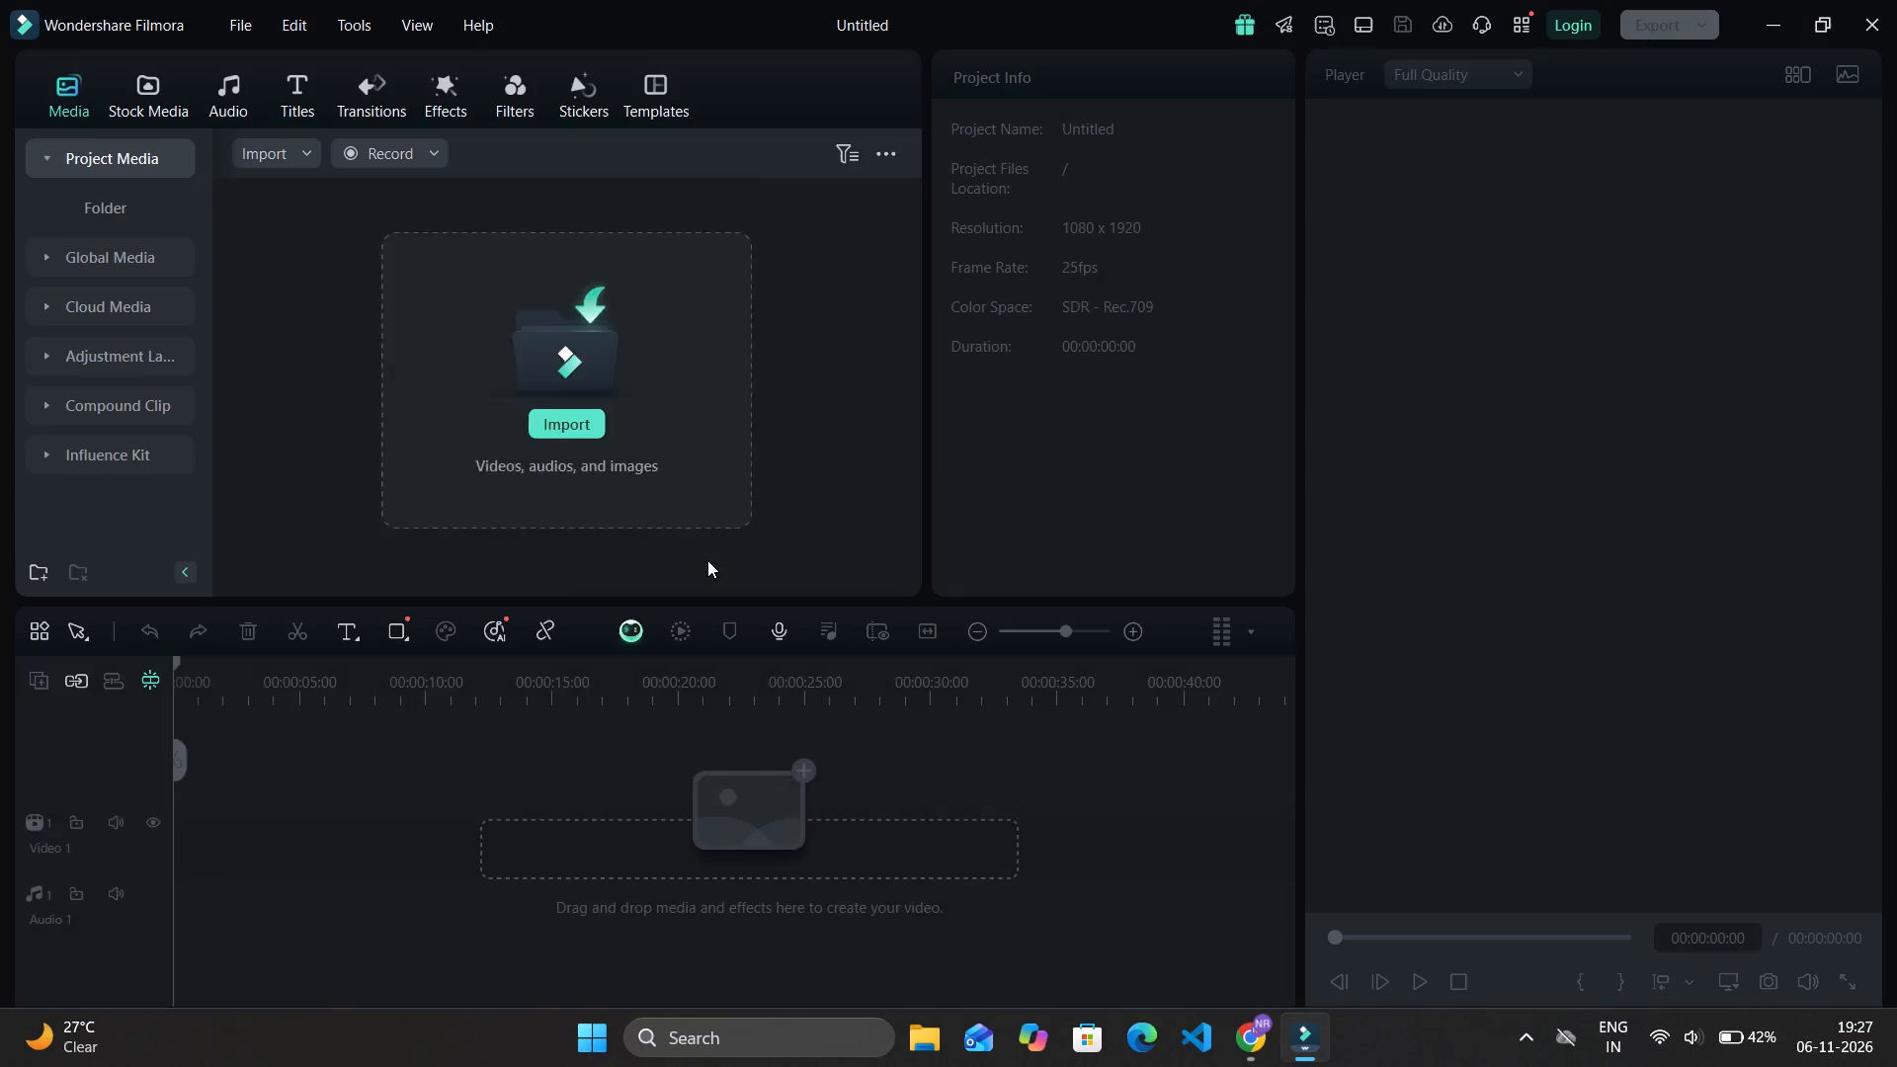
Add the Black background from the stock media Trending library to the start of the Video 1 track.
left_click(122, 108)
left_click_drag(429, 283, 220, 692)
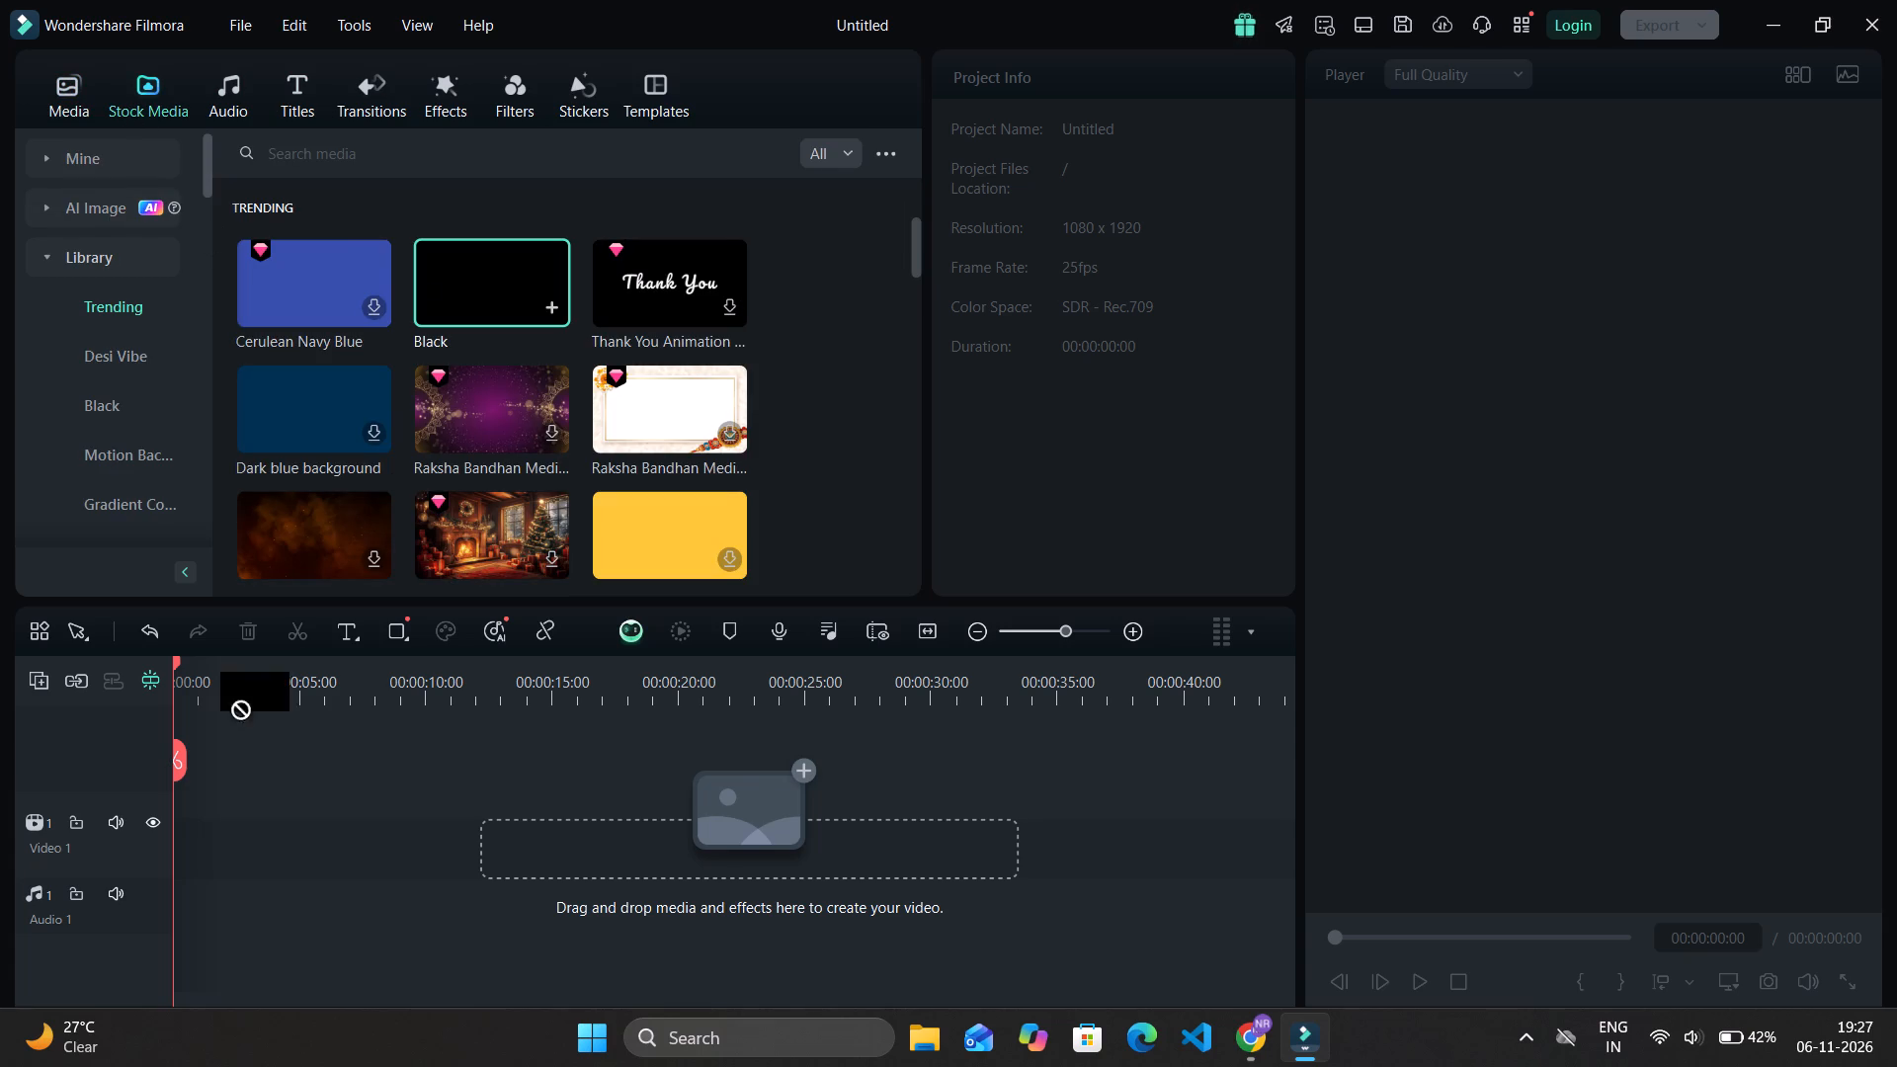
left_click_drag(220, 692, 175, 824)
Extend the Black clip on the Video 1 track to a duration of about 3 minutes 32 seconds.
left_click(295, 828)
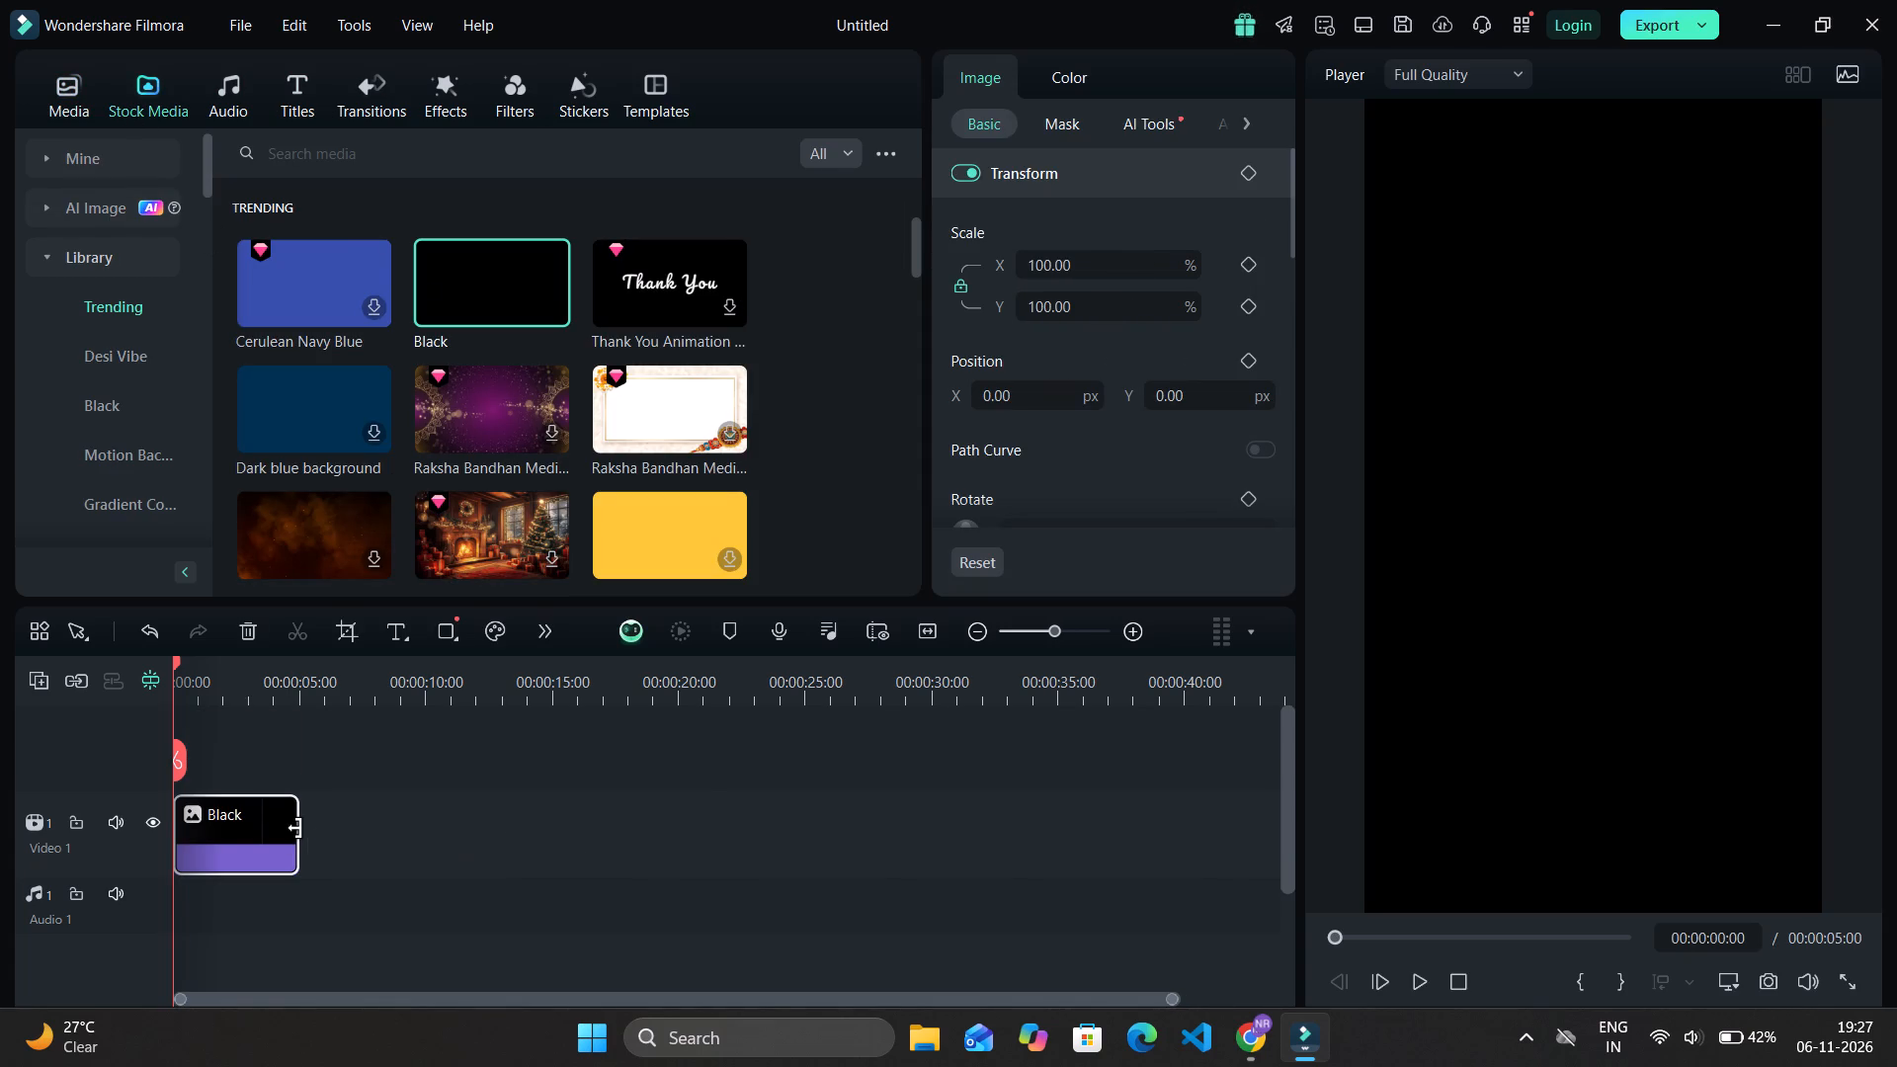
scroll(920, 859, "down", 16, "ctrl")
scroll(920, 859, "down", 5, "ctrl")
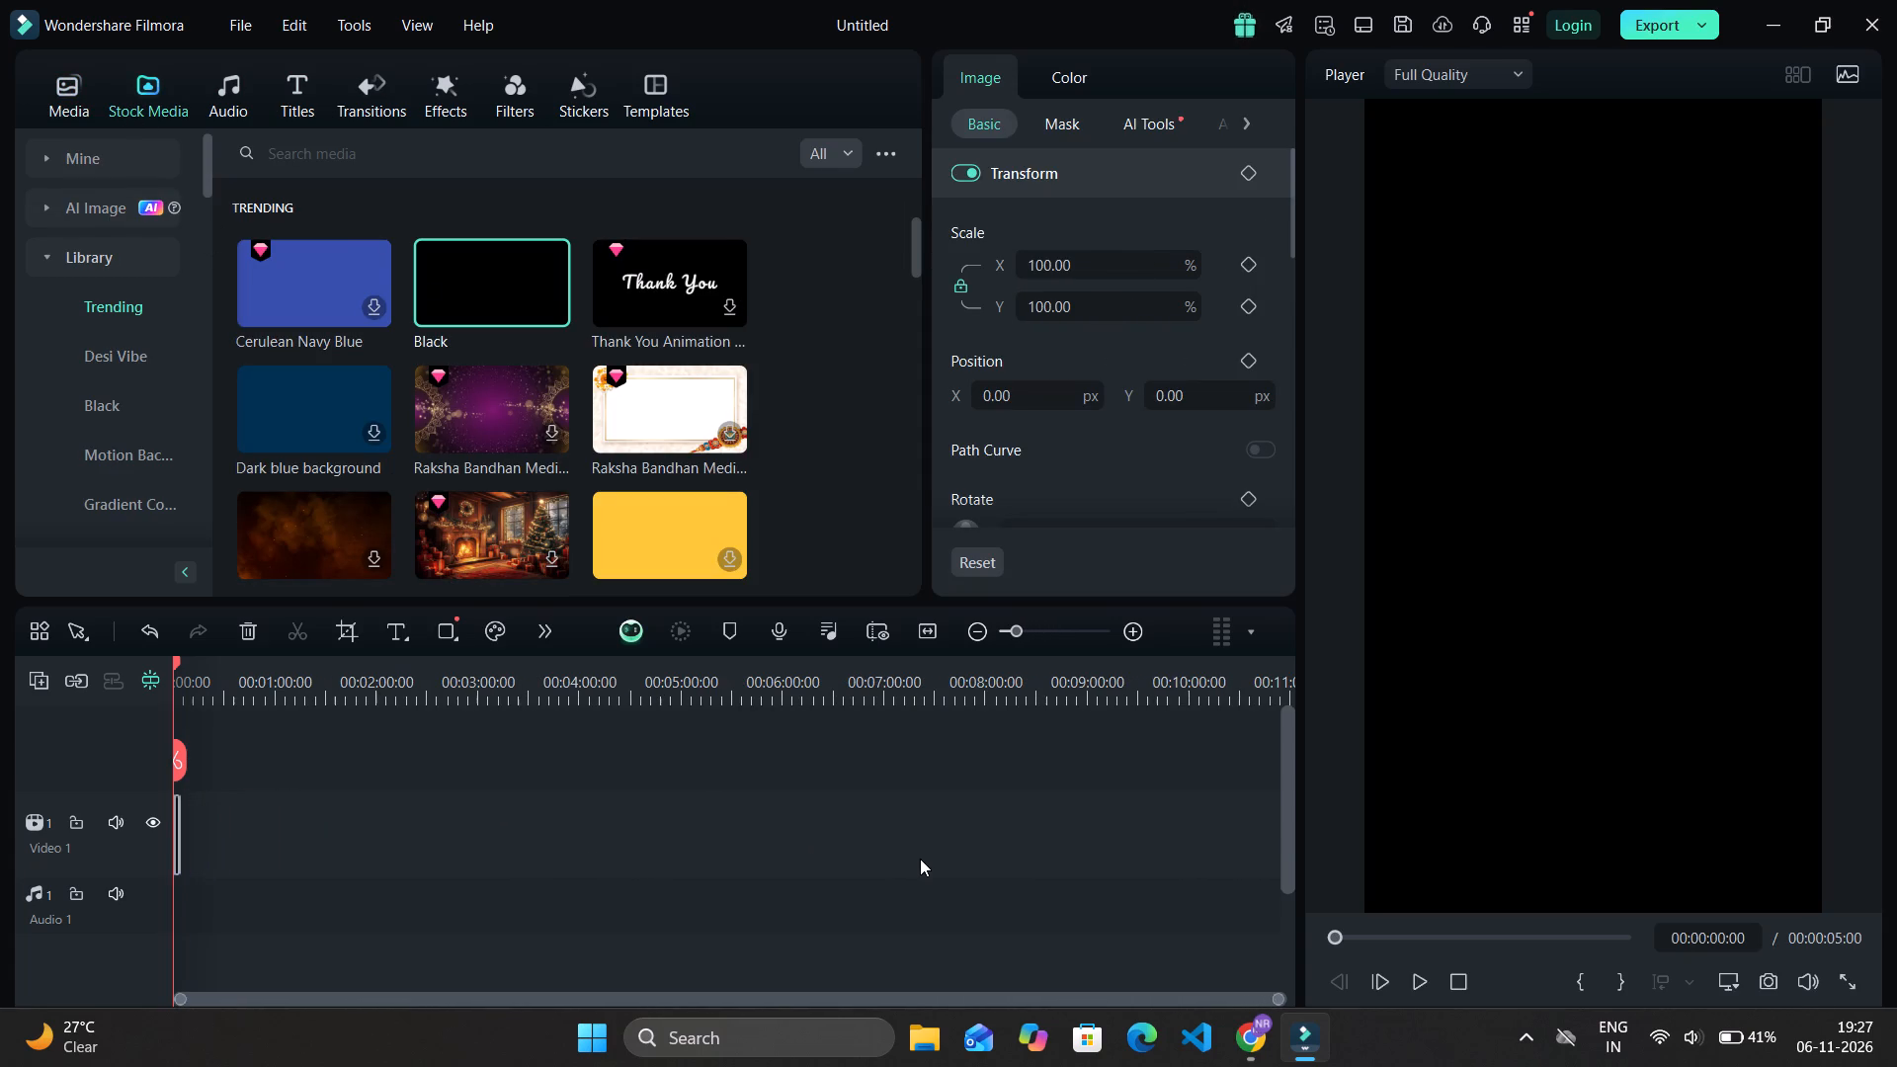
scroll(920, 859, "down", 1, "ctrl")
scroll(179, 830, "left", 1)
scroll(179, 830, "up", 8, "ctrl")
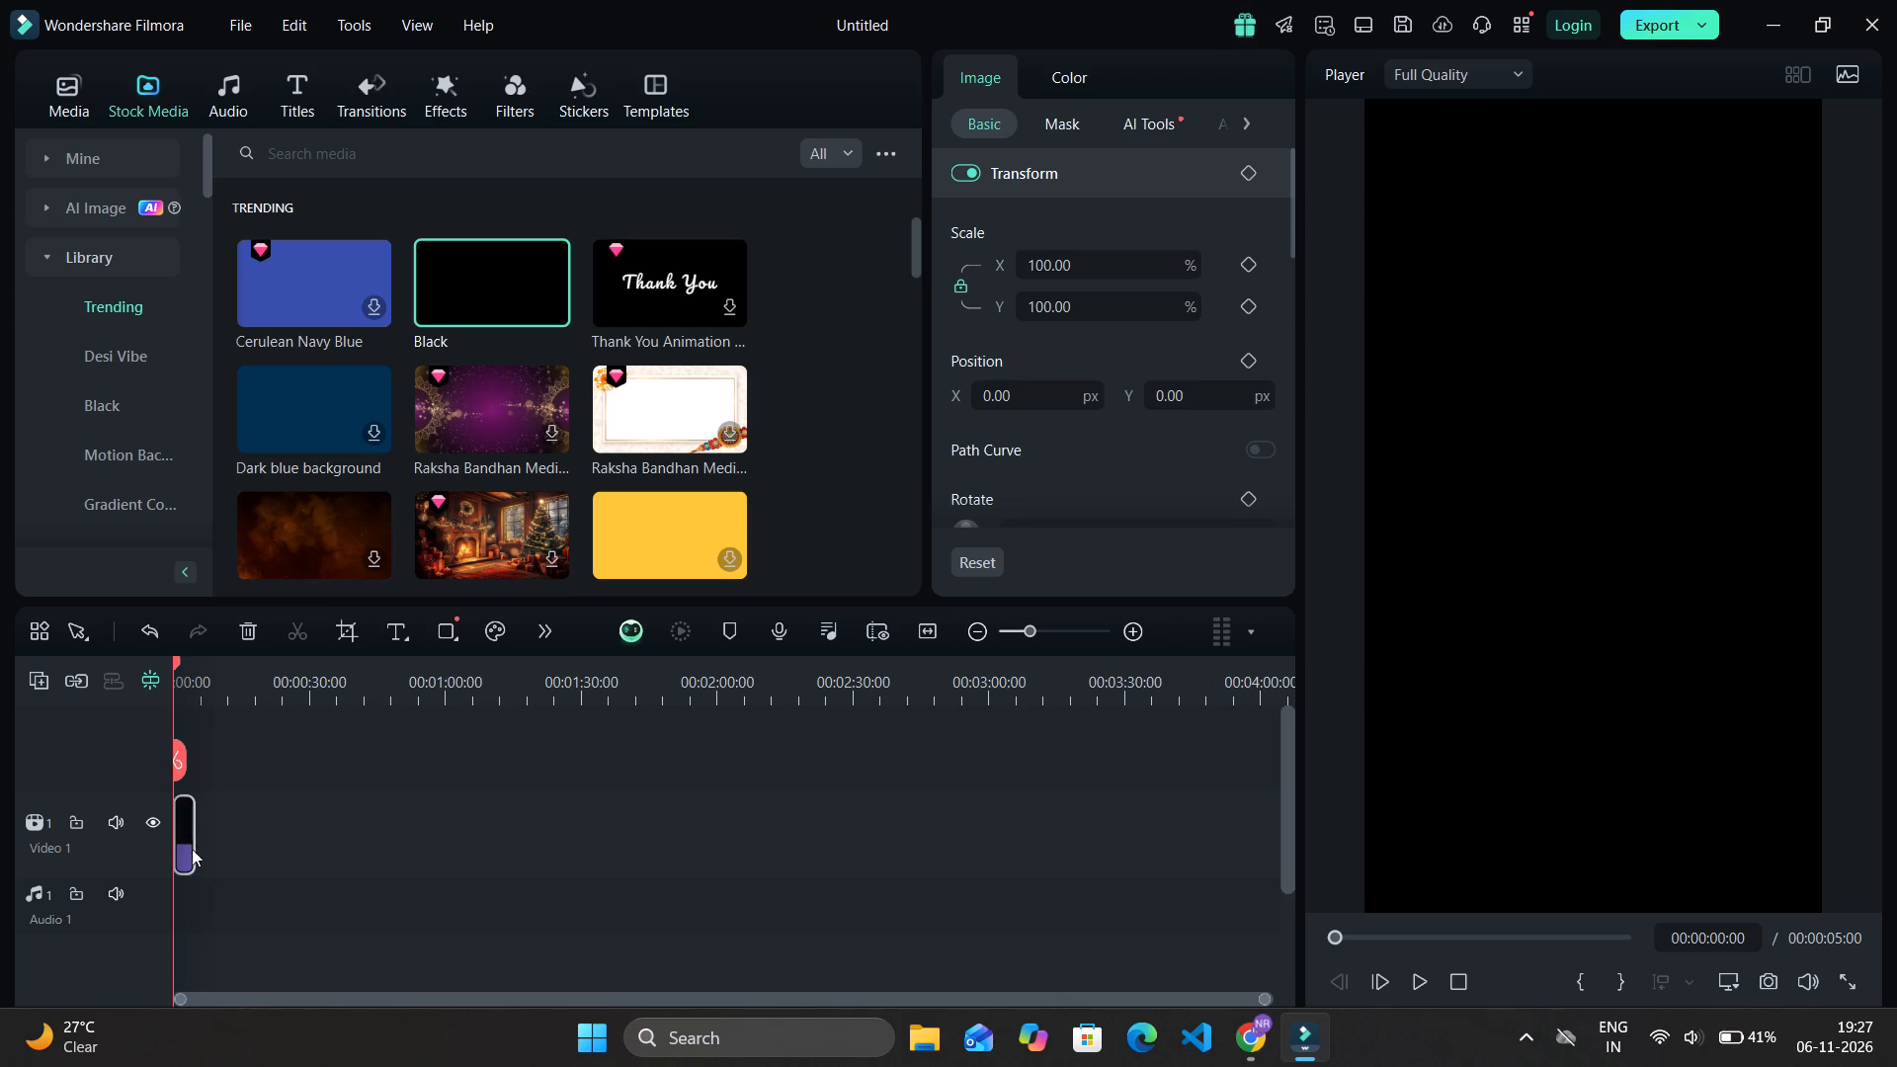
left_click_drag(196, 850, 306, 854)
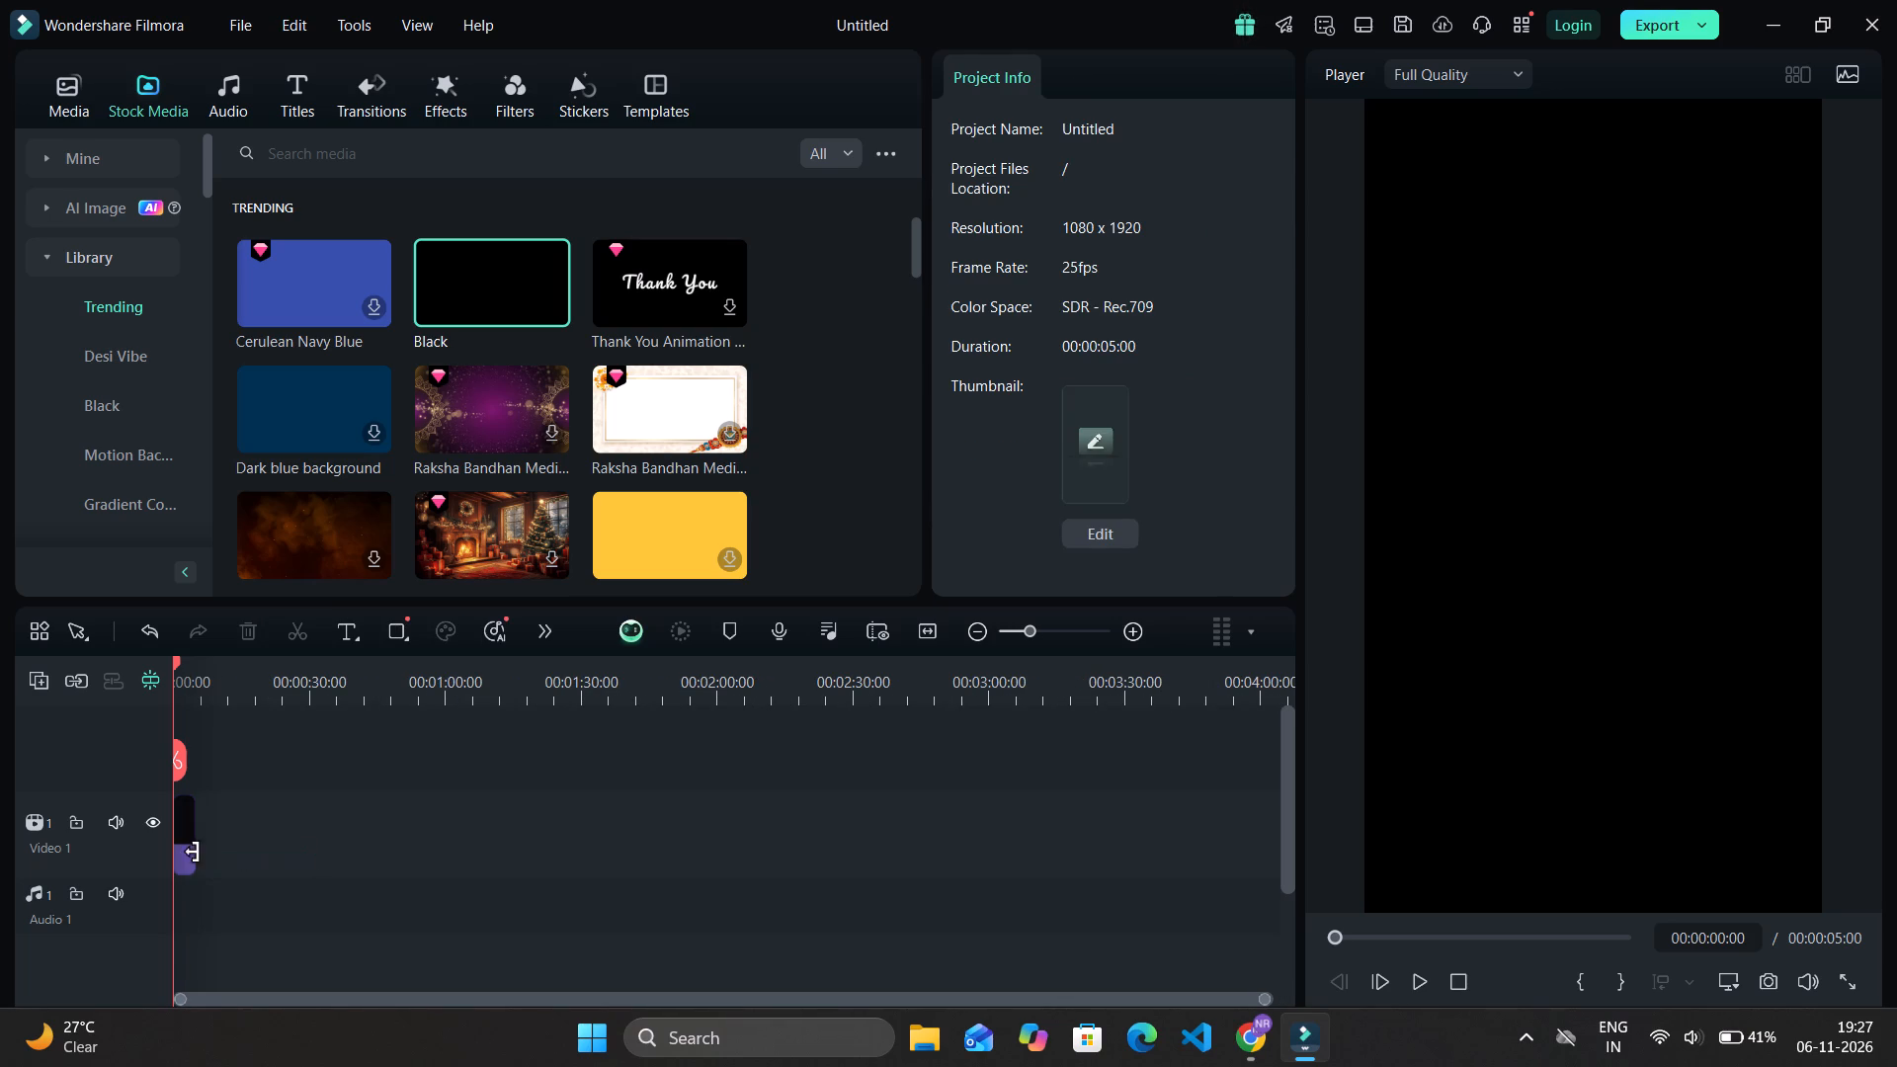
left_click(177, 847)
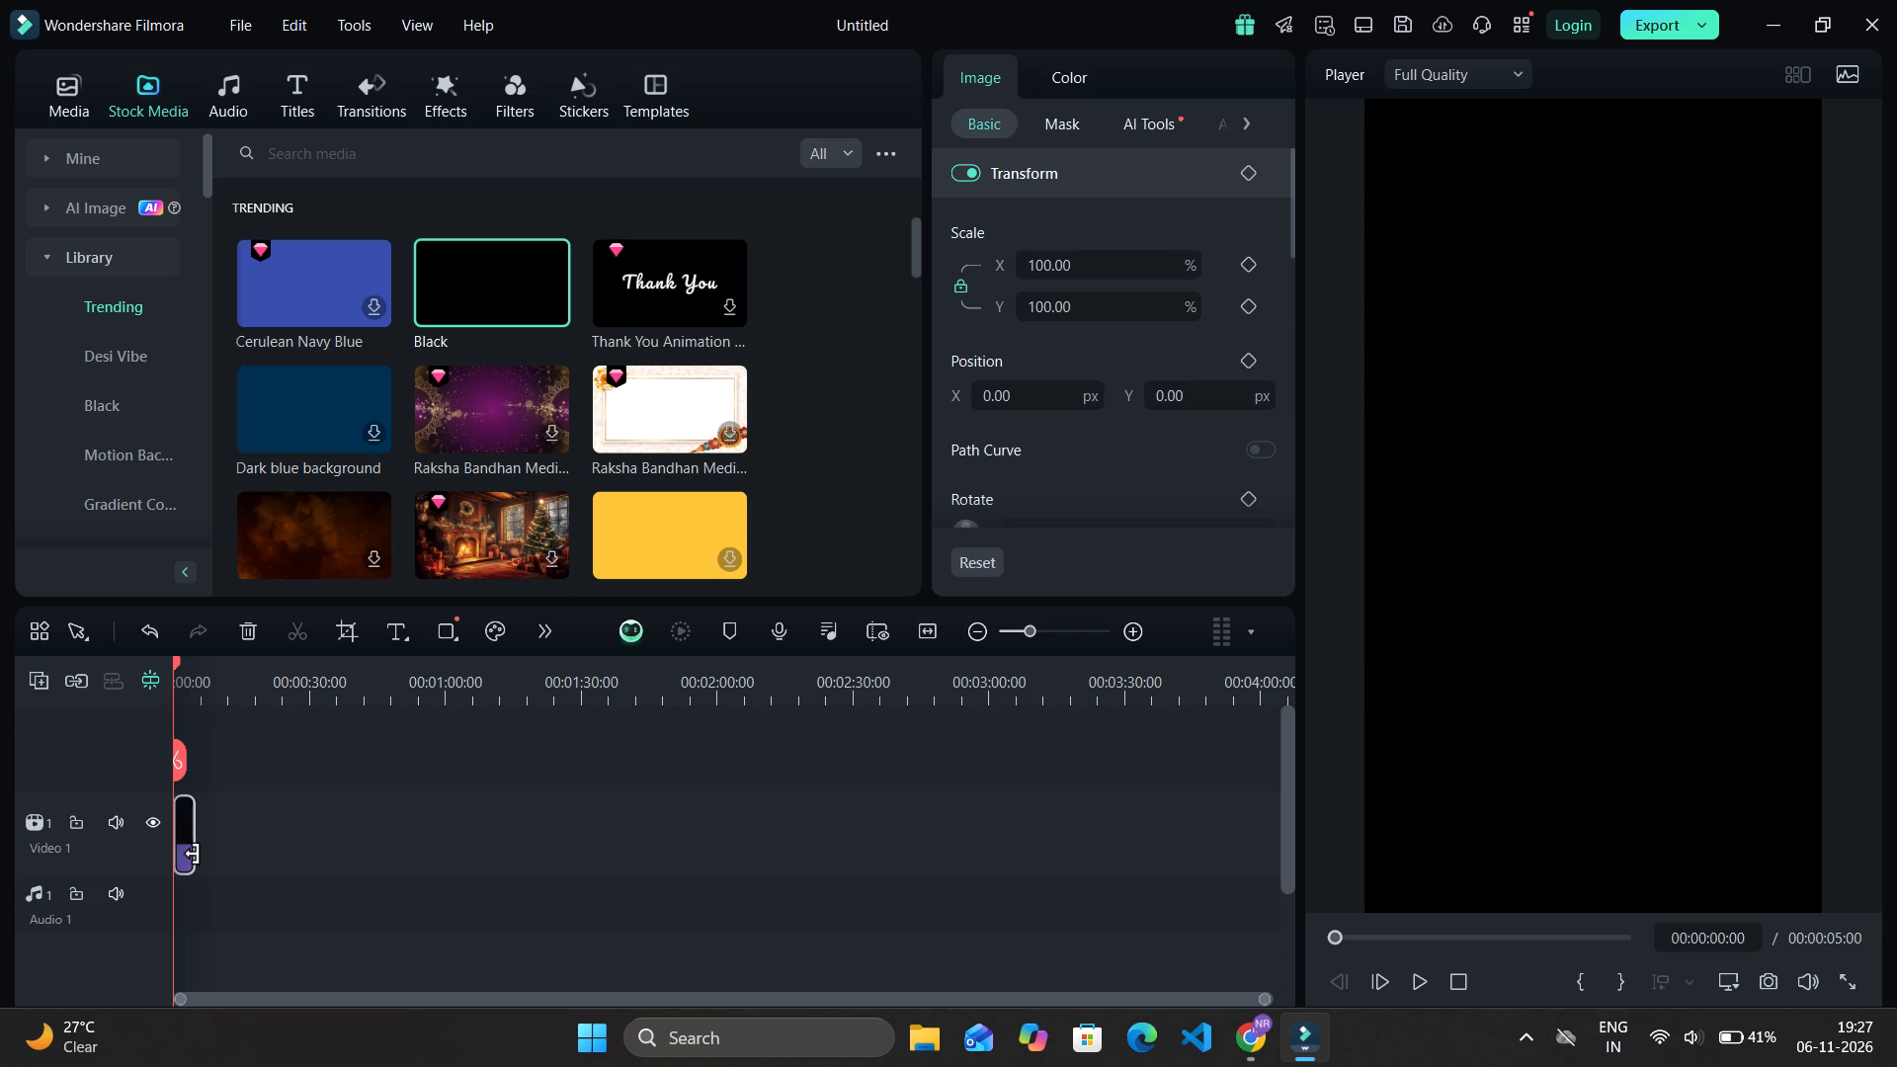
left_click_drag(193, 854, 1199, 833)
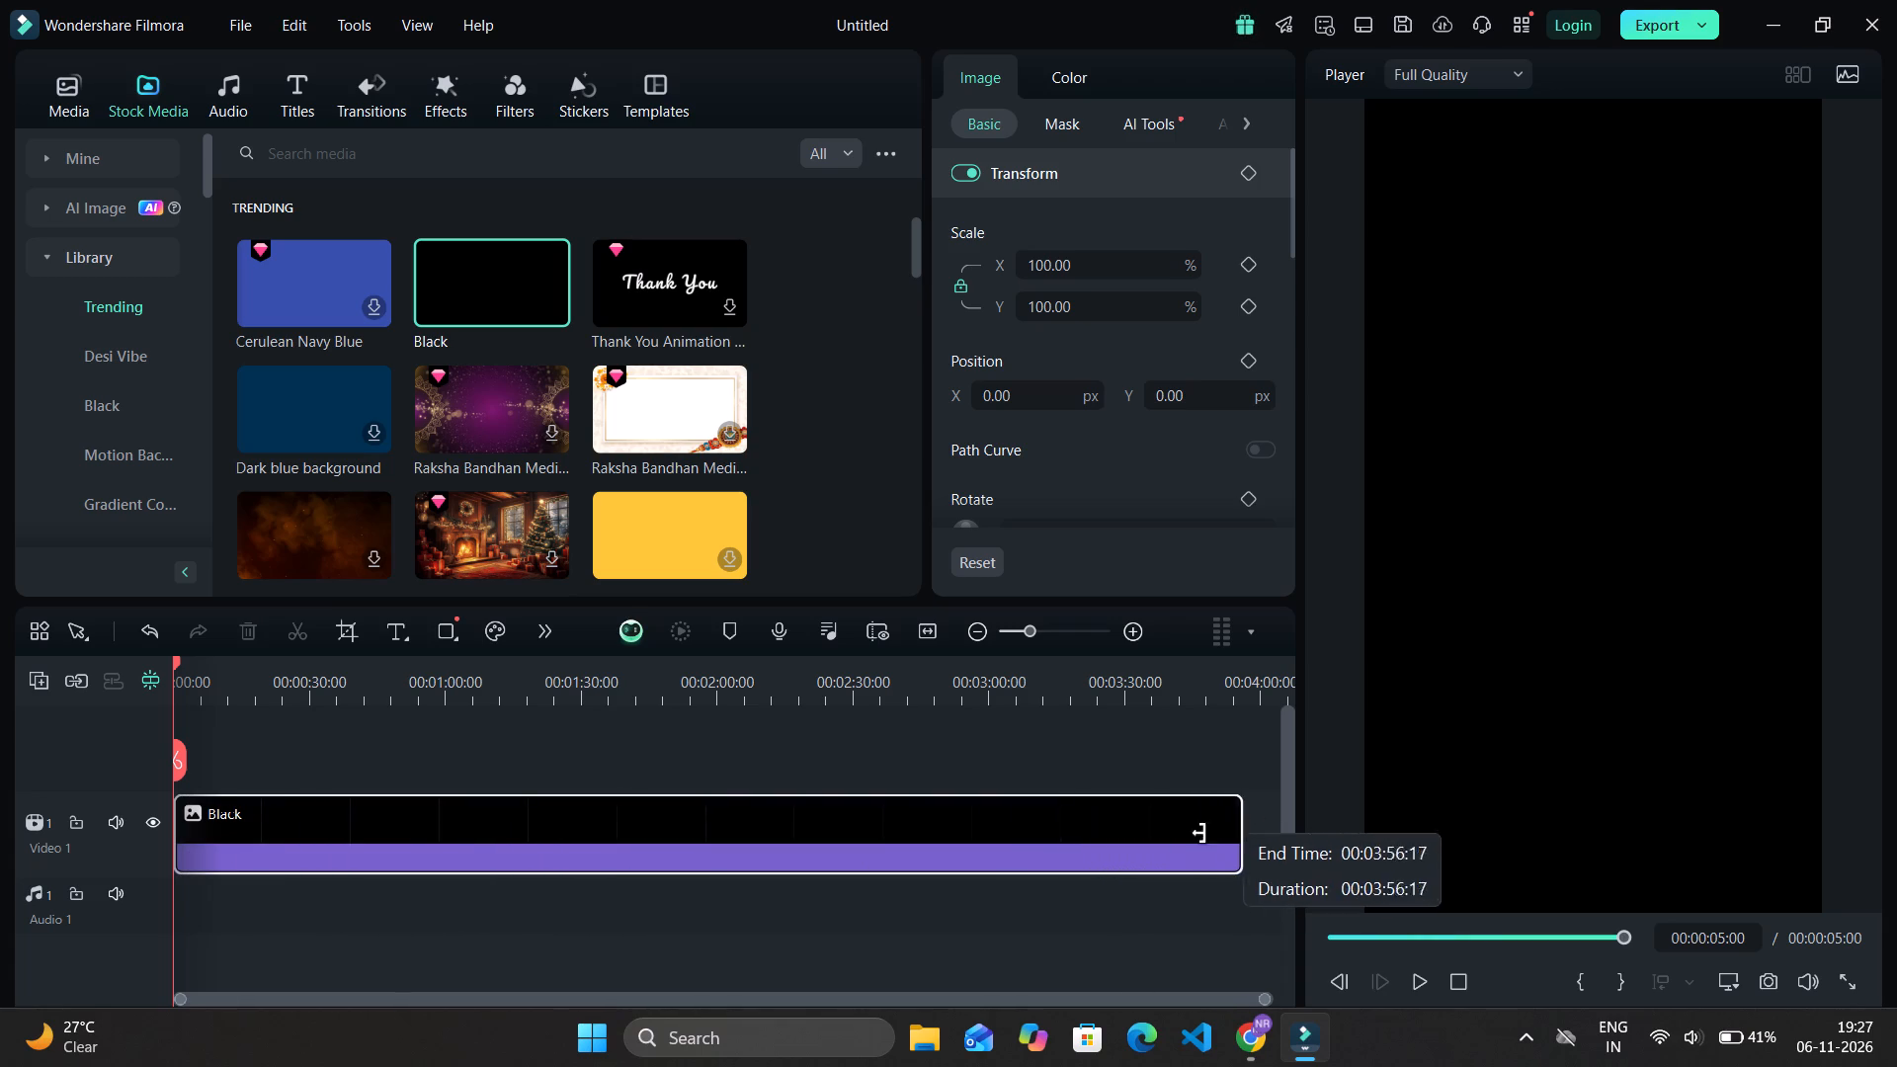
left_click_drag(1199, 833, 1132, 836)
Preview song 3 and song 2 from the project media, and place song 2 at the start of the Audio 1 track.
scroll(1132, 836, "down", 4, "ctrl")
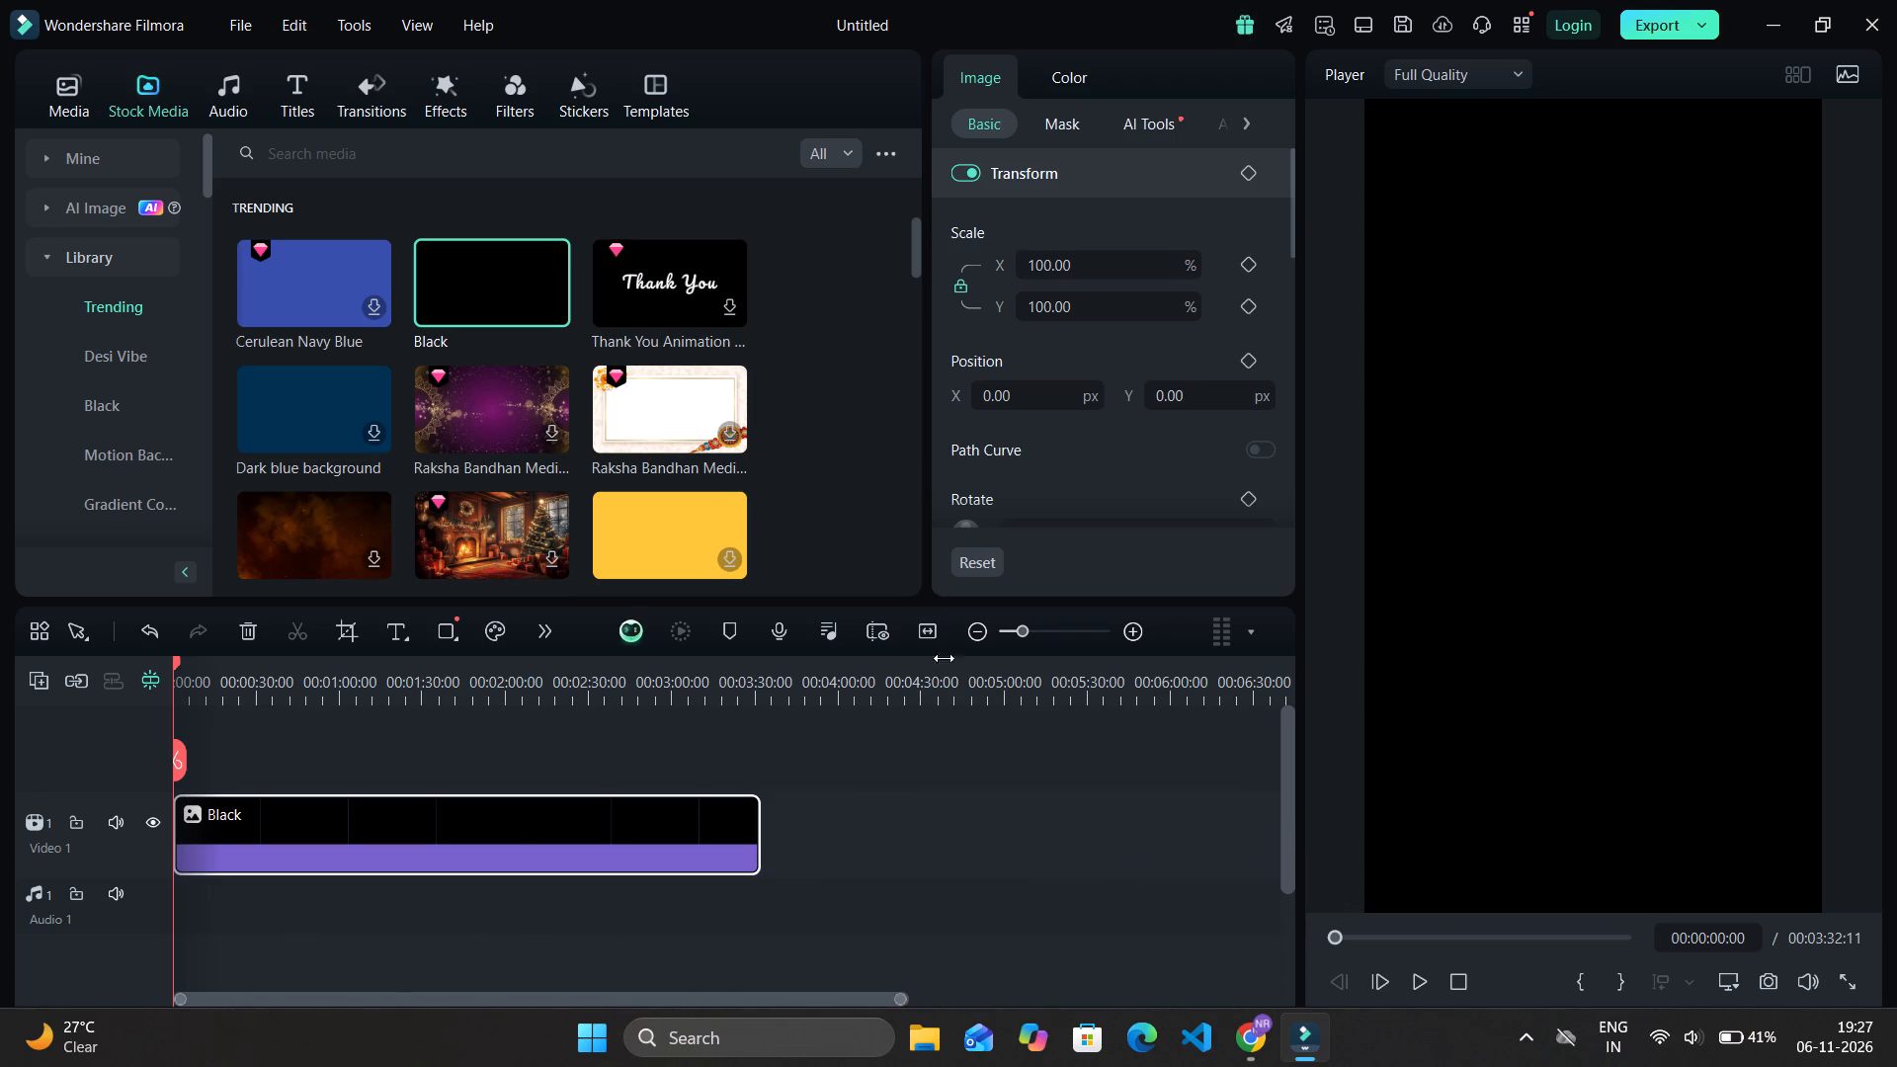
scroll(265, 778, "up", 14, "ctrl")
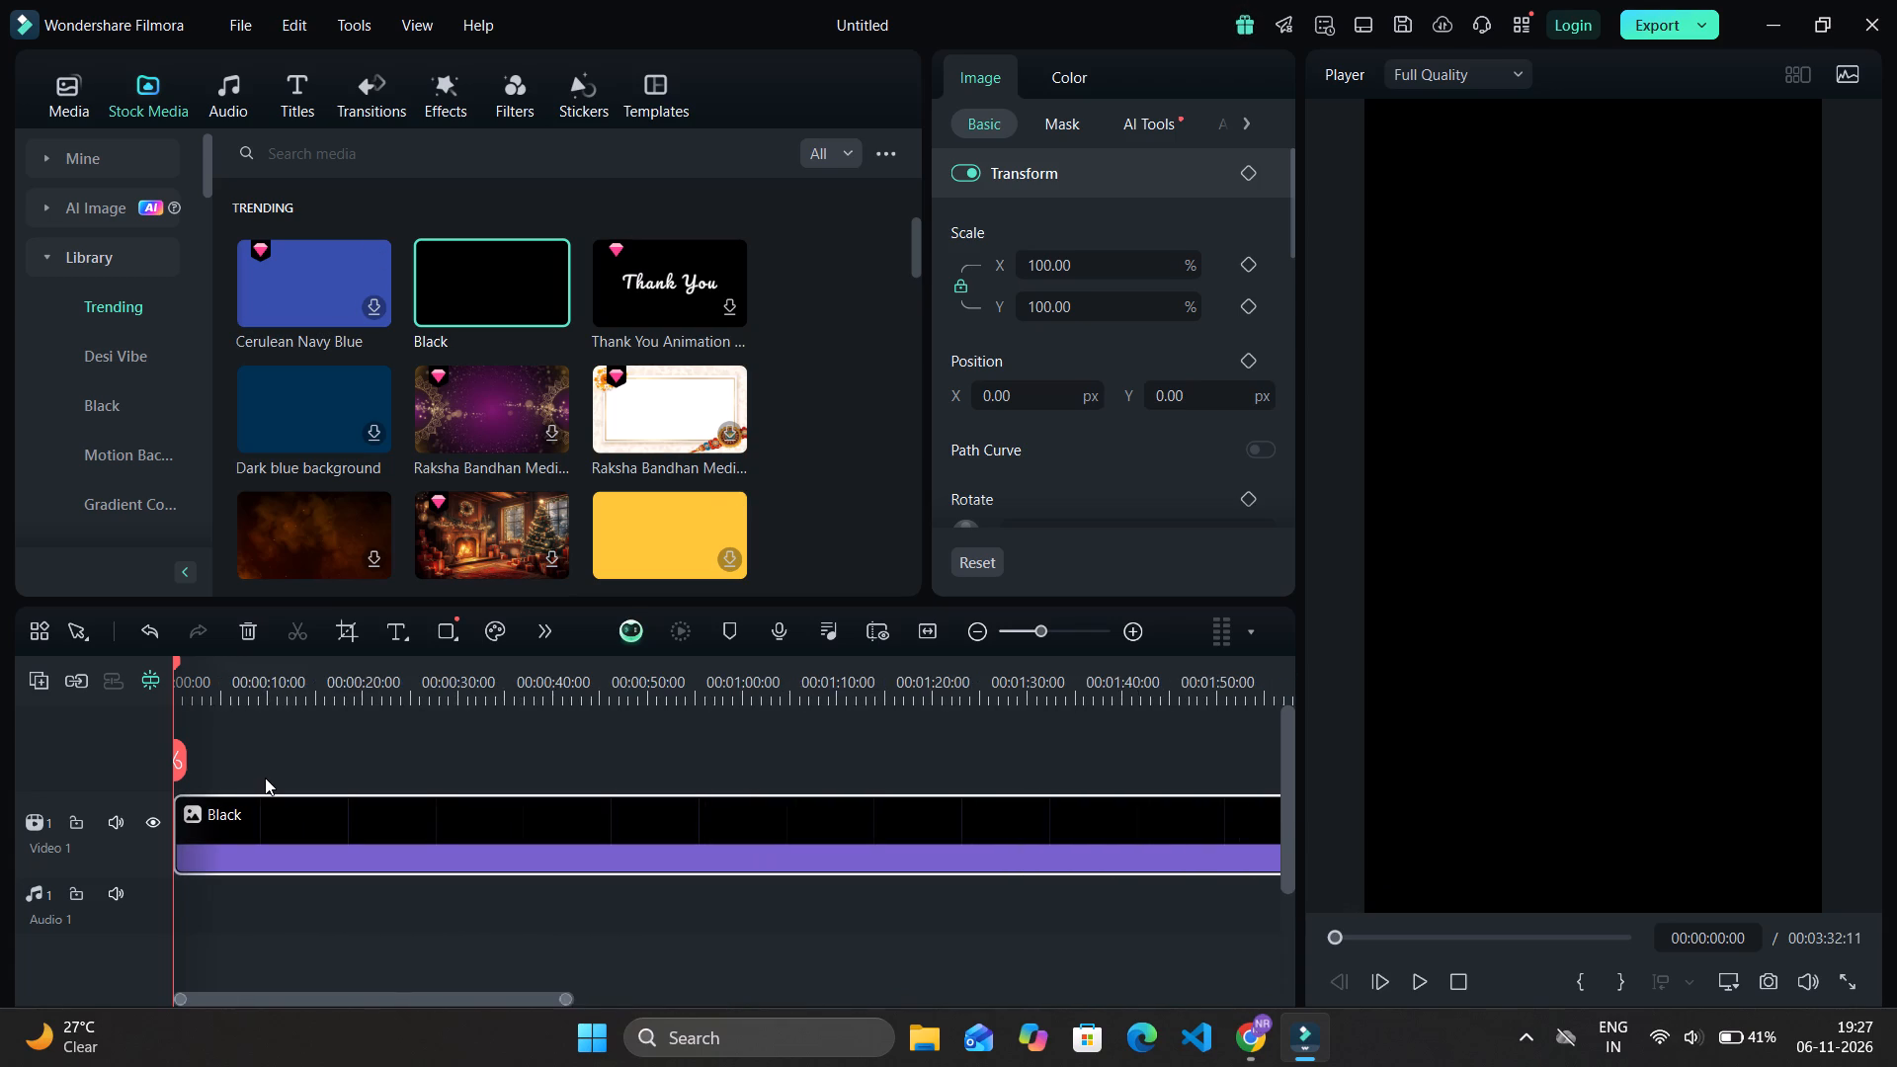
scroll(265, 778, "up", 5, "ctrl")
left_click(51, 84)
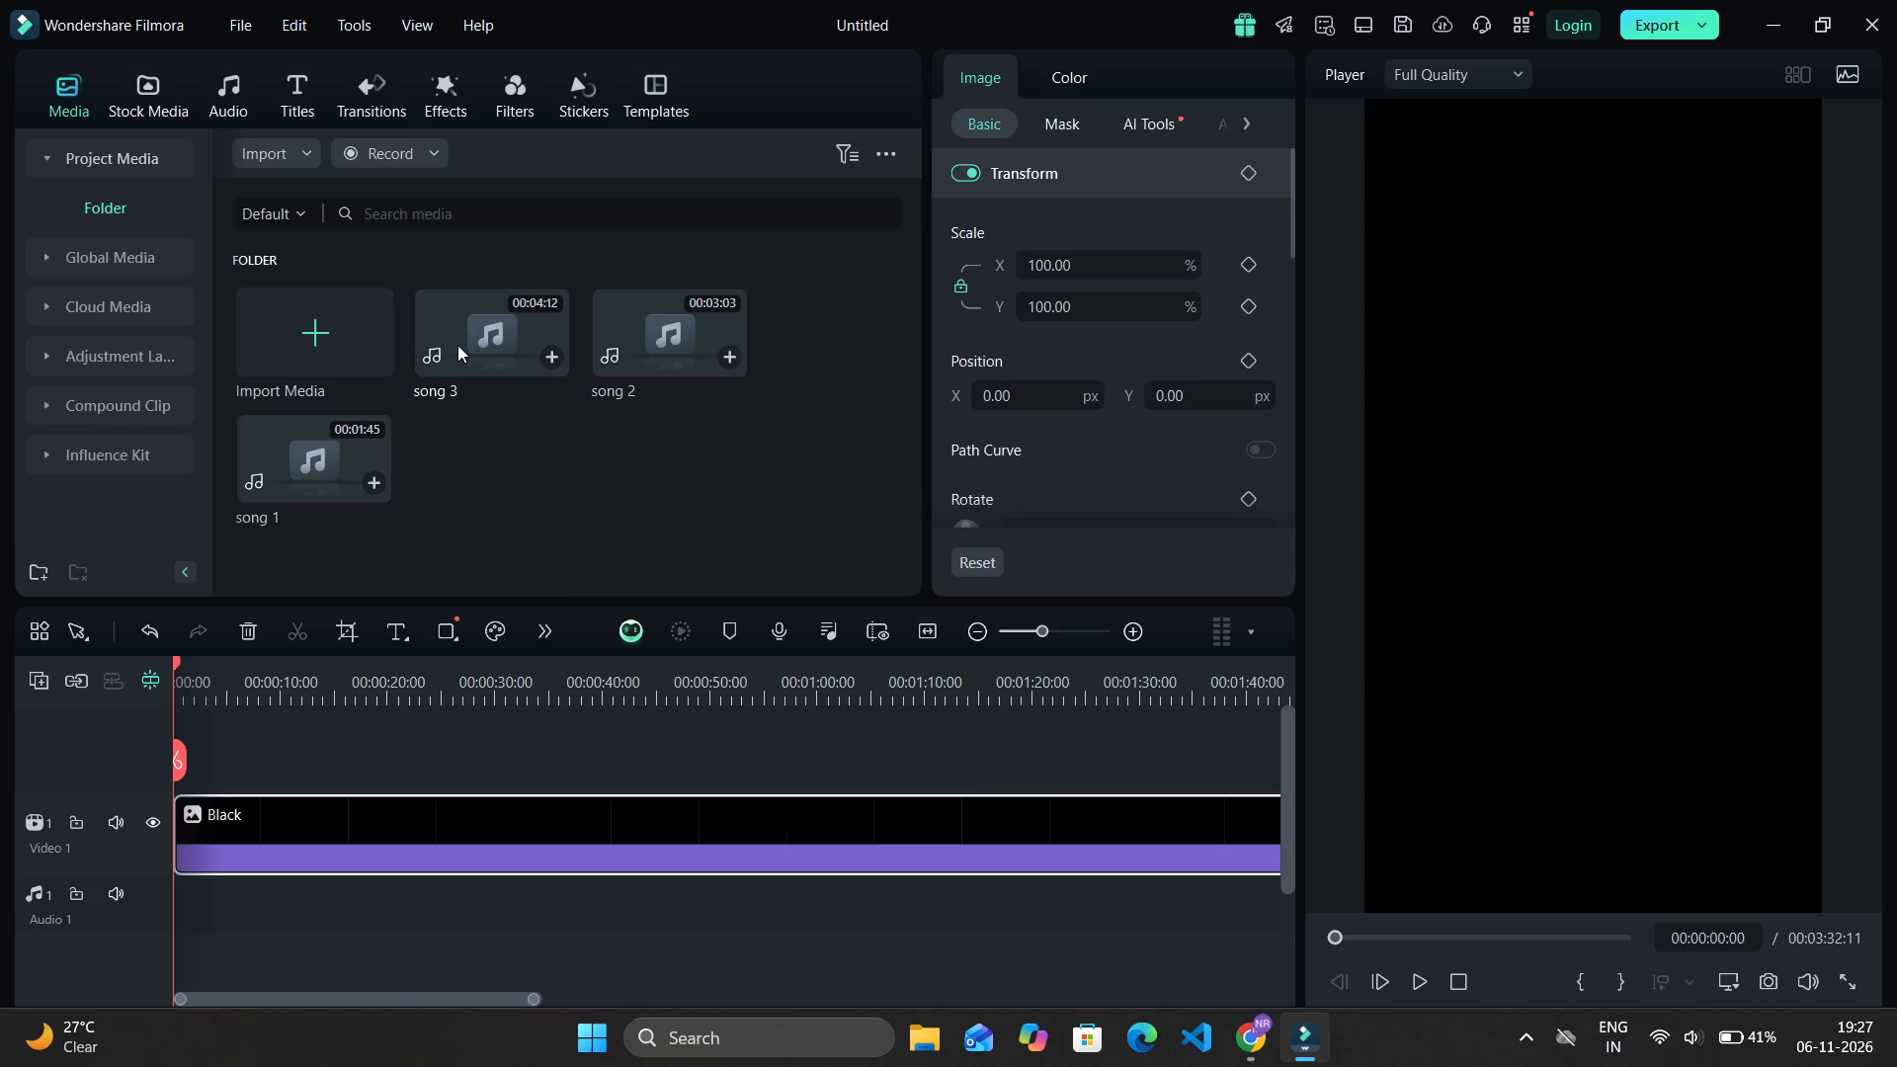
left_click(447, 327)
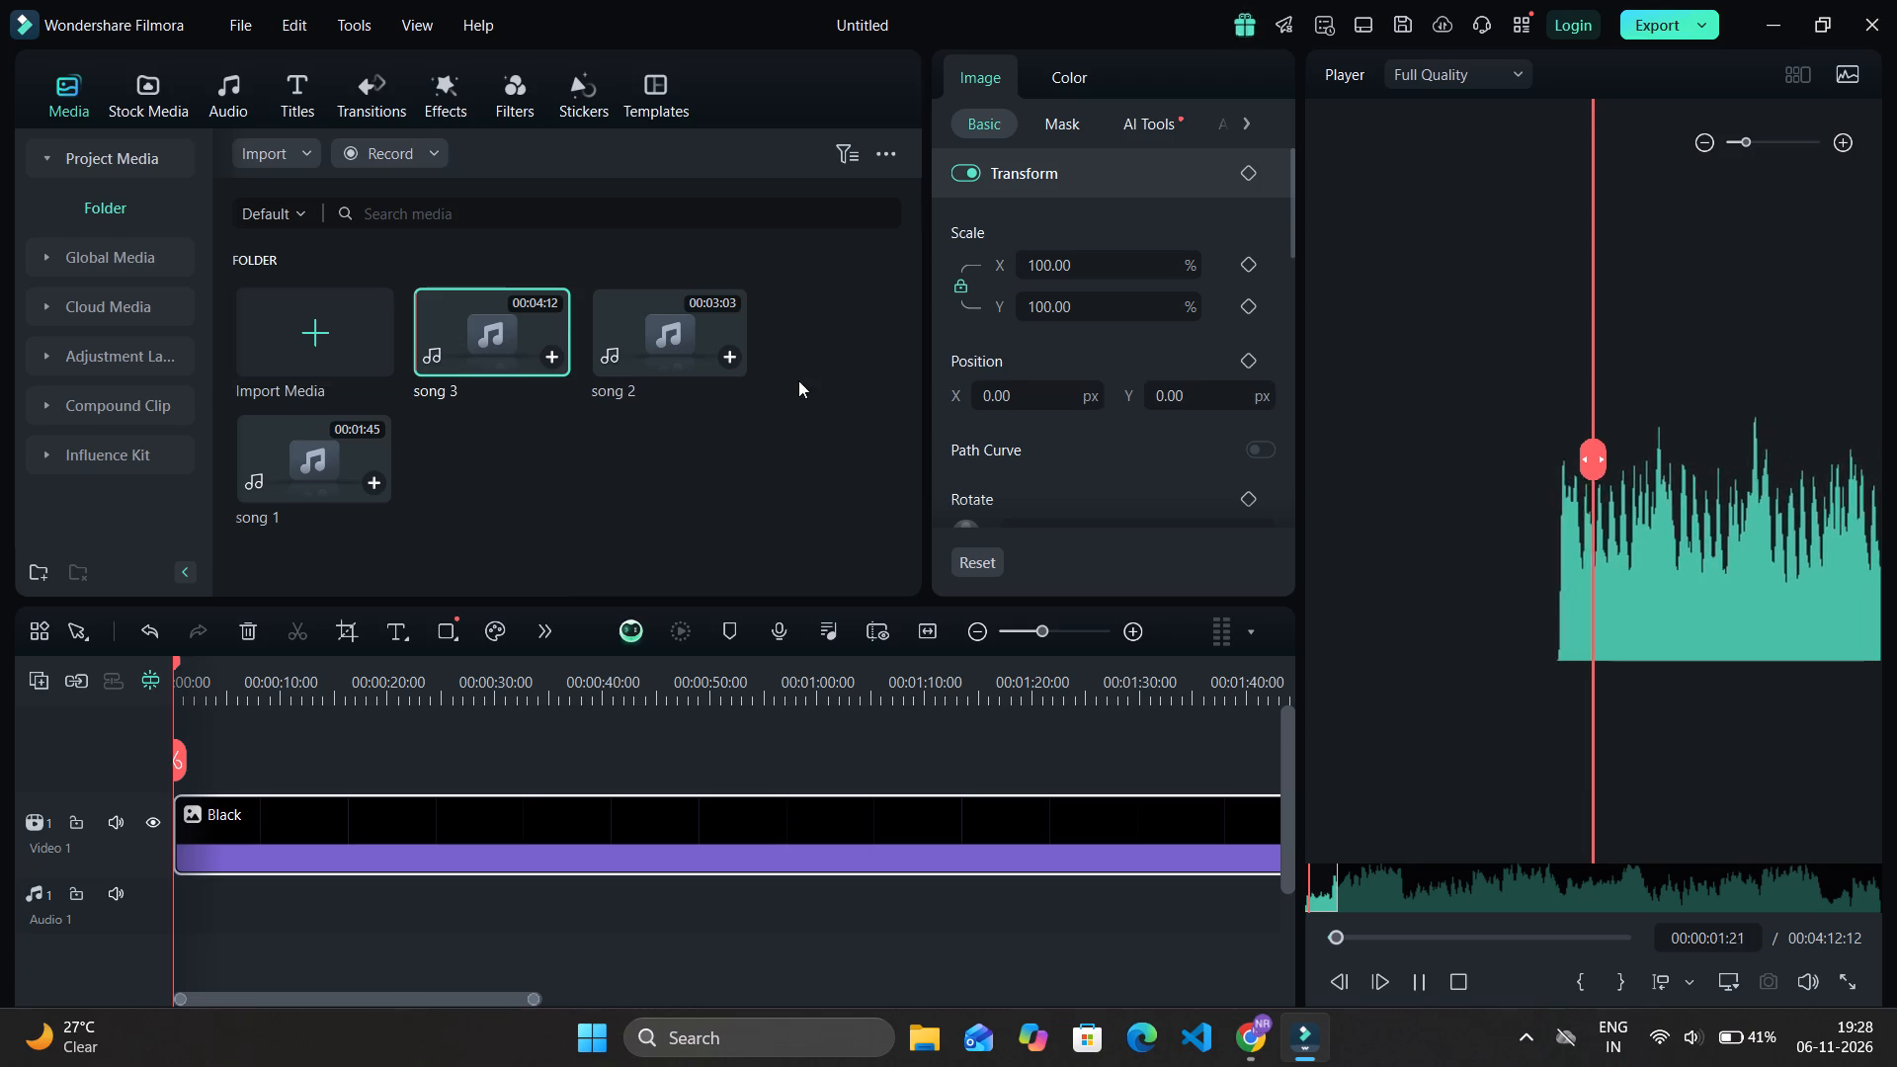
left_click(662, 320)
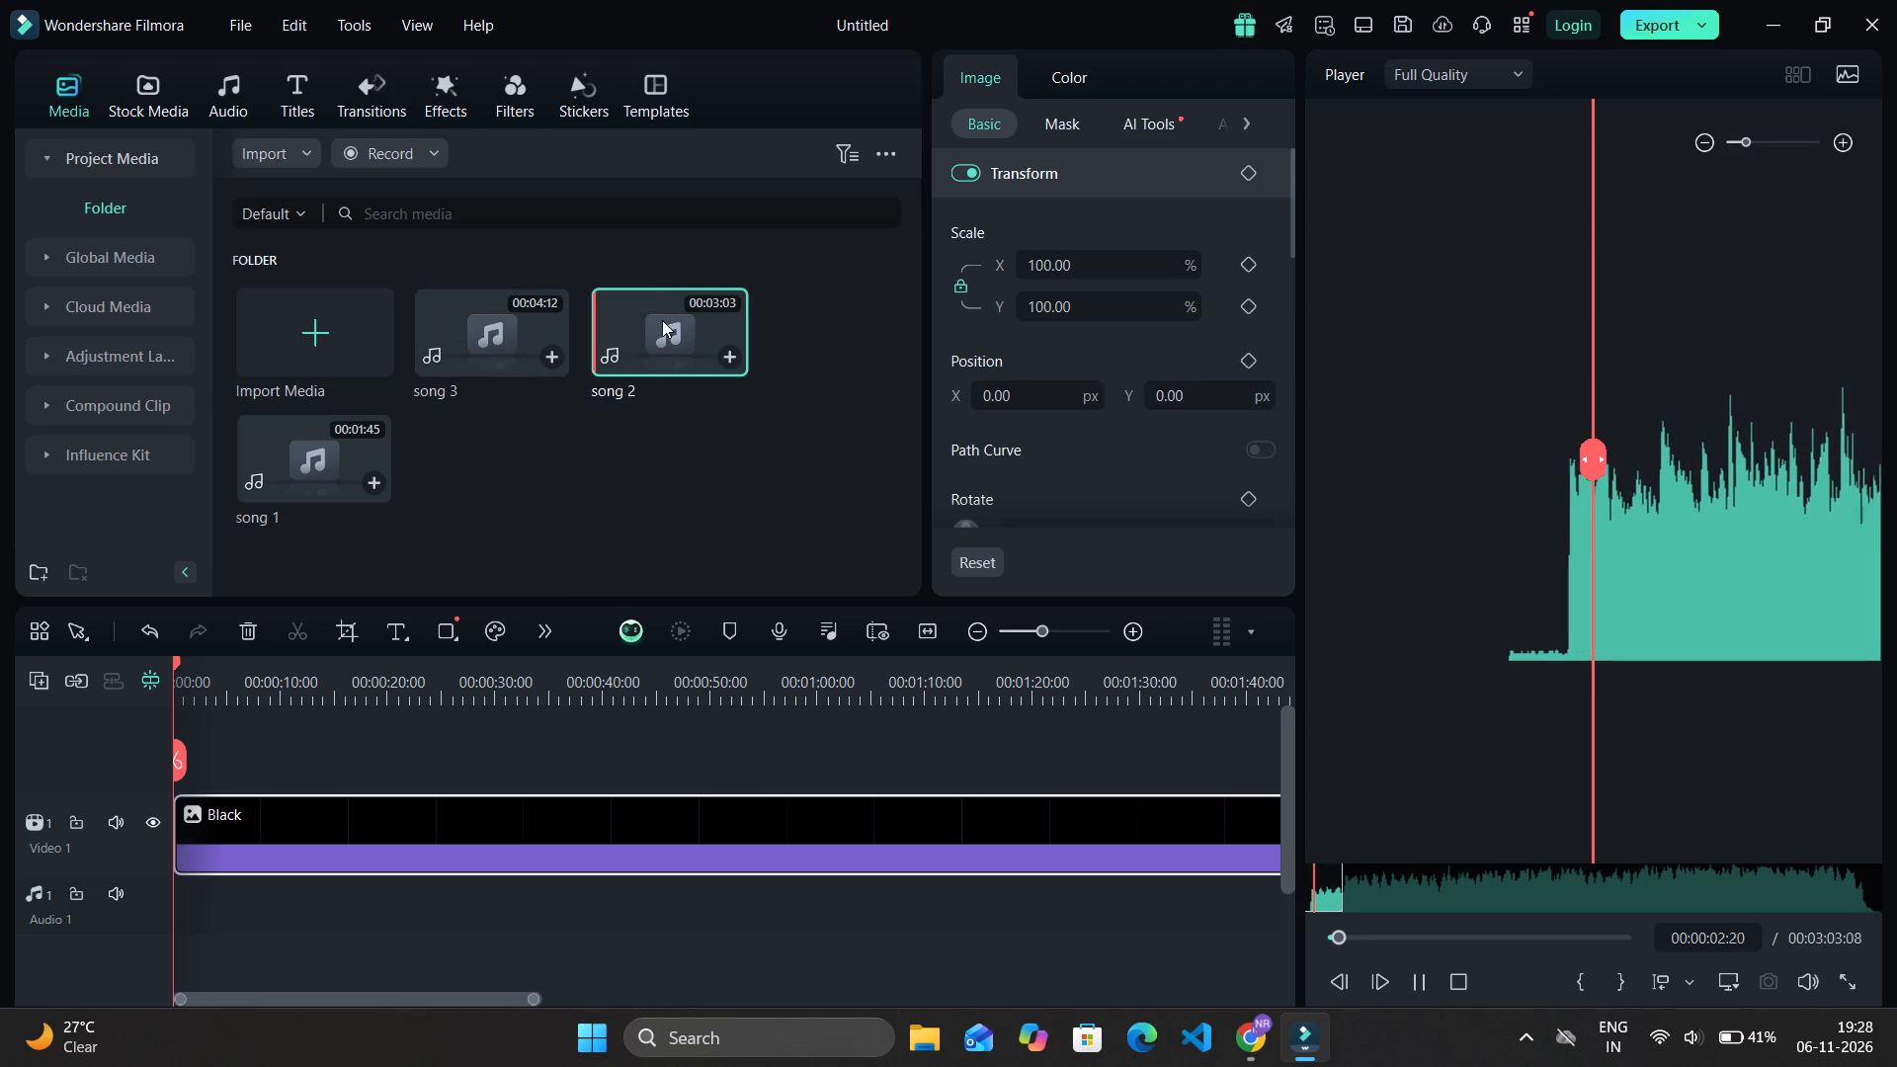
left_click_drag(626, 315, 628, 328)
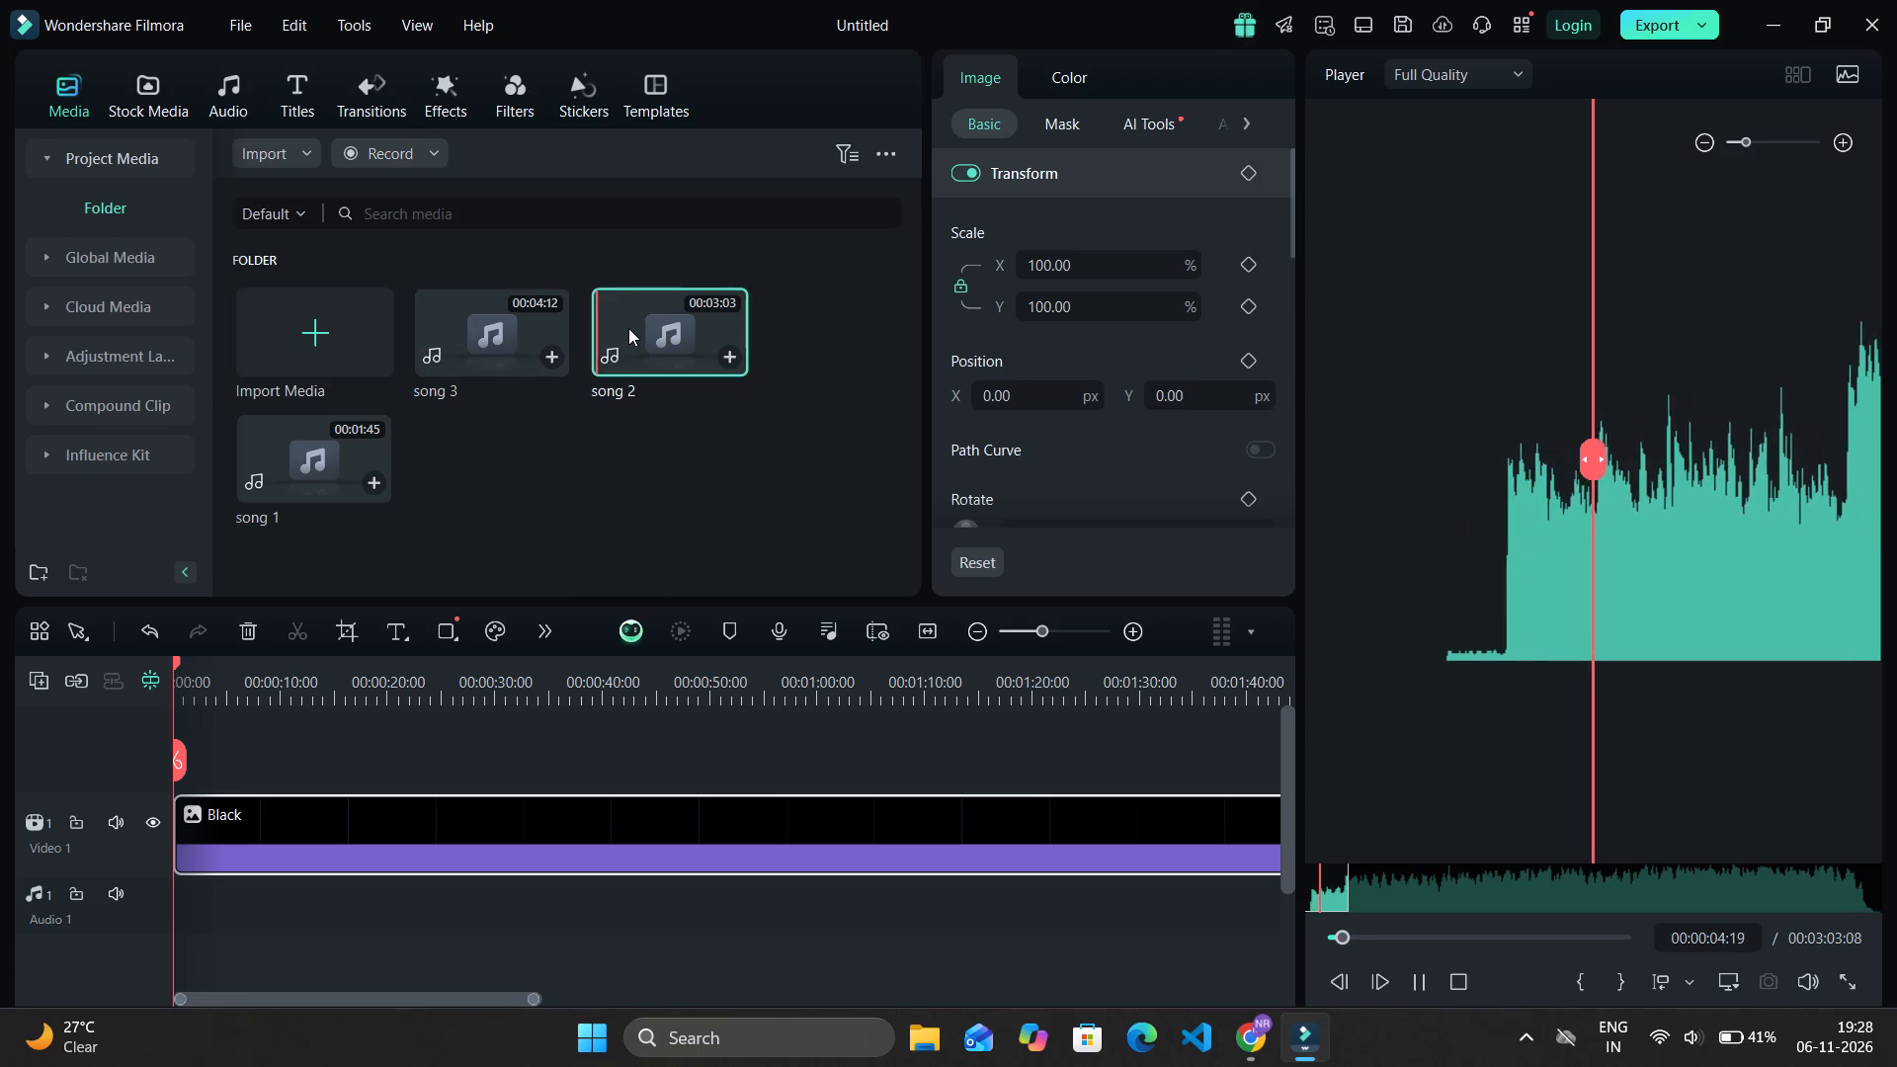
left_click_drag(628, 328, 157, 752)
Trim about 12 seconds off the start of song 2, move the clip back to the timeline start and play it briefly.
scroll(157, 752, "up", 9, "ctrl")
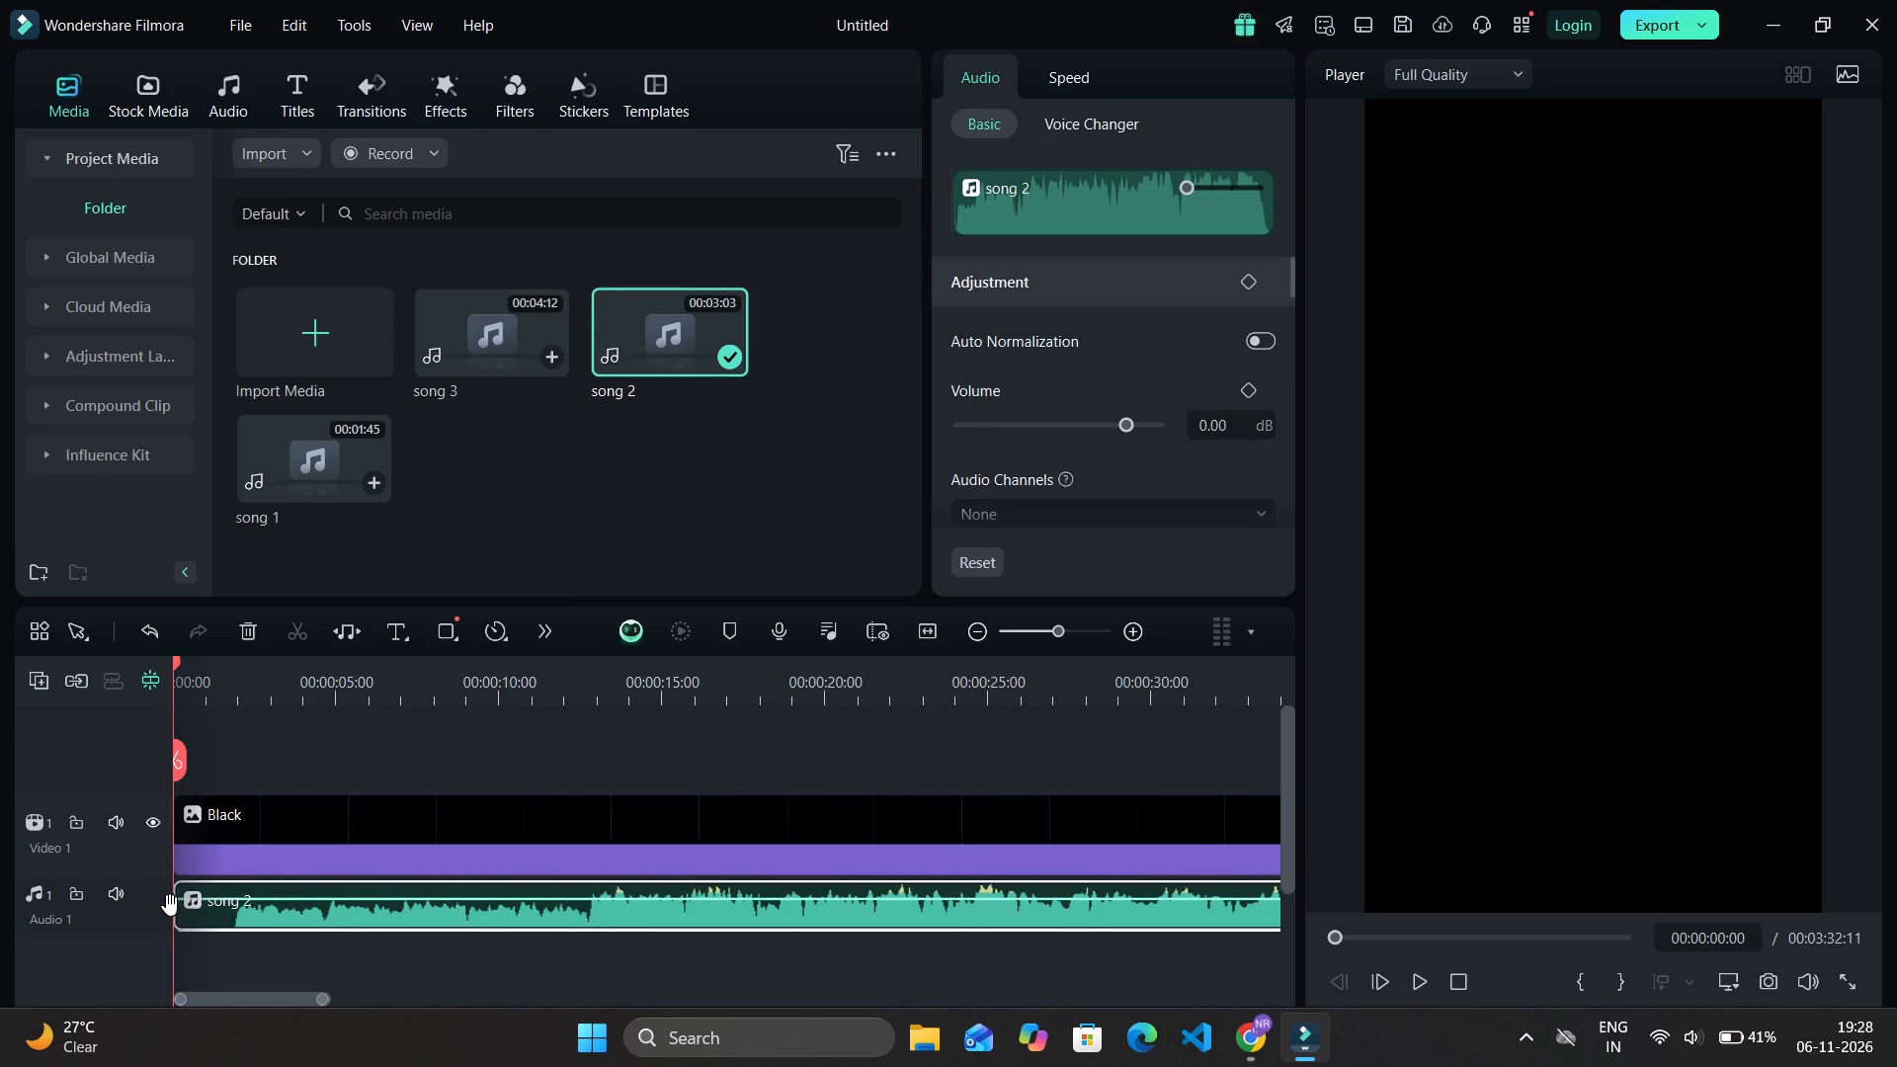
left_click_drag(183, 915, 445, 917)
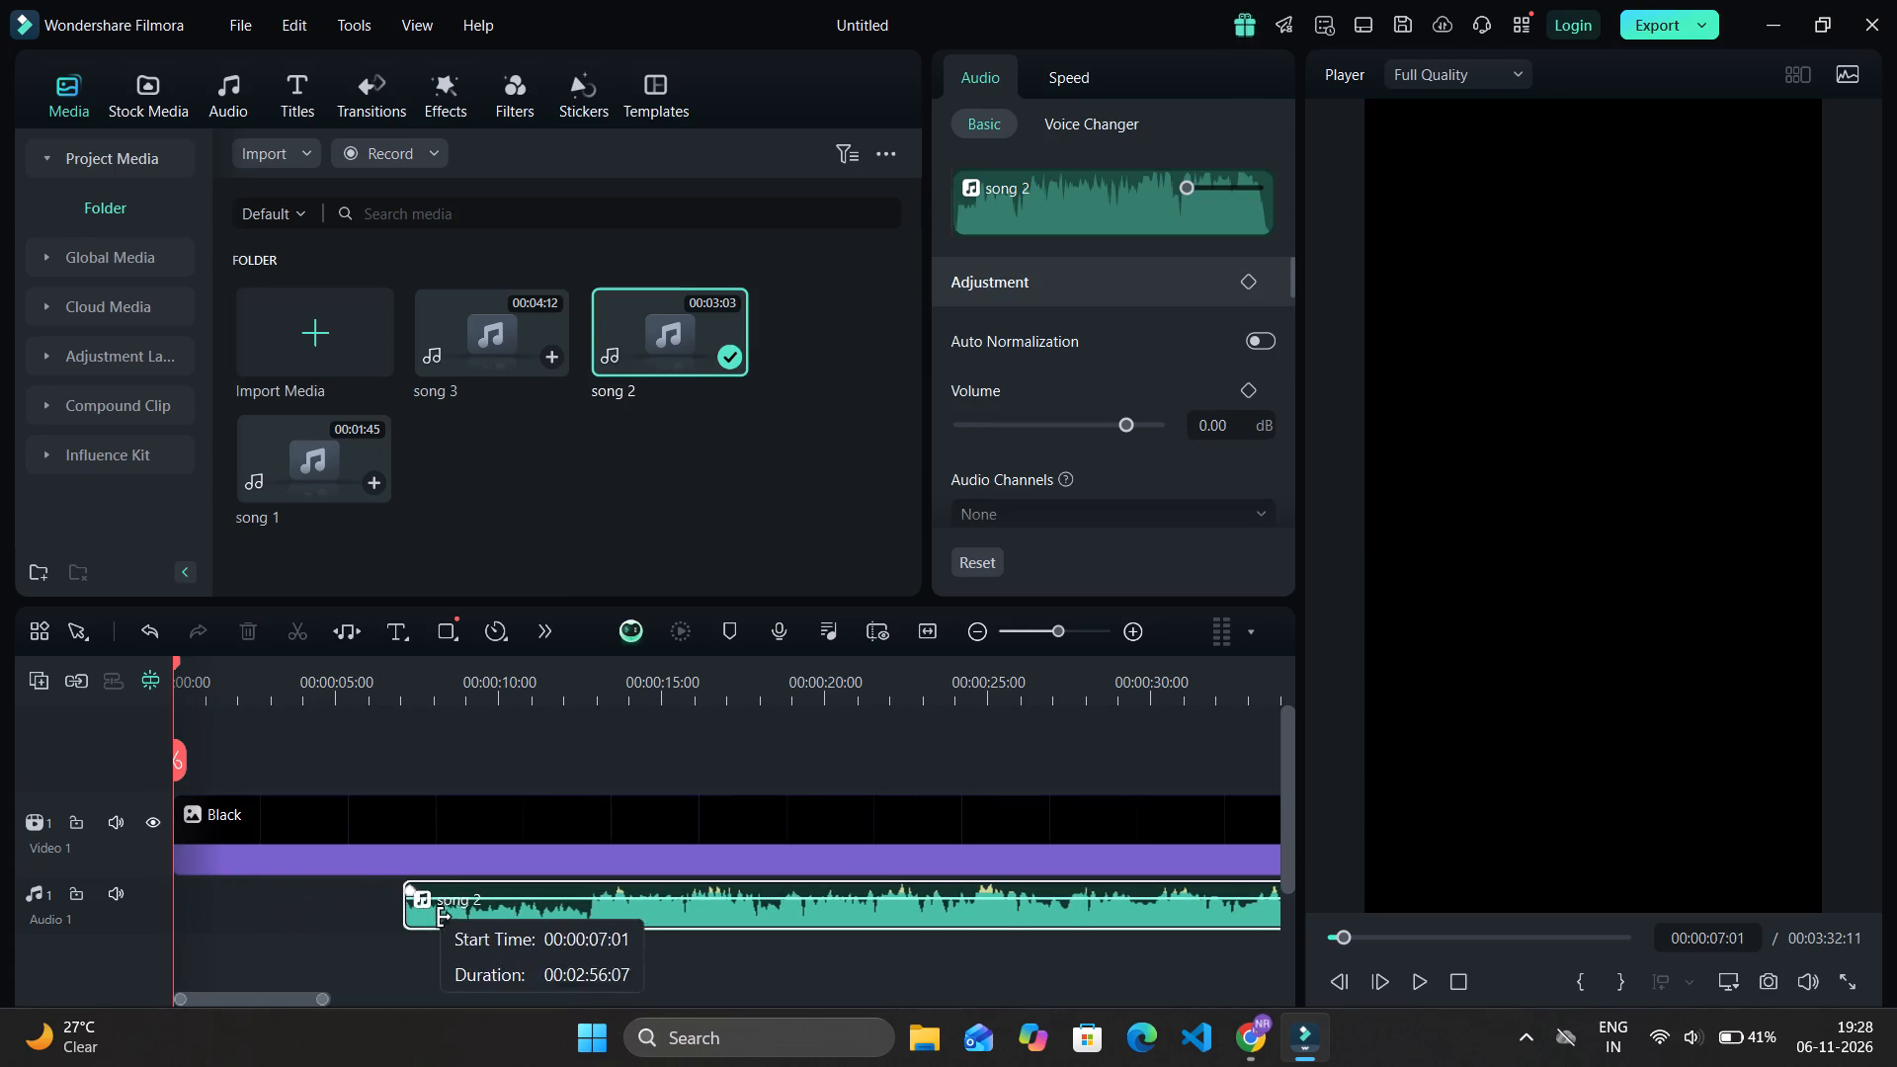
left_click_drag(445, 917, 571, 914)
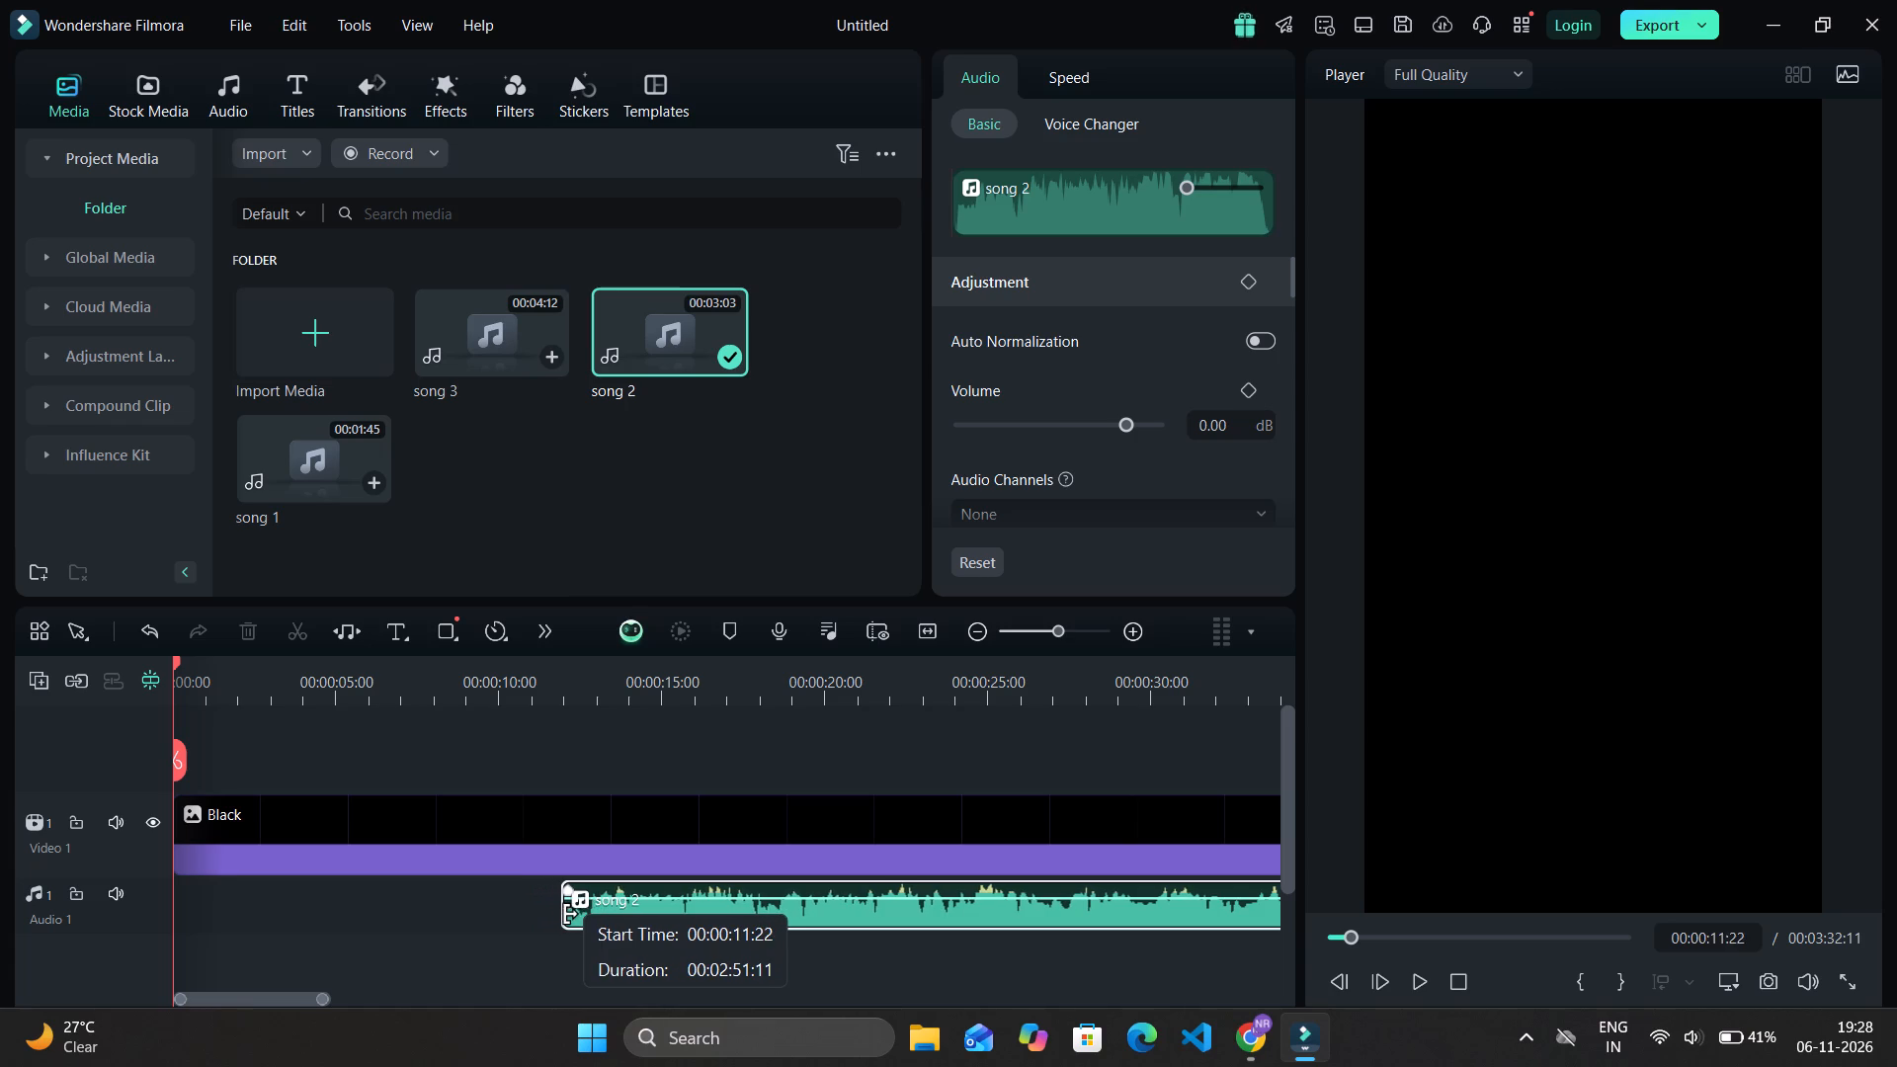
left_click_drag(571, 914, 582, 914)
left_click_drag(627, 921, 210, 922)
key("space")
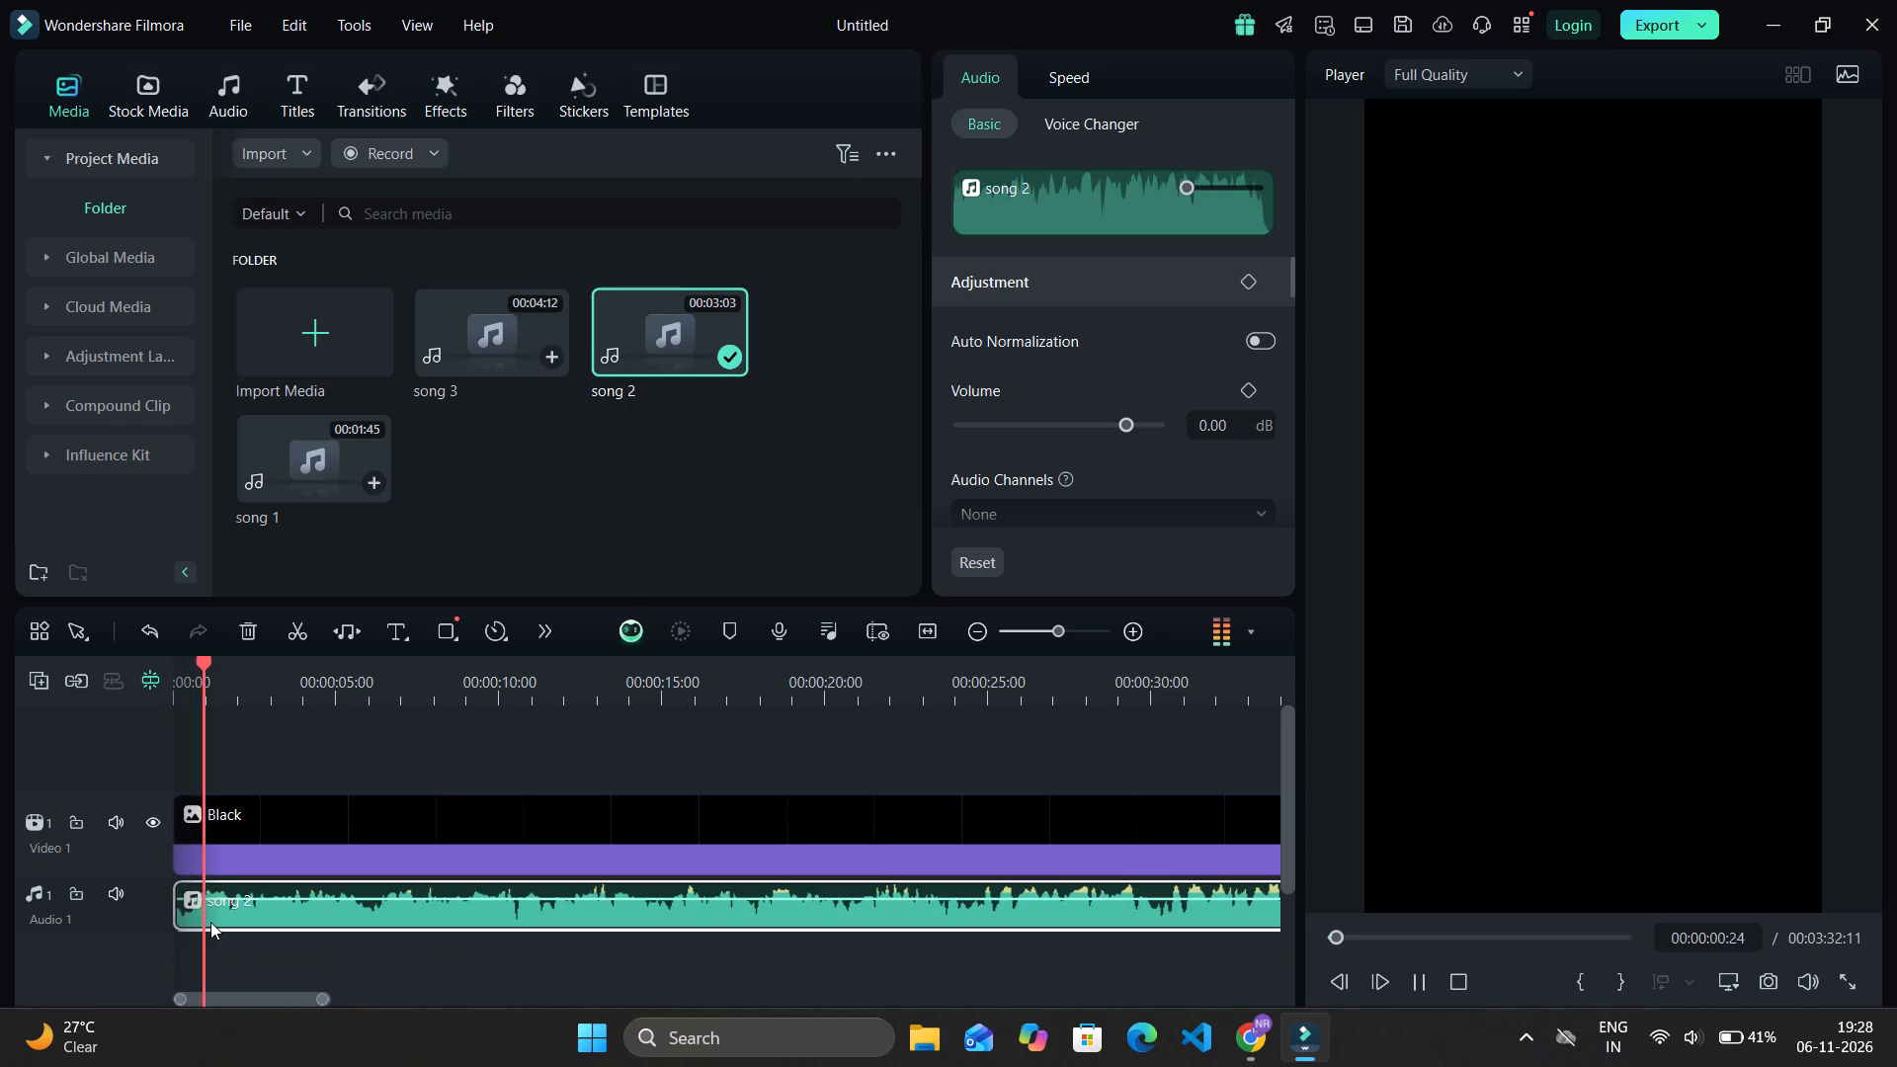
key("space")
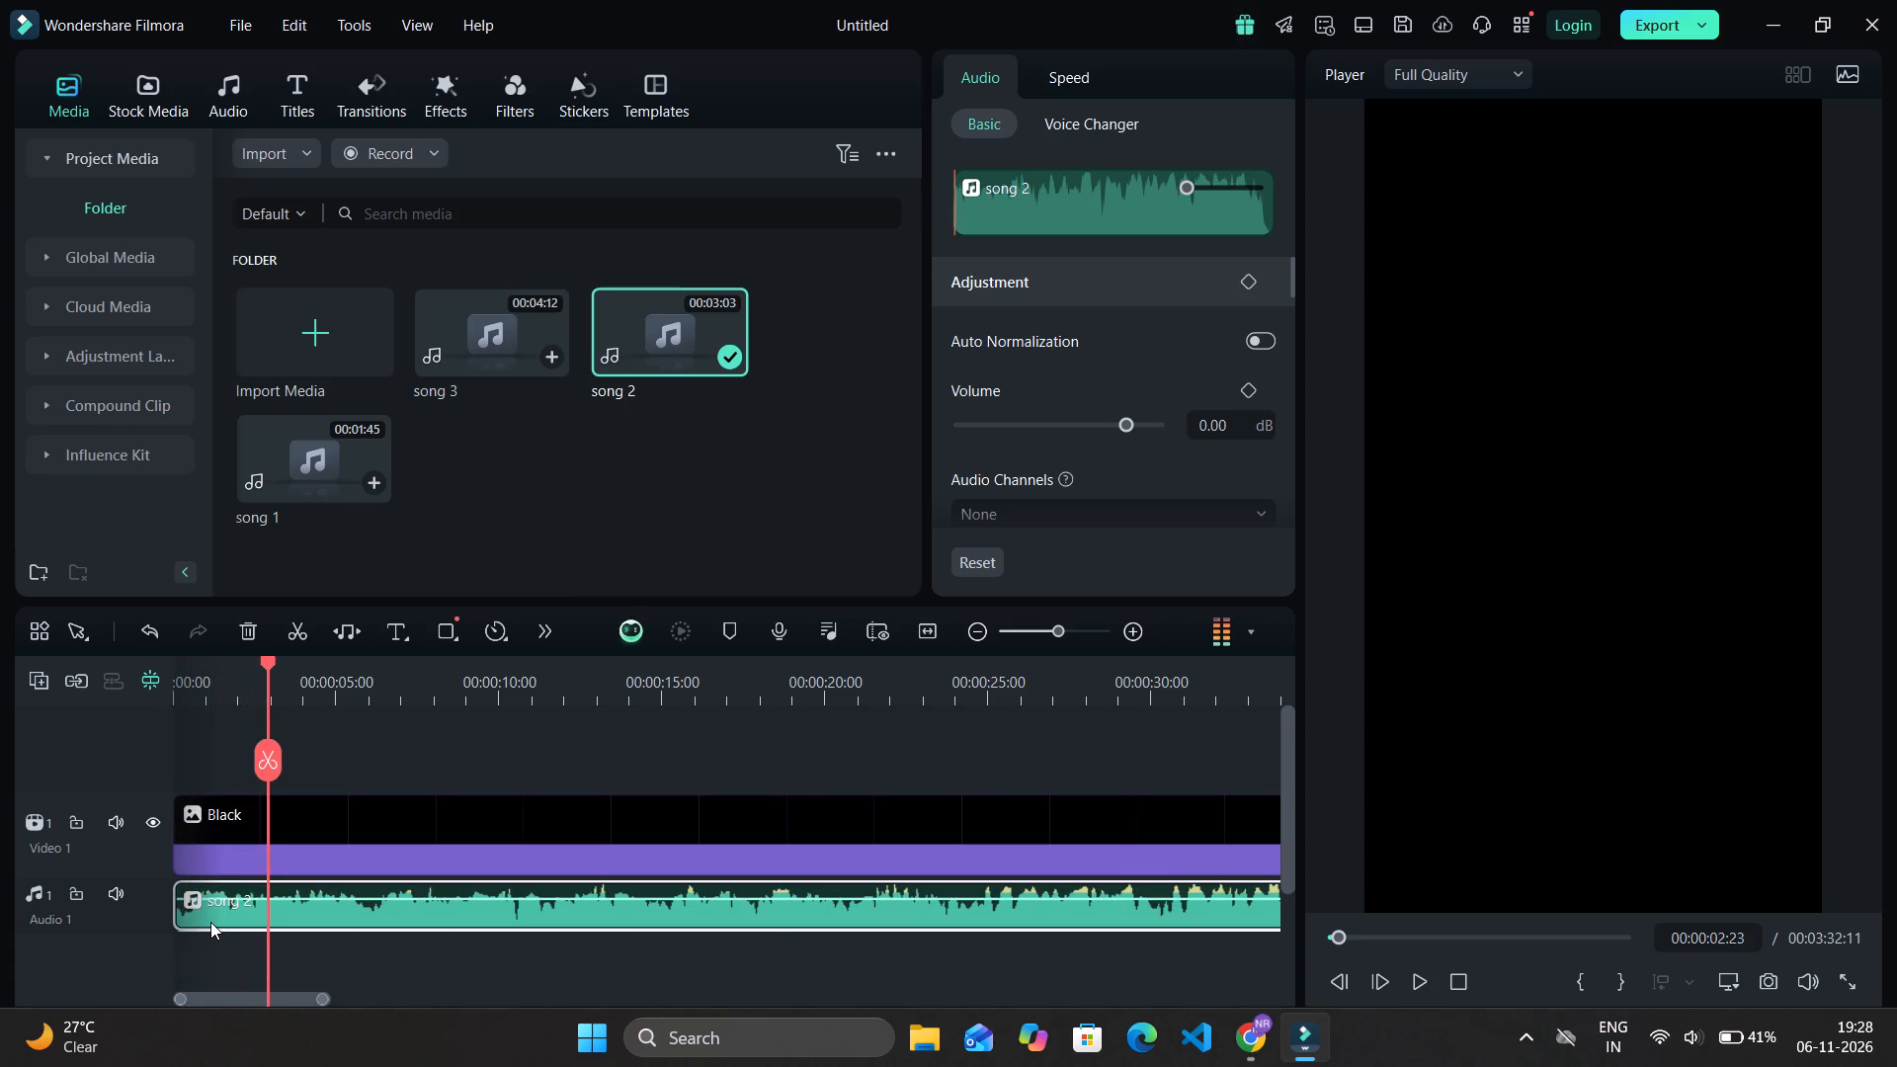
Restore a little of the trimmed audio at song 2's start and set the clip back at the beginning of the Audio 1 track.
scroll(210, 922, "up", 4, "ctrl")
left_click(210, 922)
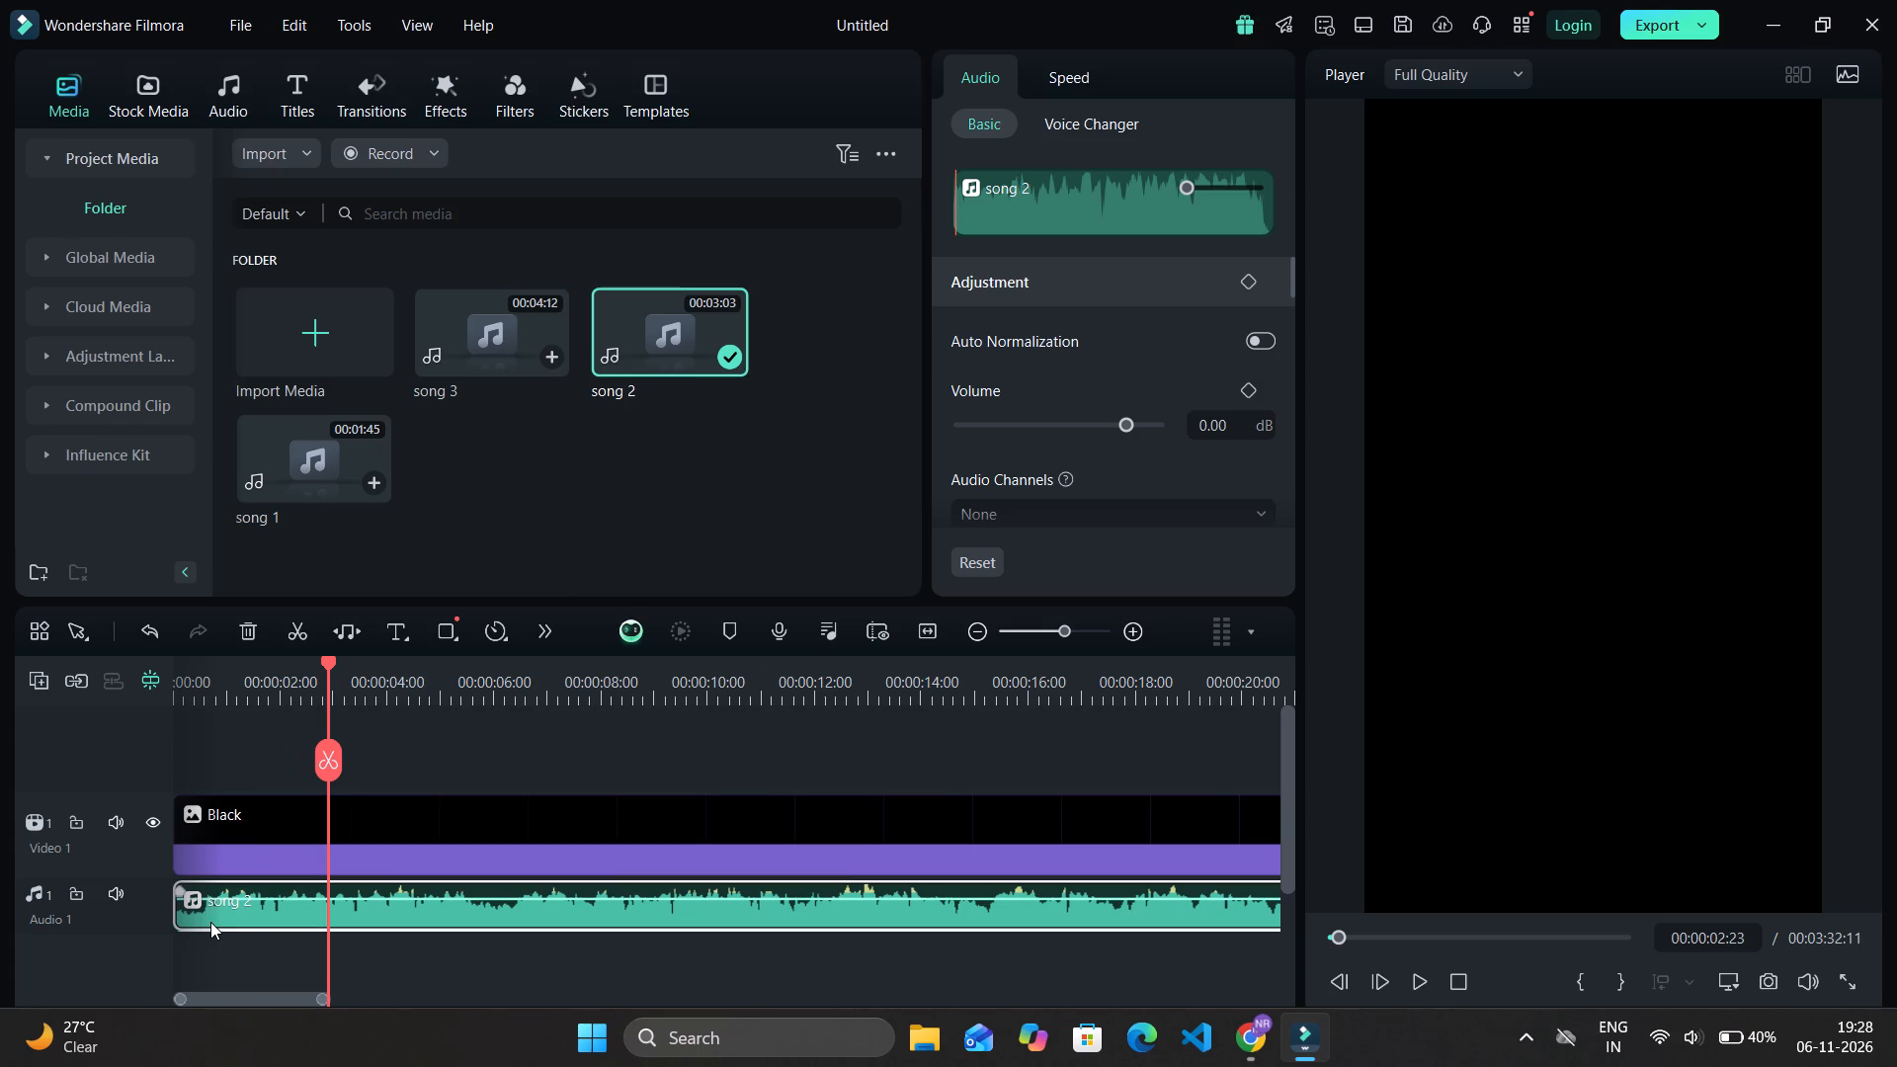
left_click_drag(210, 922, 277, 925)
left_click(277, 925)
left_click(416, 756)
left_click_drag(351, 912, 419, 909)
left_click_drag(245, 927, 224, 933)
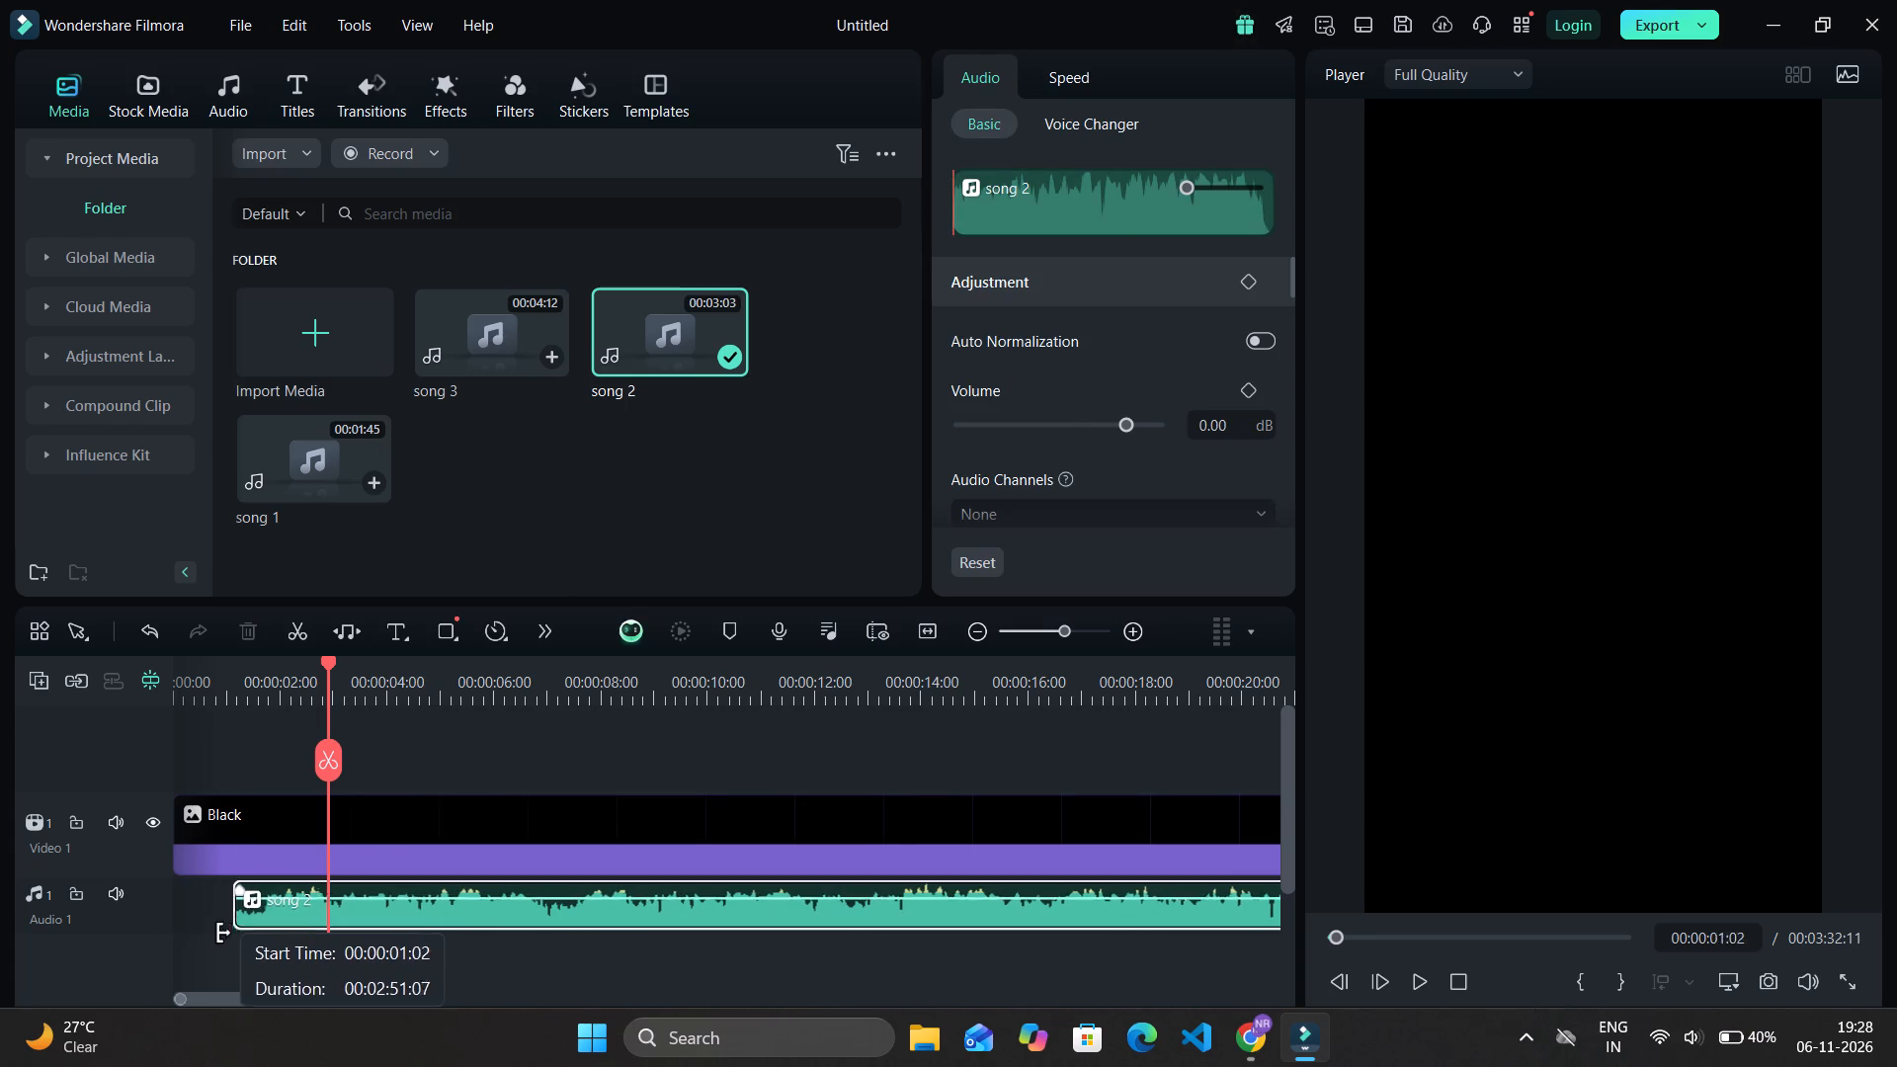
left_click_drag(224, 933, 199, 936)
left_click_drag(442, 934, 381, 936)
left_click_drag(404, 926, 359, 937)
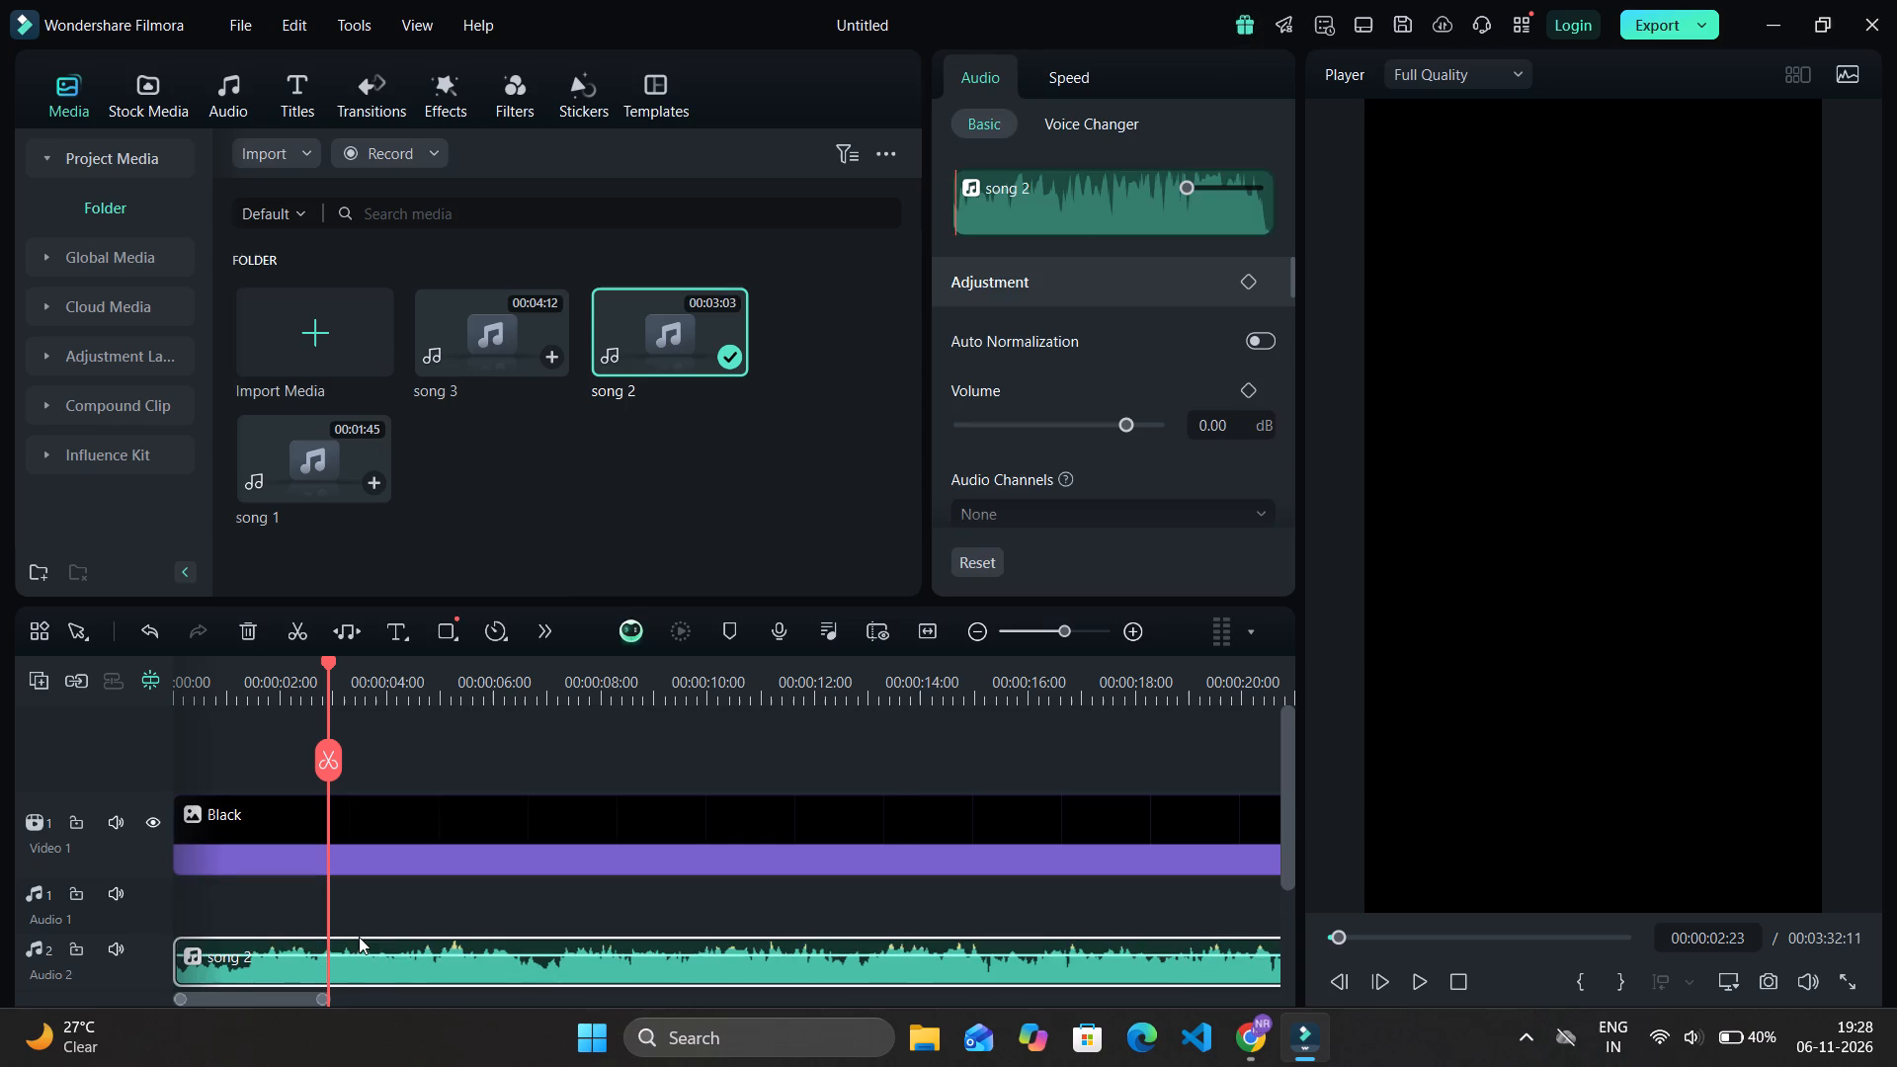
left_click_drag(336, 963, 321, 927)
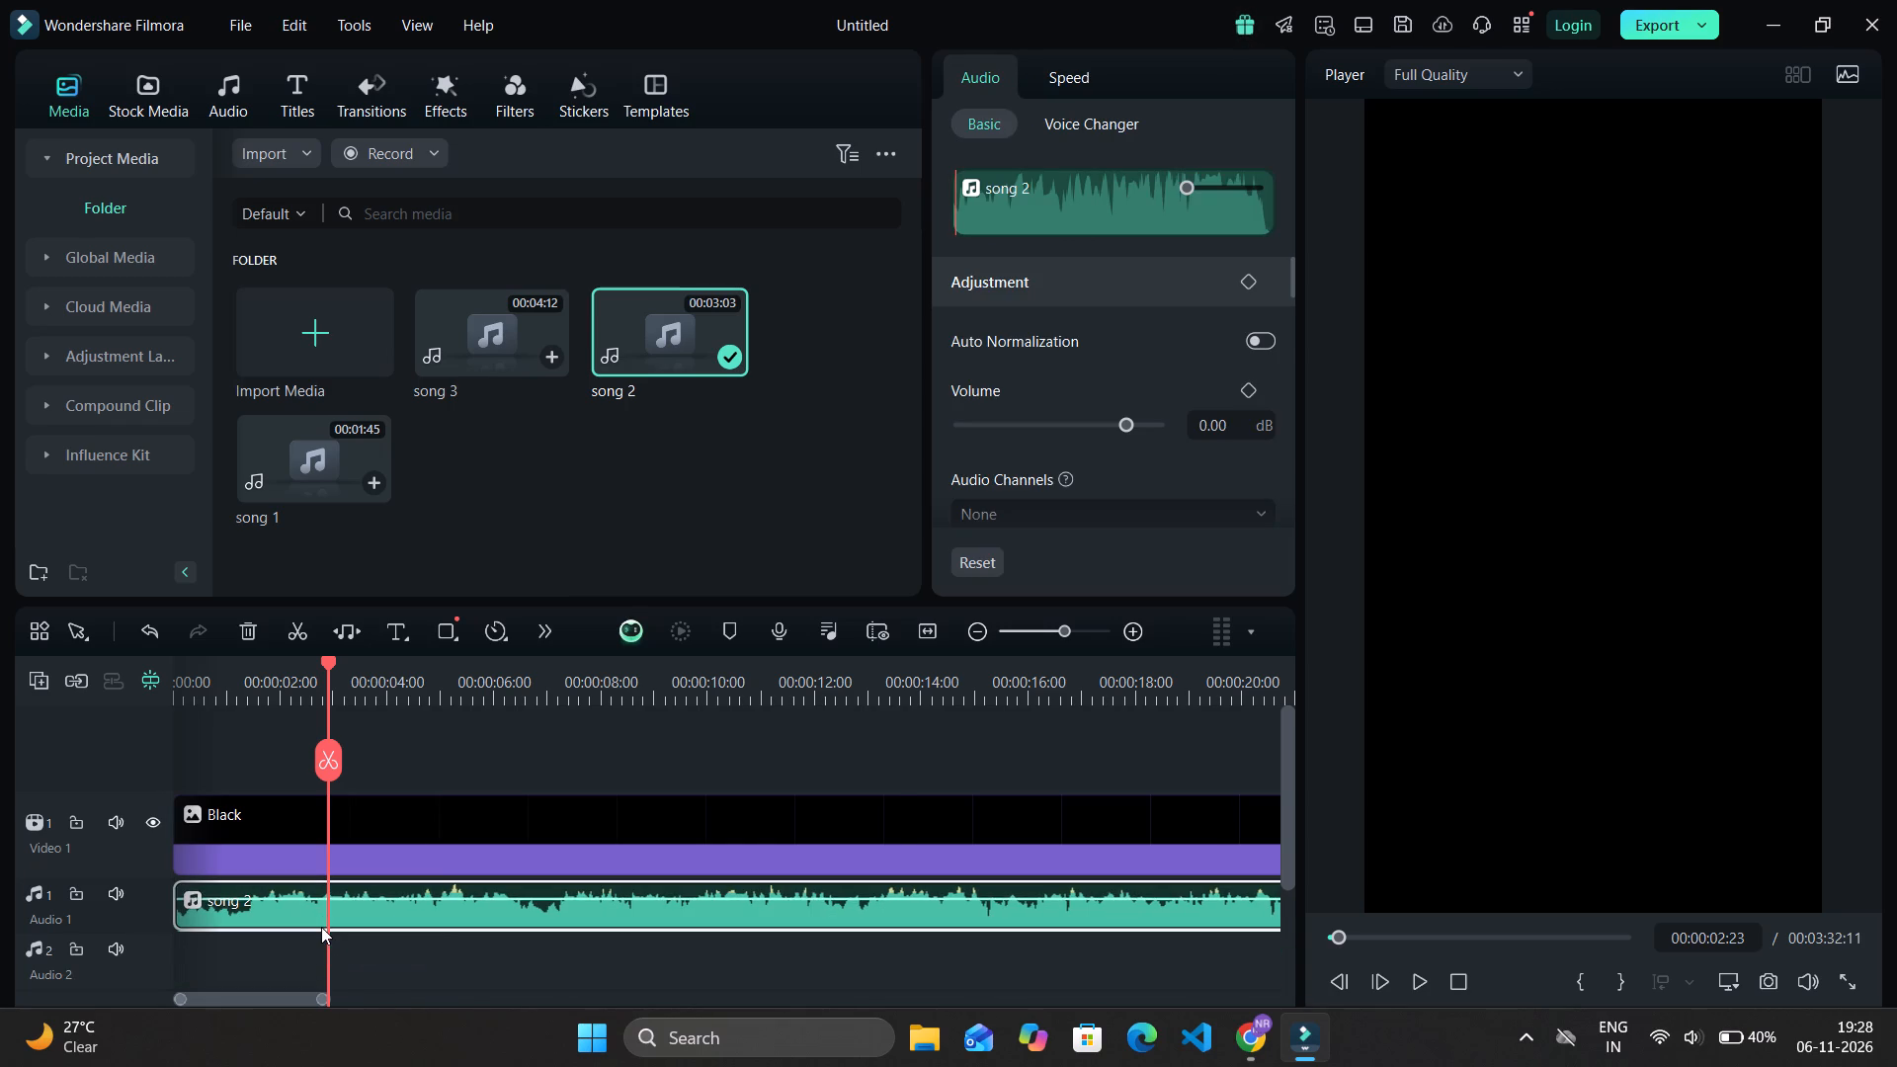
Add a fade-in of about 1.5 seconds to the start of song 2.
left_click_drag(182, 885, 258, 876)
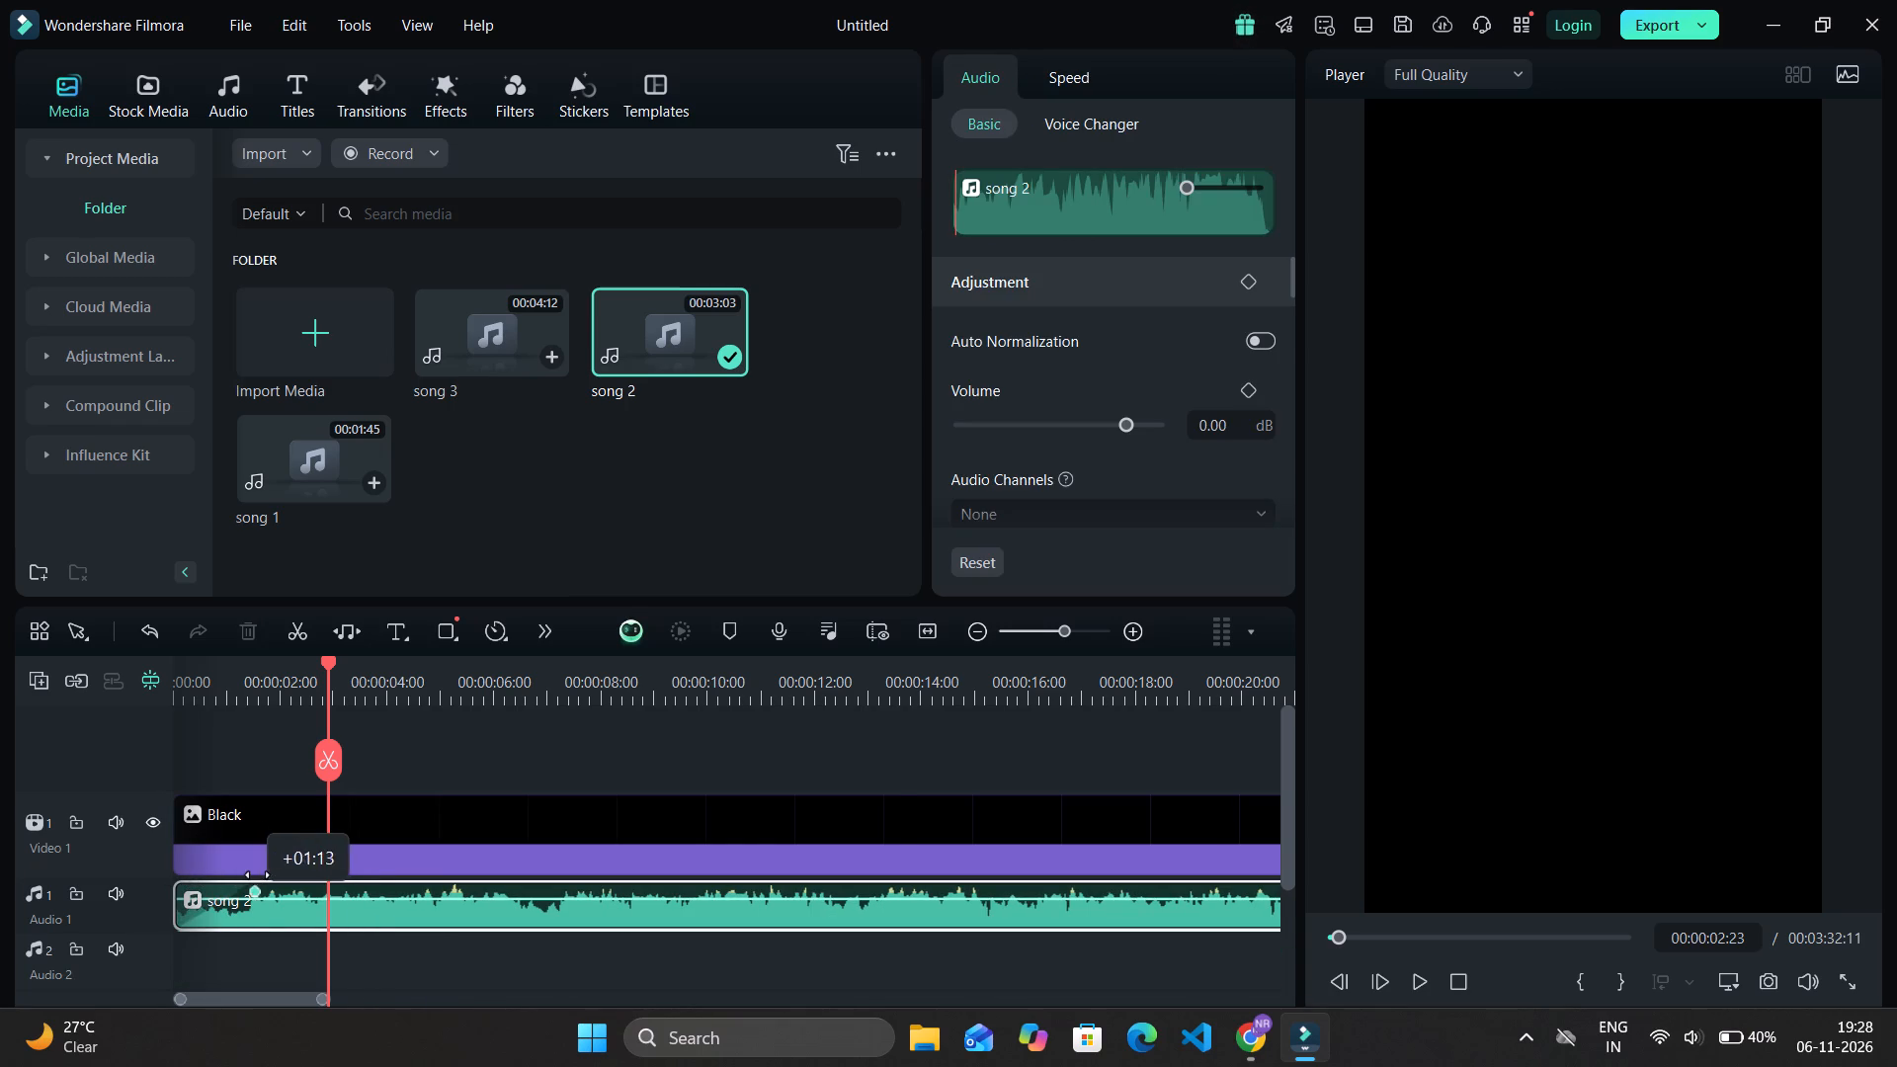
left_click_drag(258, 876, 264, 875)
Play the timeline from the beginning to check song 2's fade-in and listen through the song along its waveform.
left_click_drag(334, 660, 65, 732)
key("space")
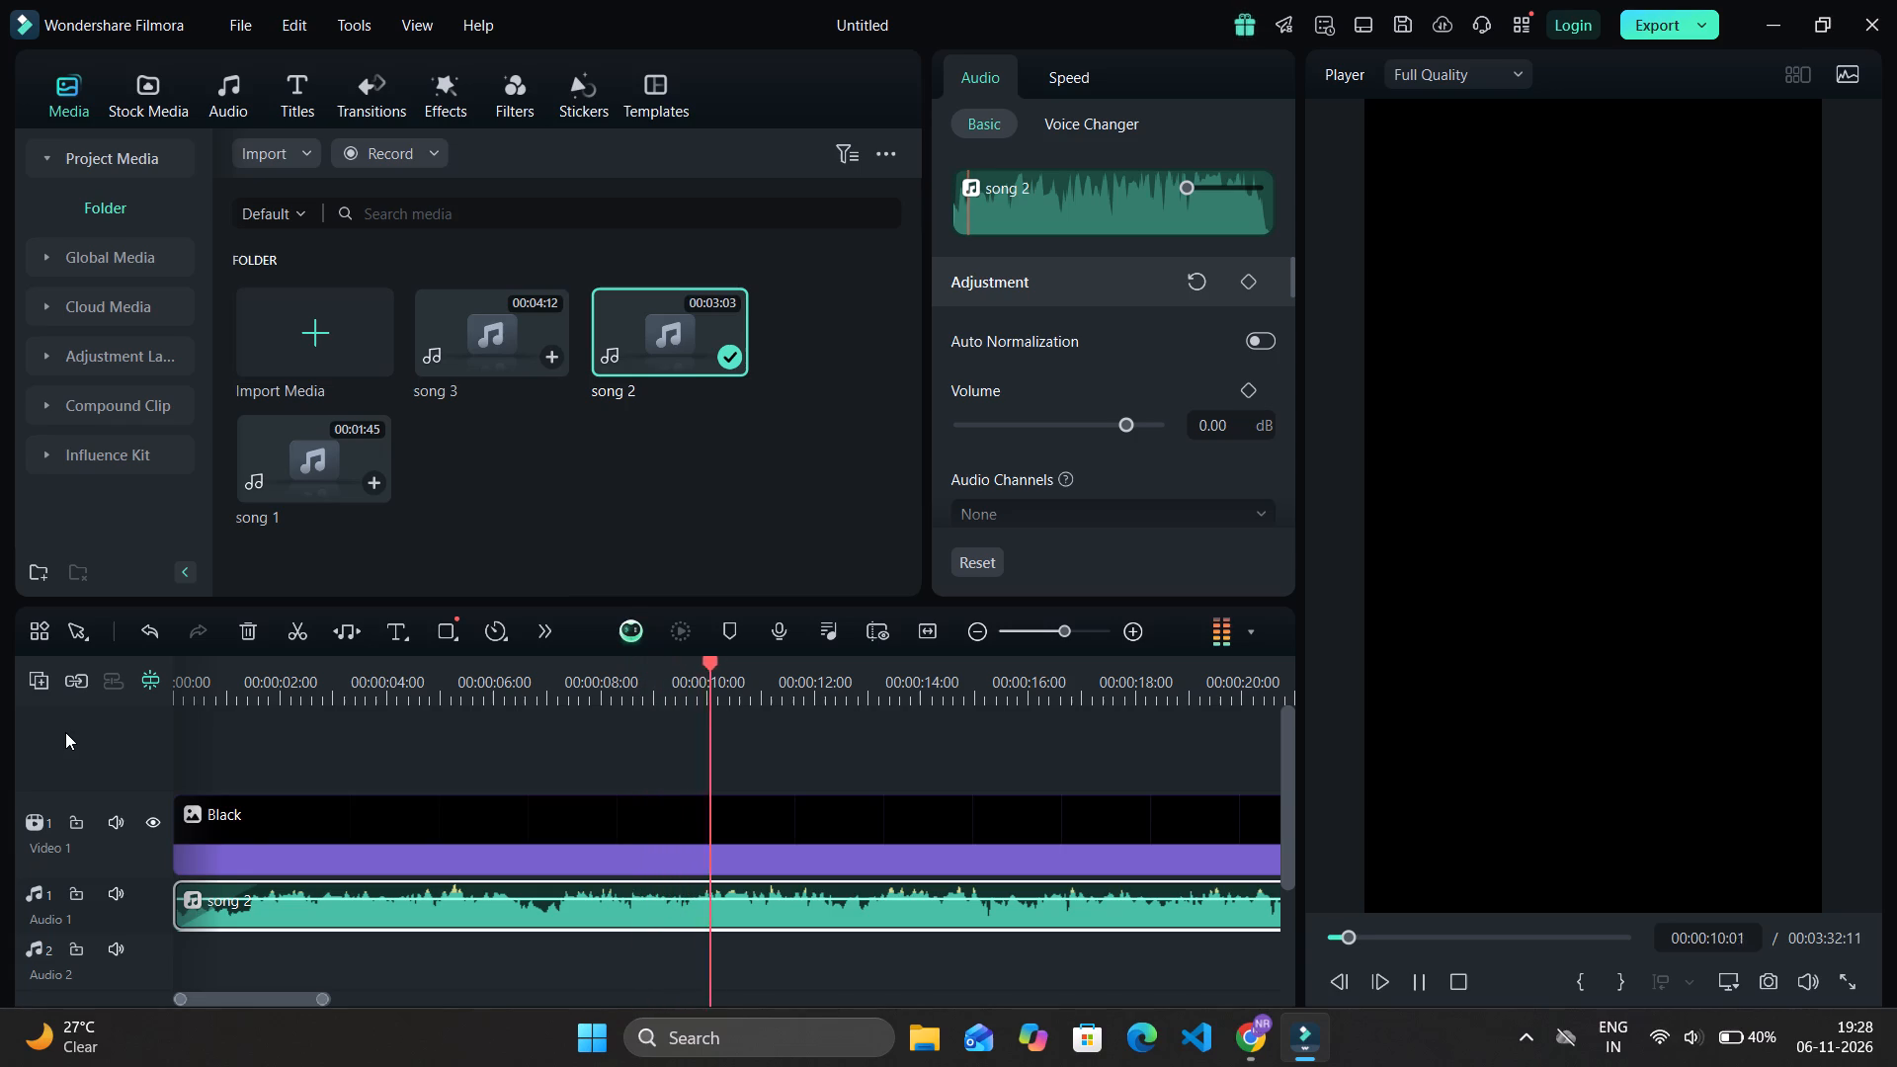
scroll(65, 732, "down", 5, "ctrl")
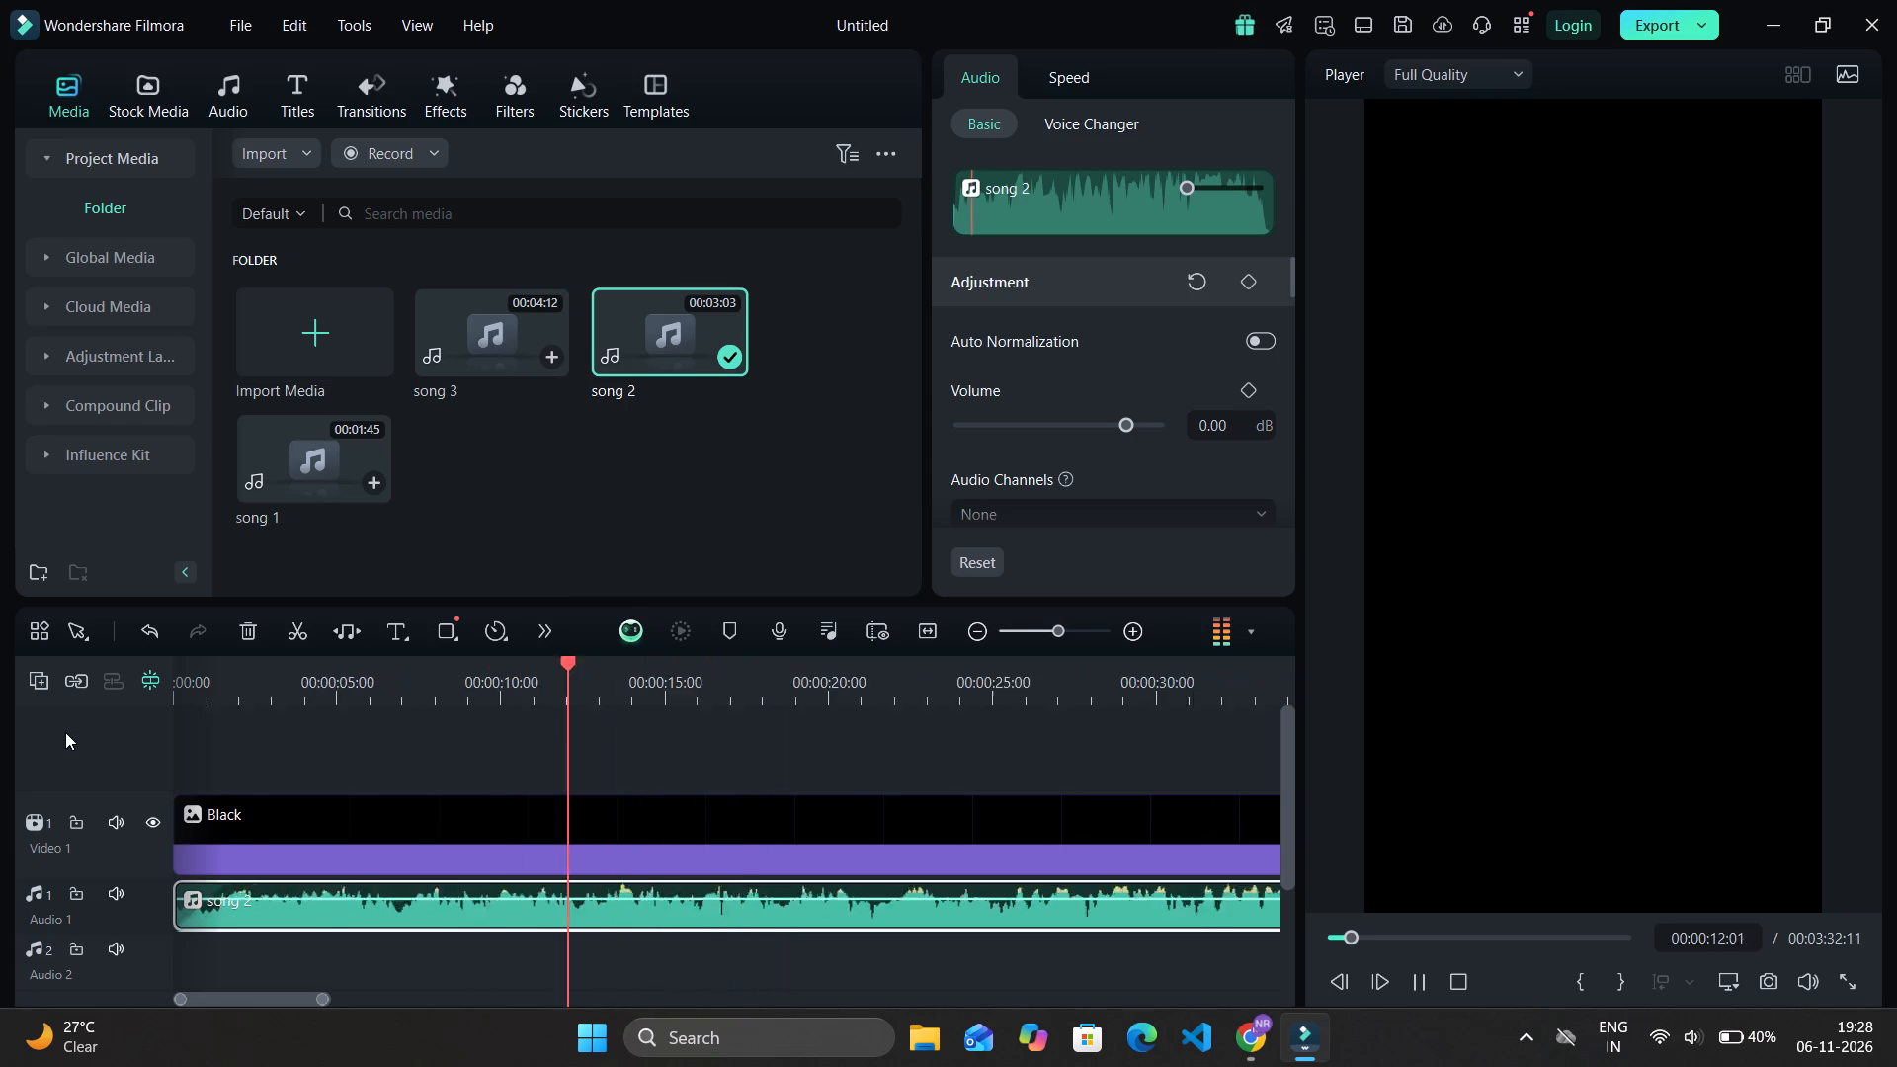
scroll(65, 732, "down", 12, "ctrl")
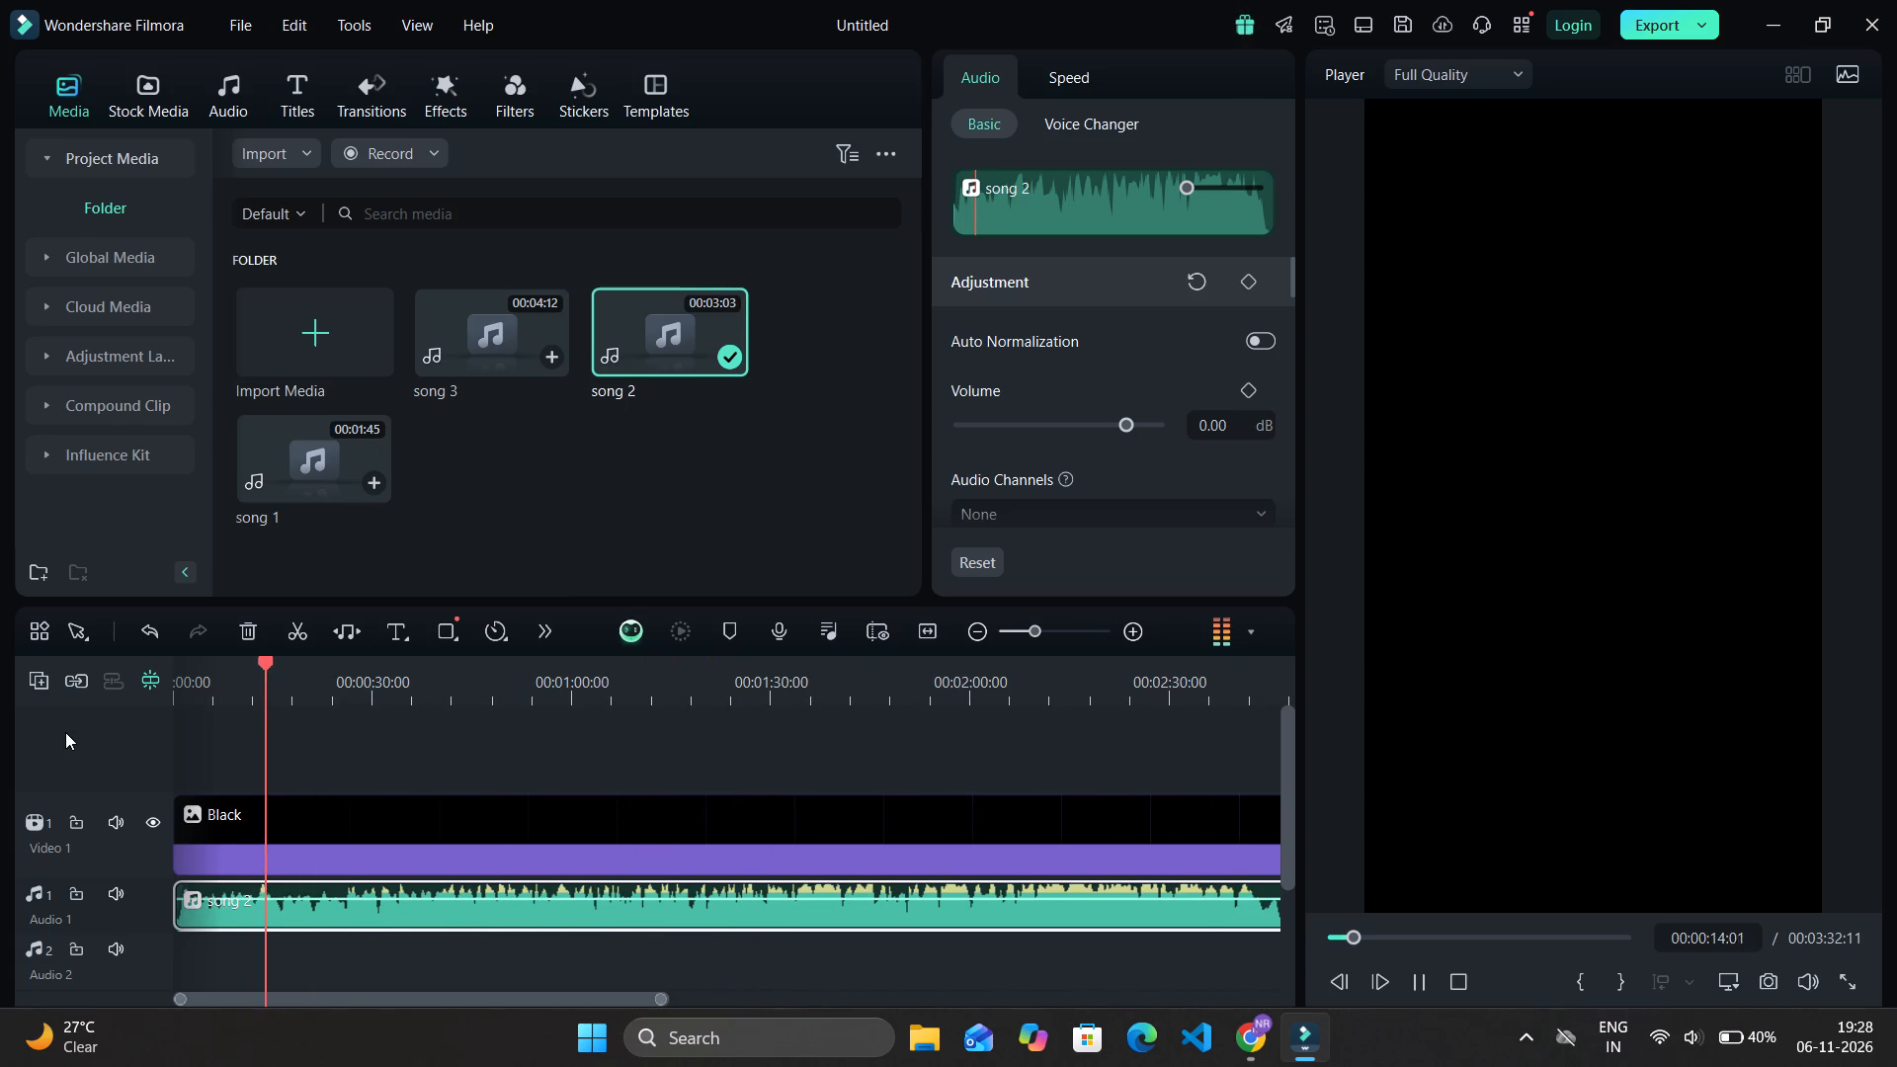
scroll(65, 732, "up", 6, "ctrl")
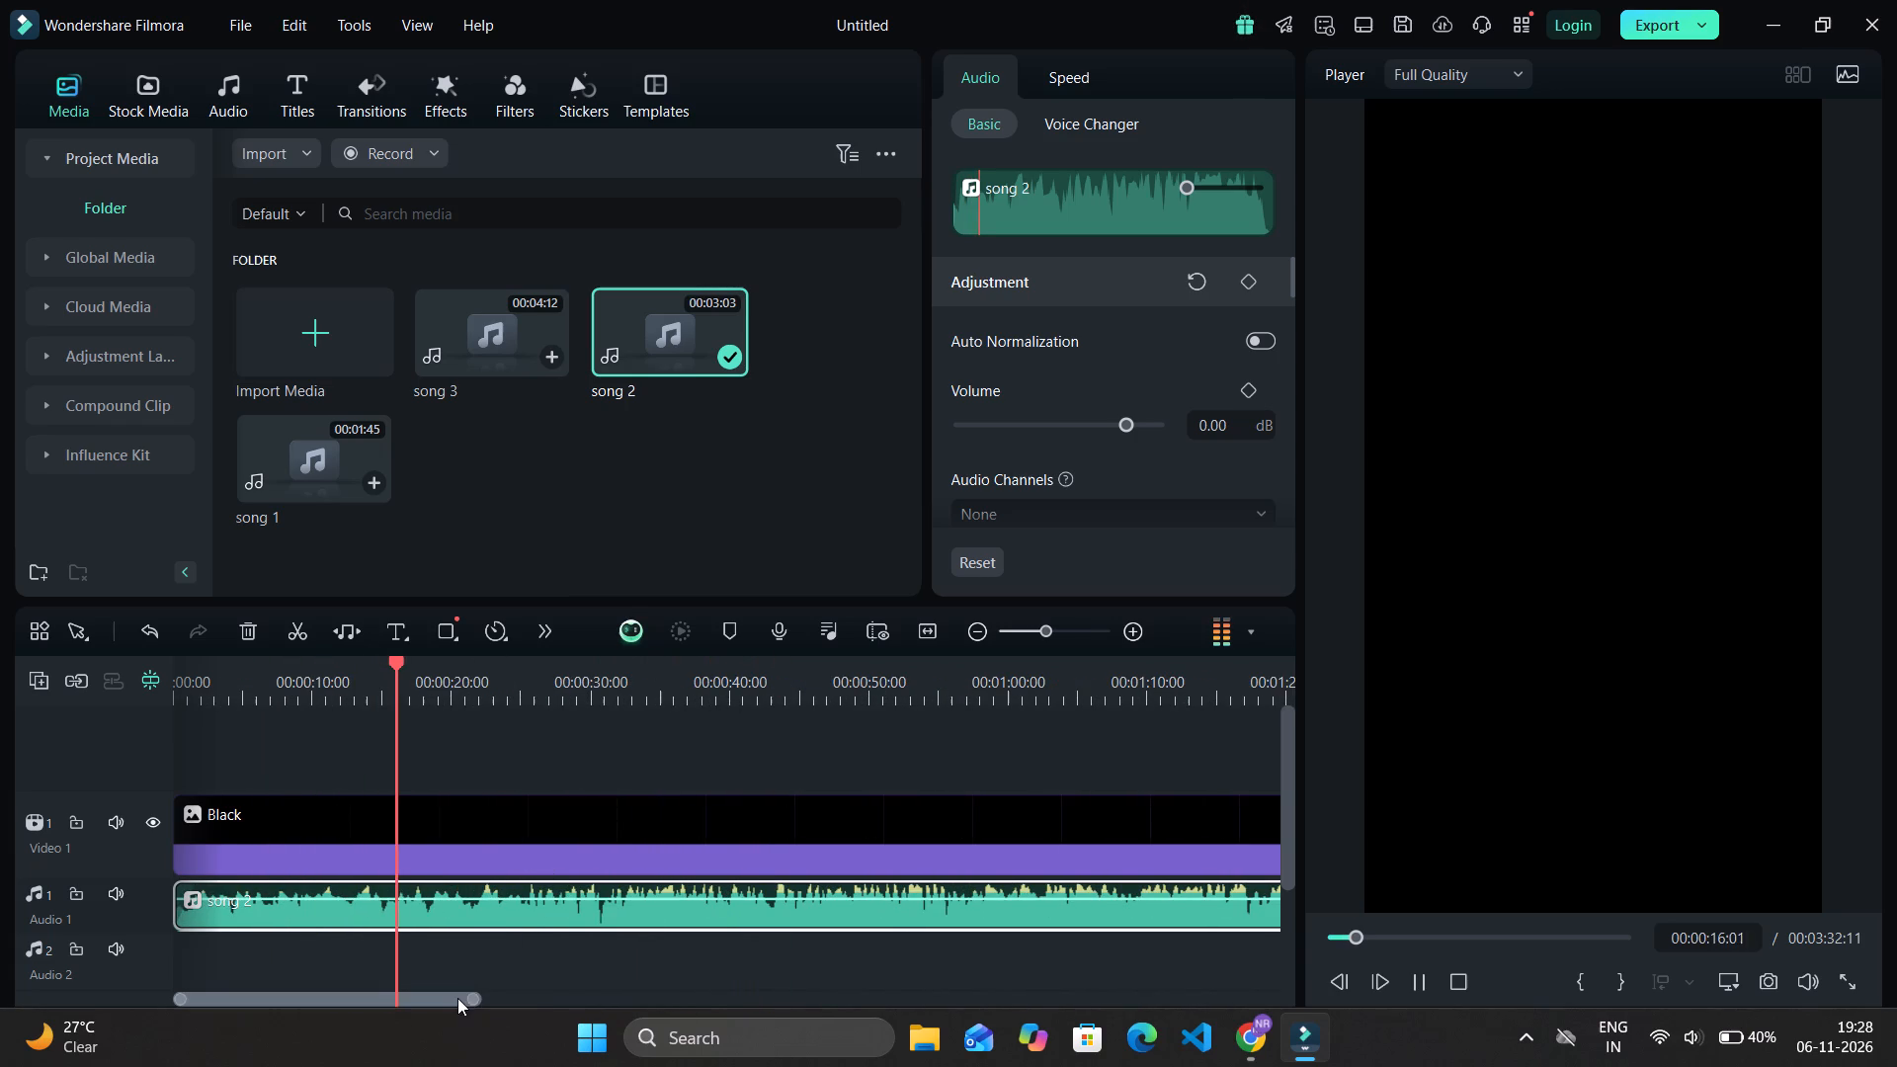
left_click_drag(455, 999, 663, 990)
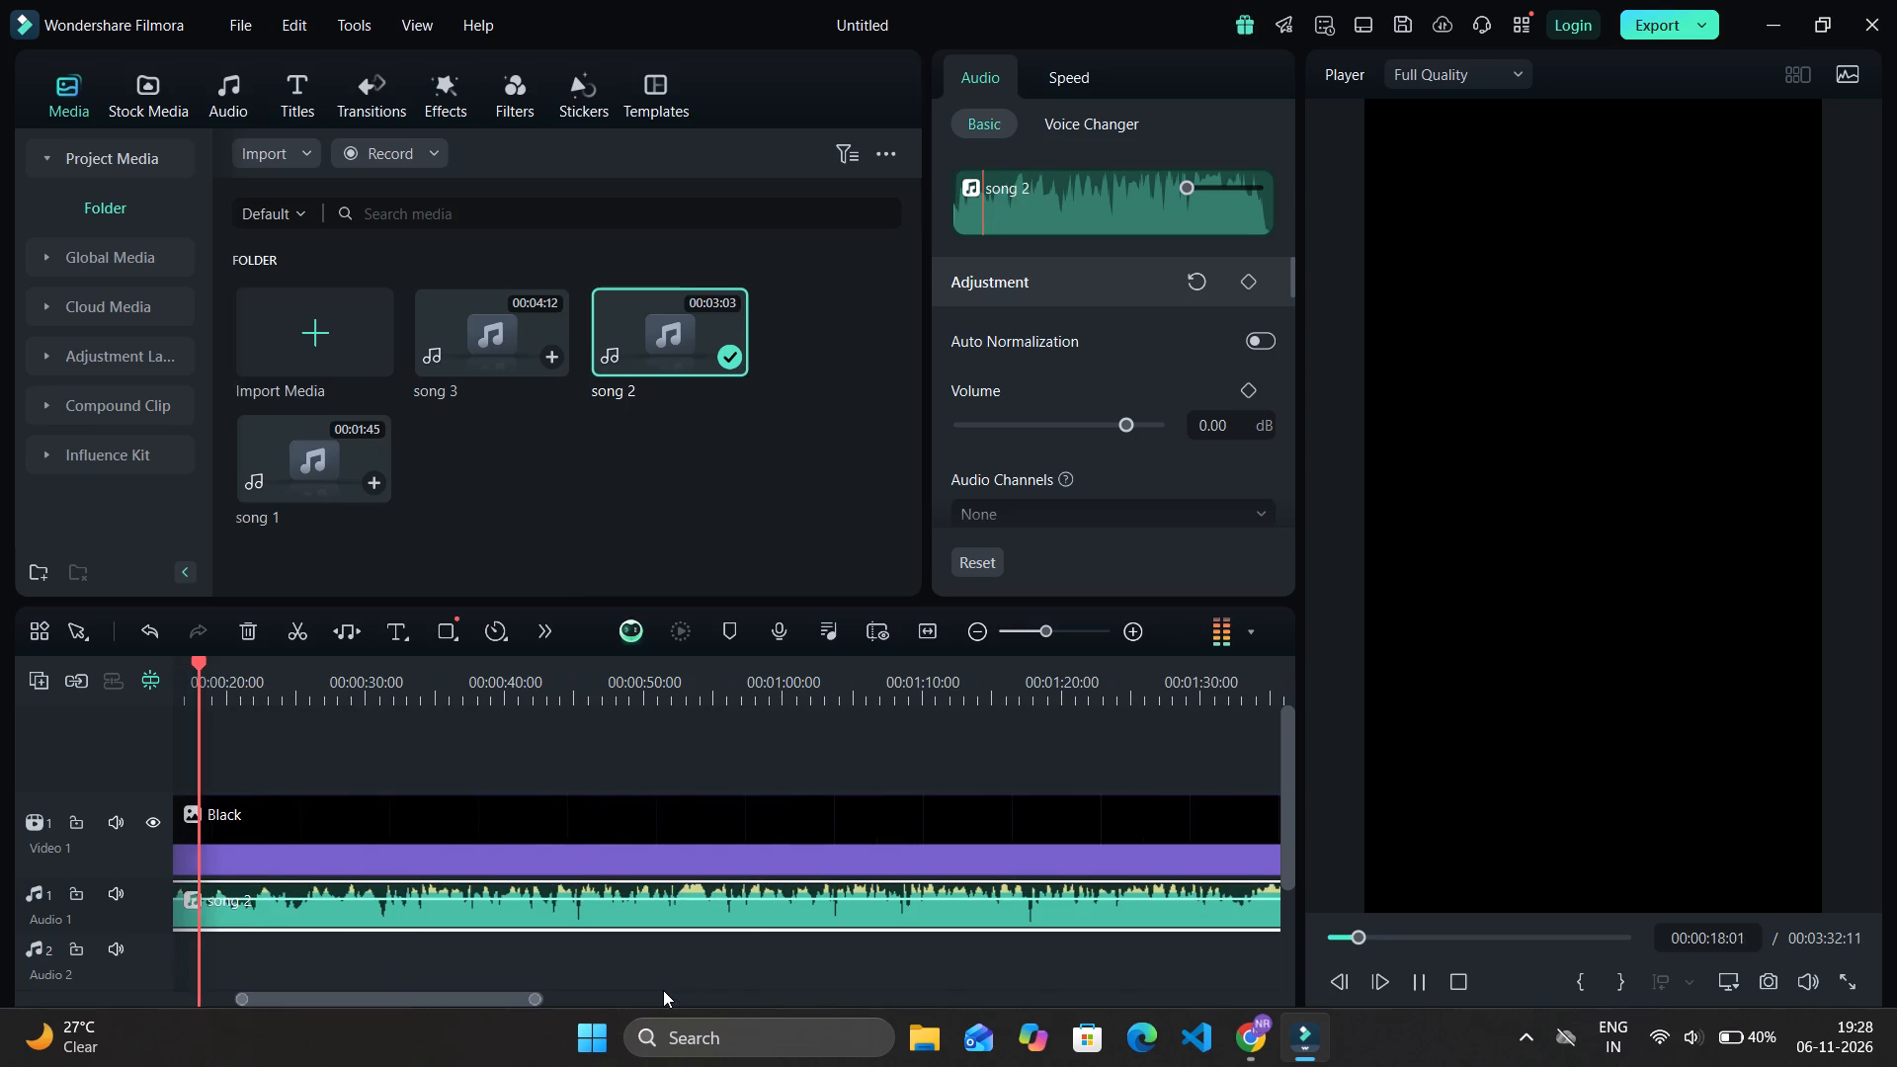
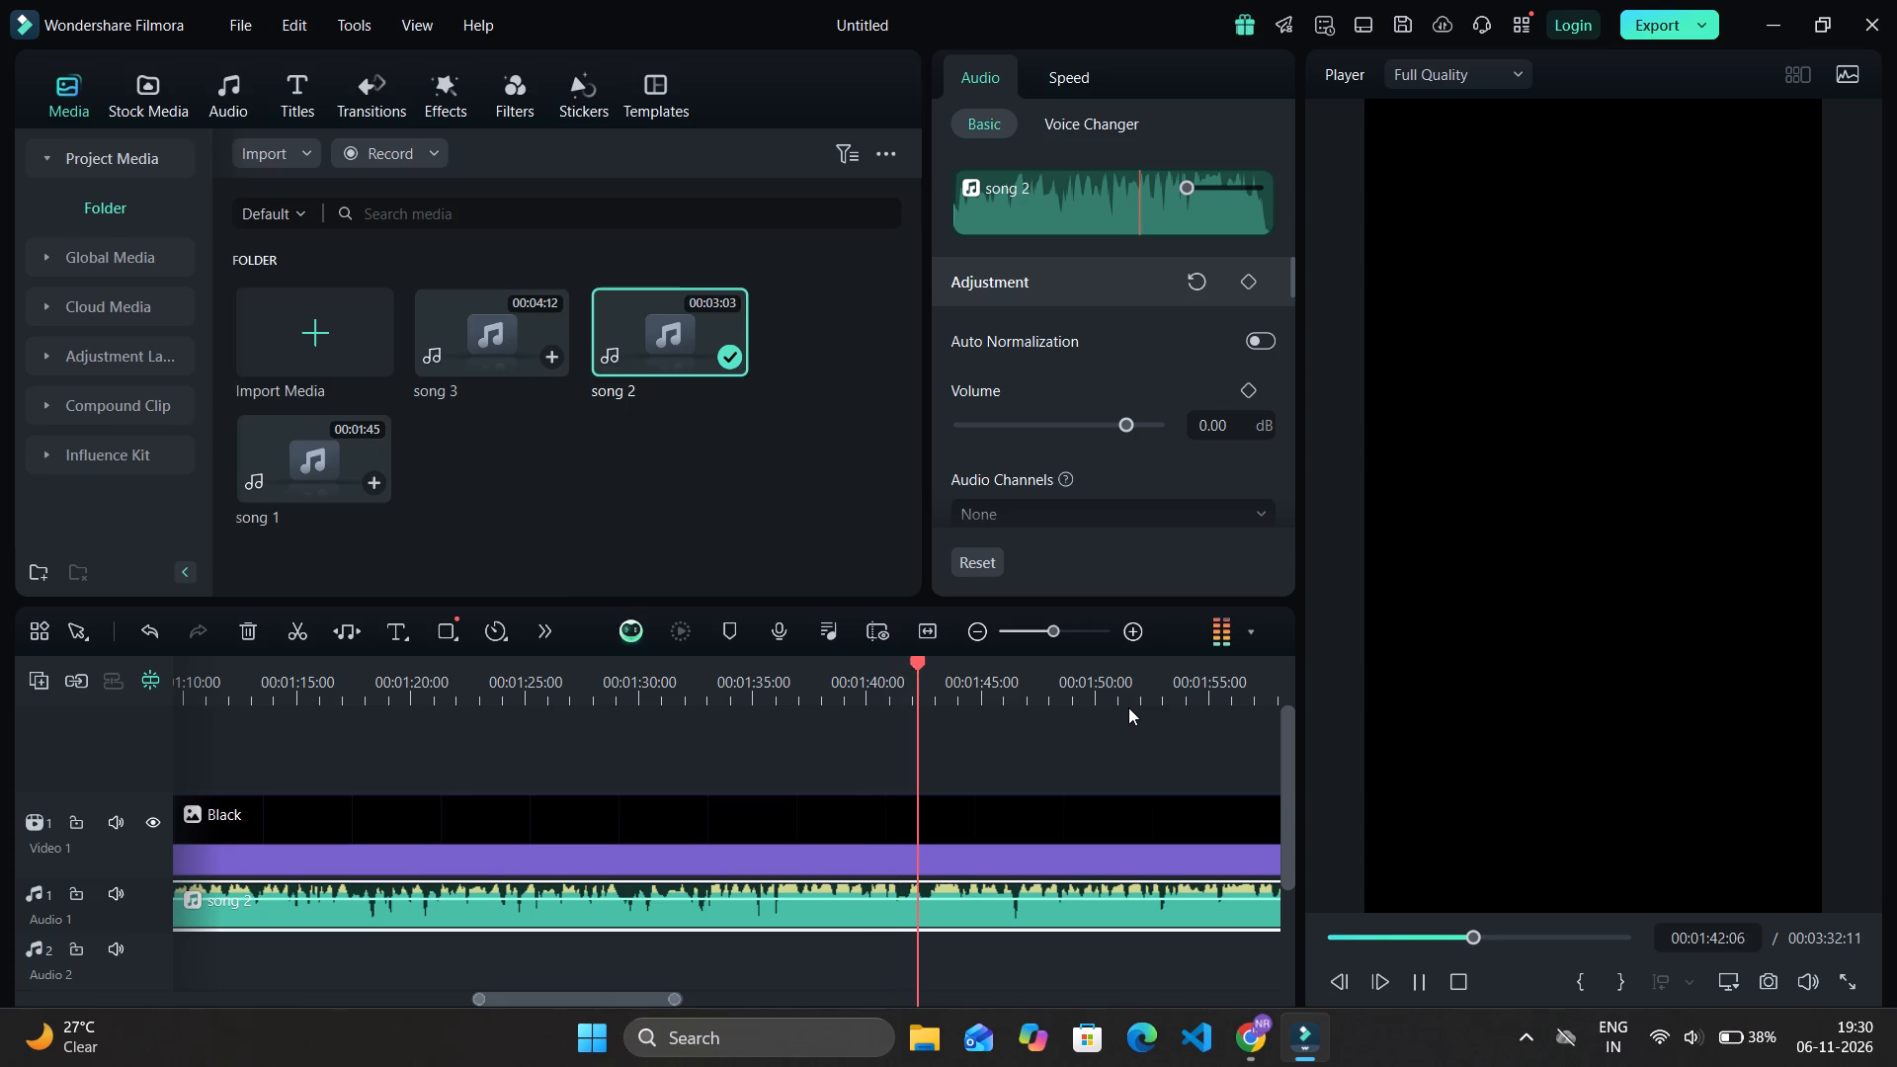
Split song 2 on the Audio 1 track at 00:01:42:15 and delete the part after the cut.
key("space")
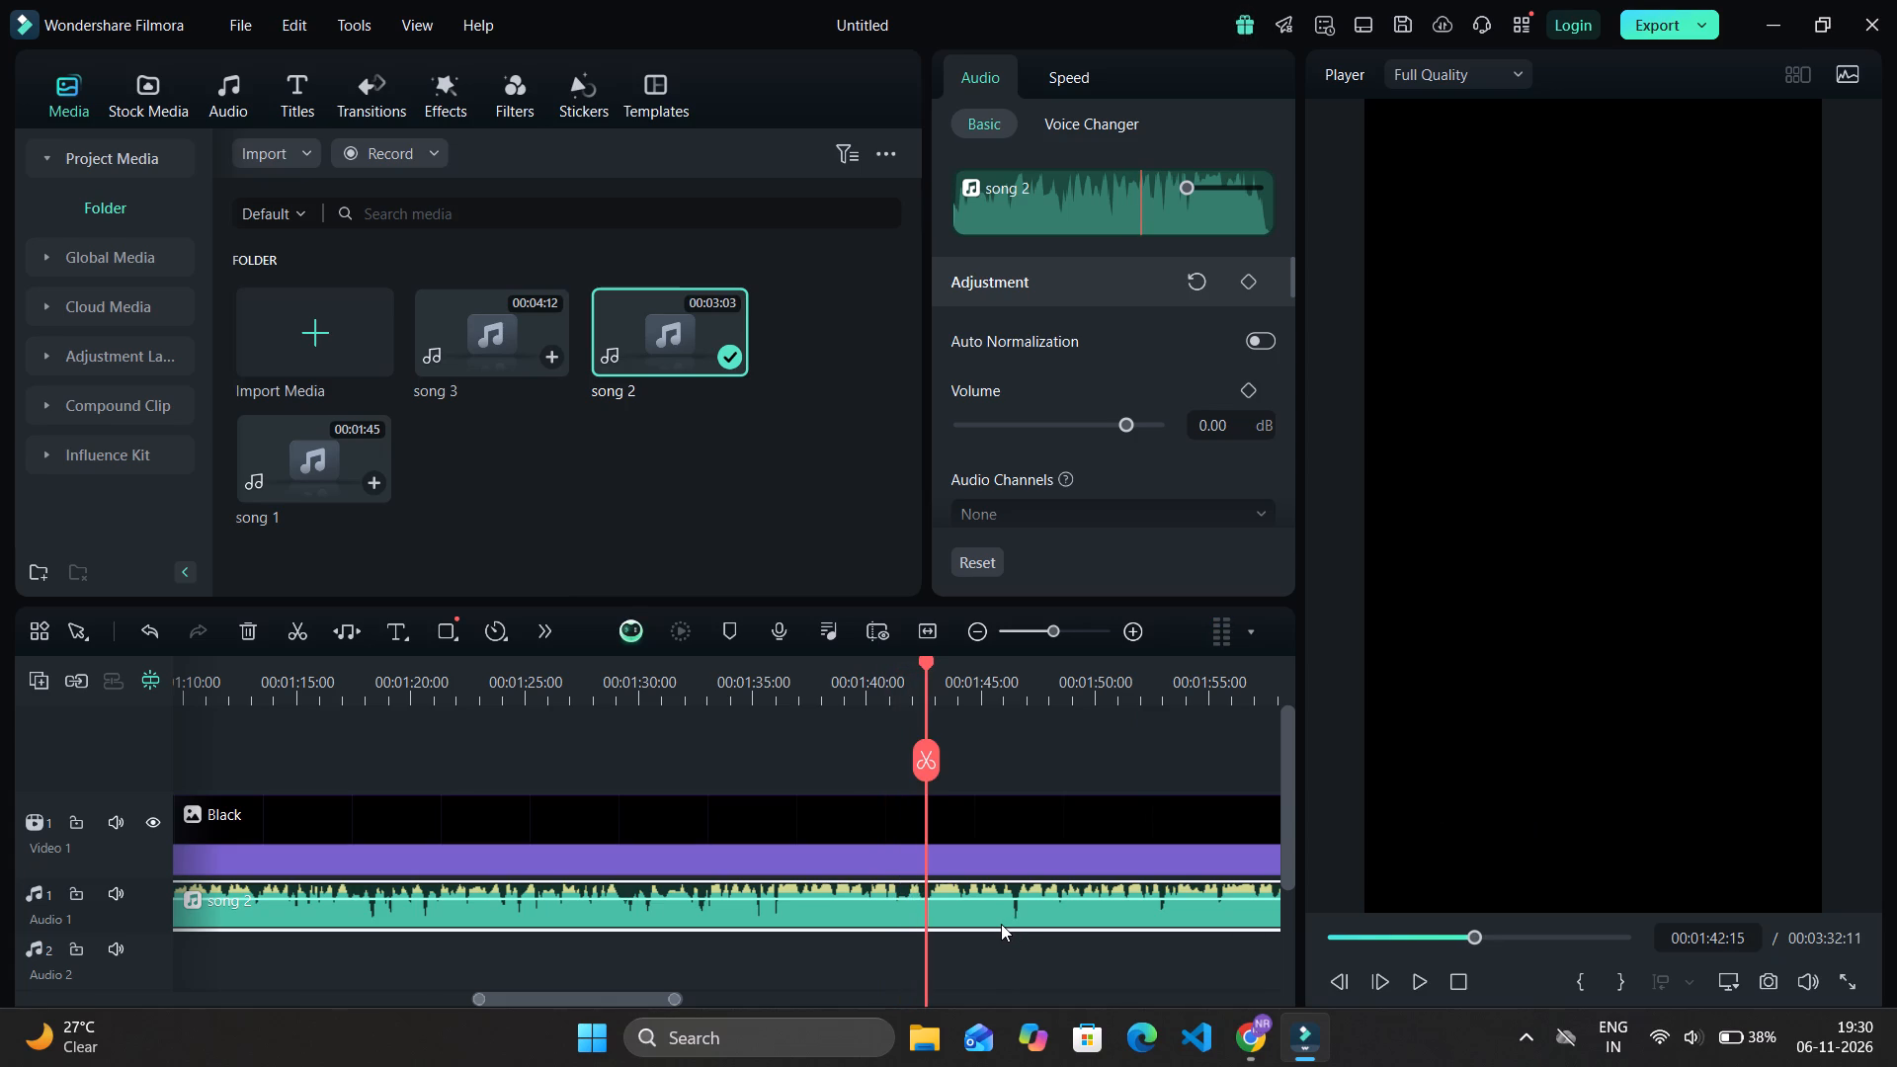
left_click(1001, 924)
left_click(913, 747)
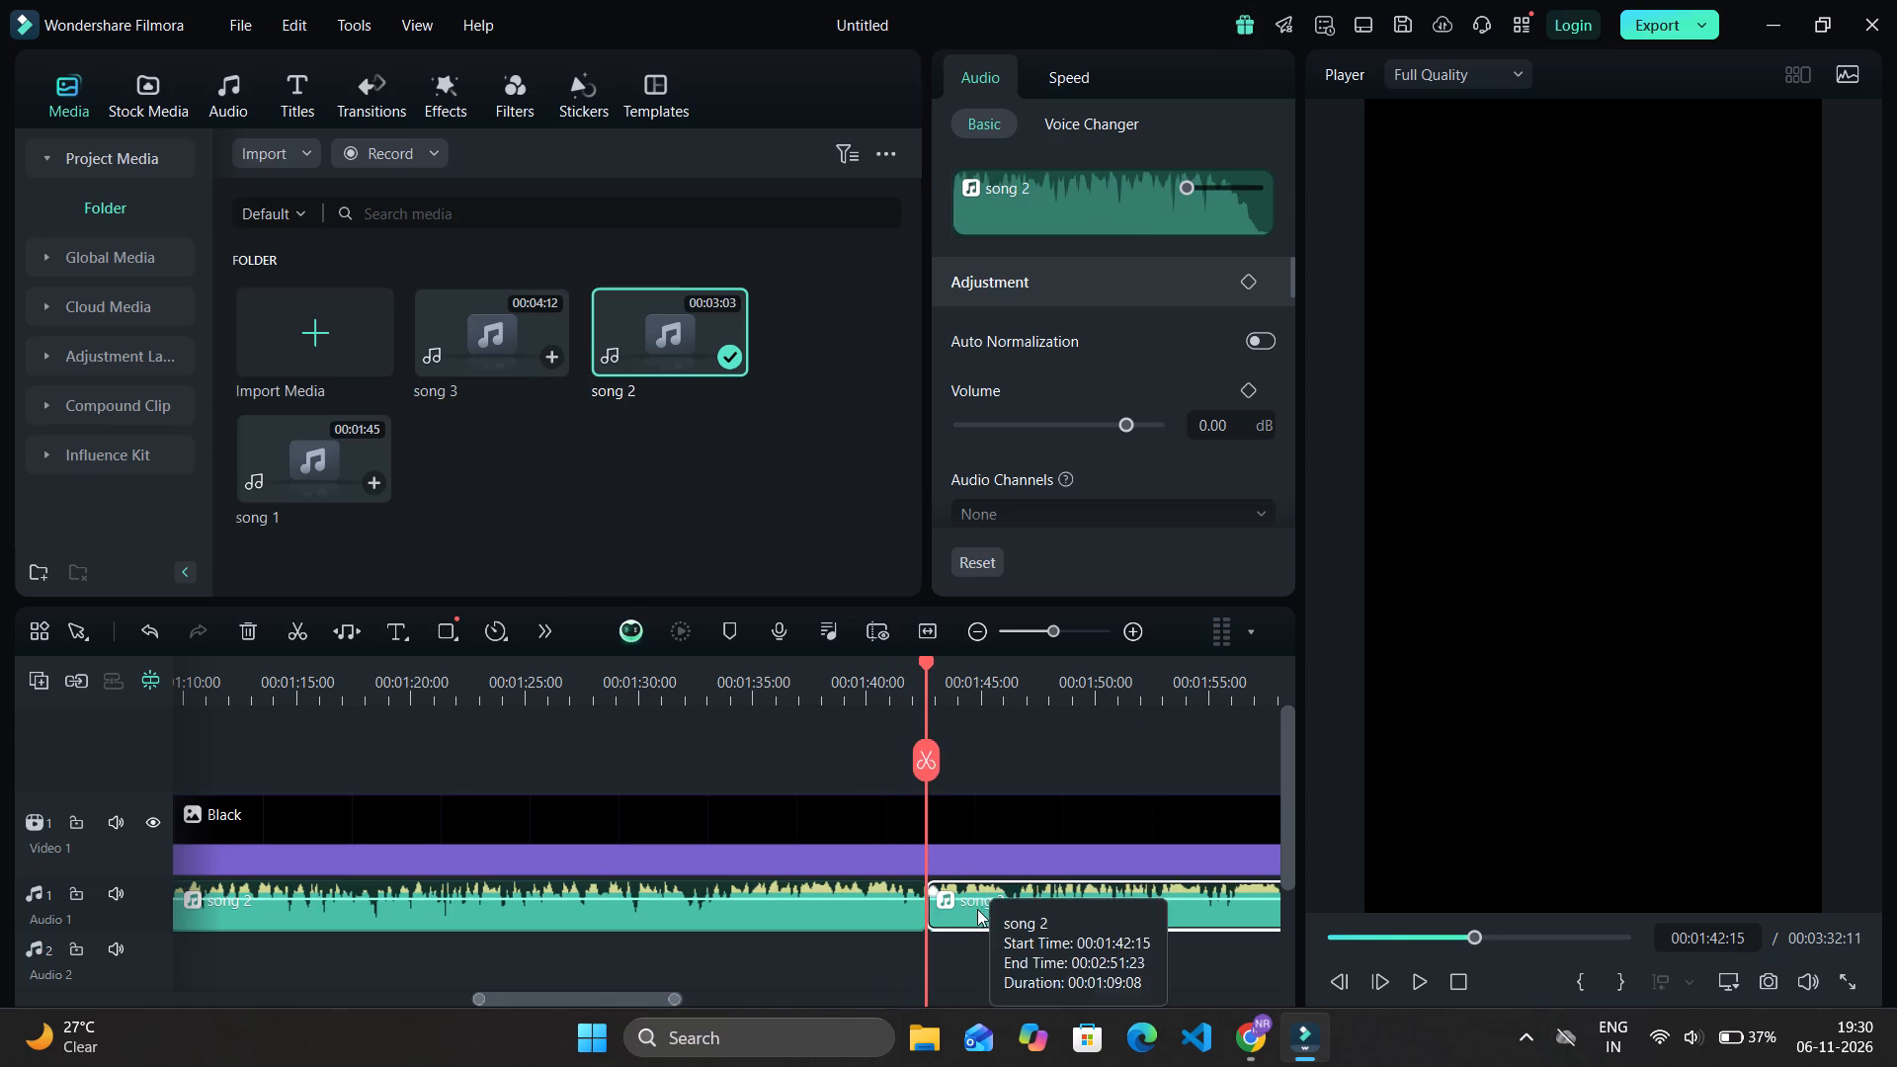
key("Delete")
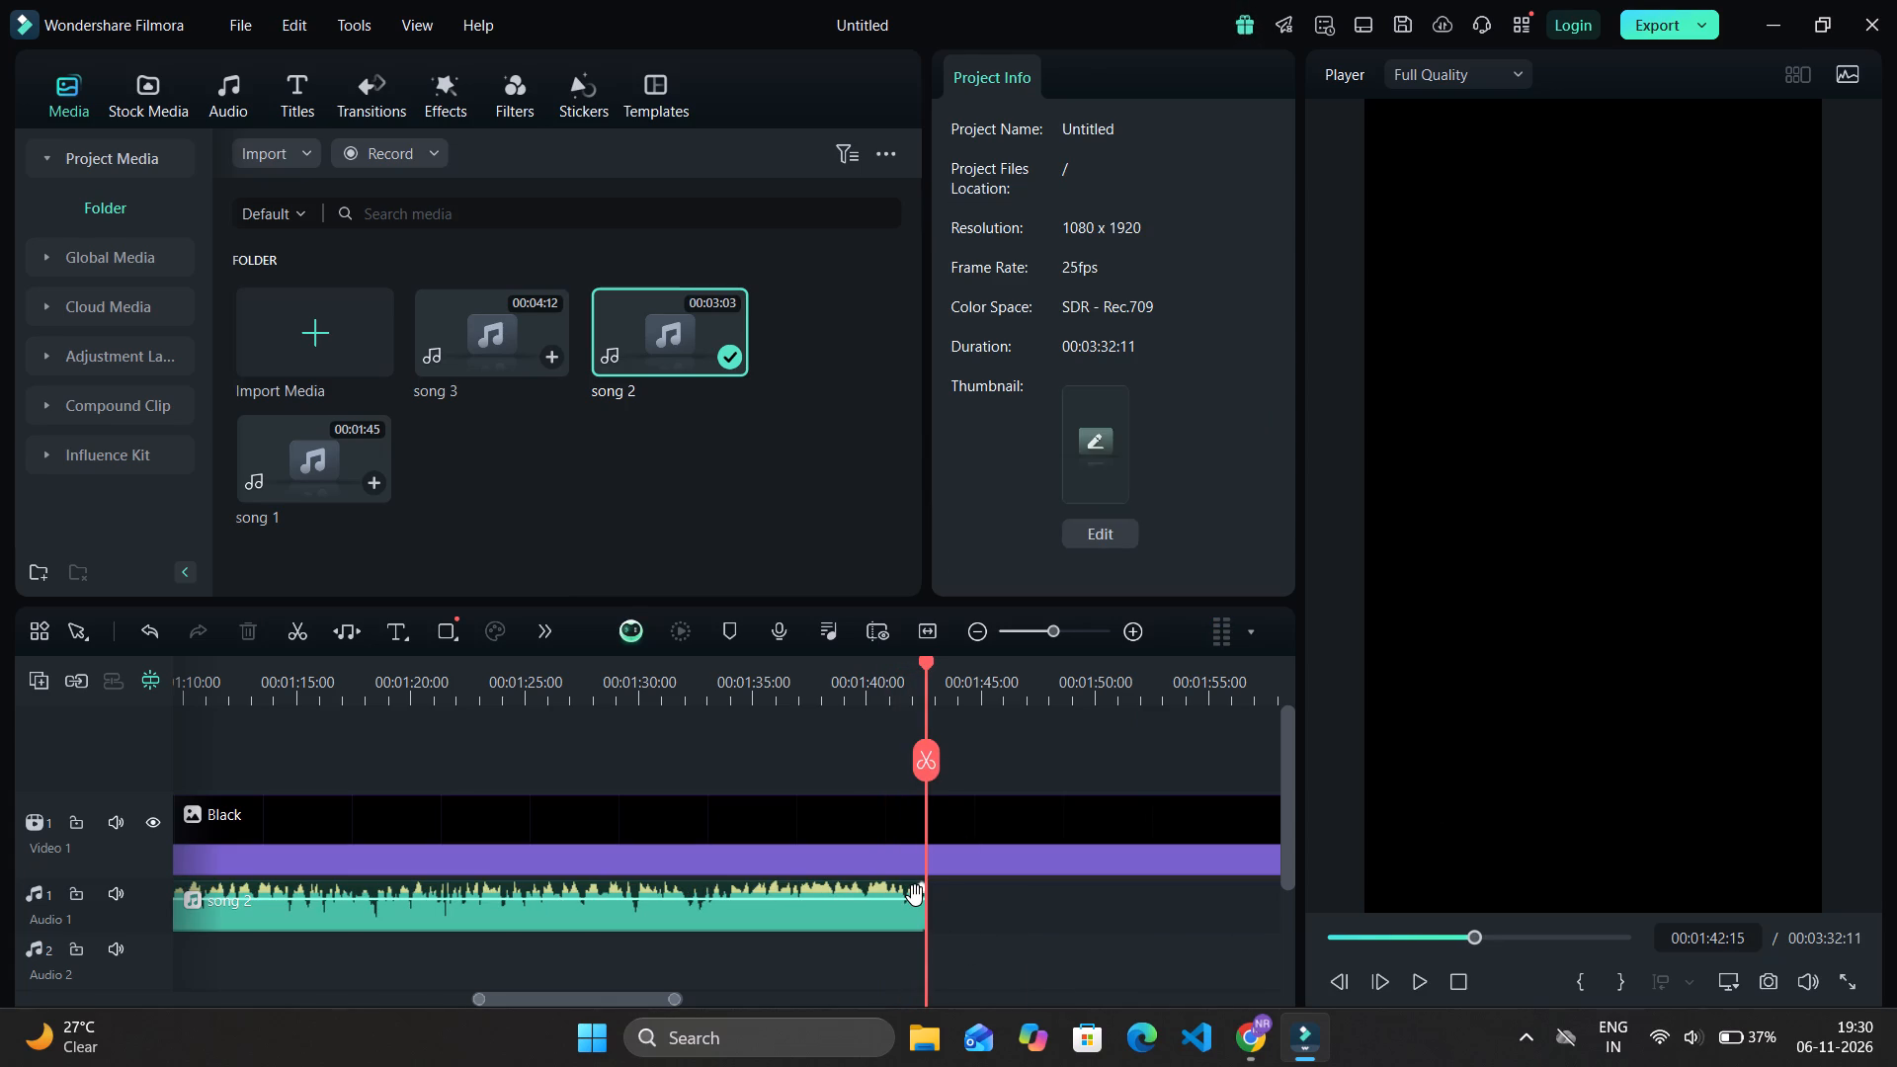
Add a fade-out to the end of song 2, play it briefly, and lengthen the fade to about 7 seconds.
left_click_drag(920, 883, 830, 887)
left_click_drag(928, 663, 840, 698)
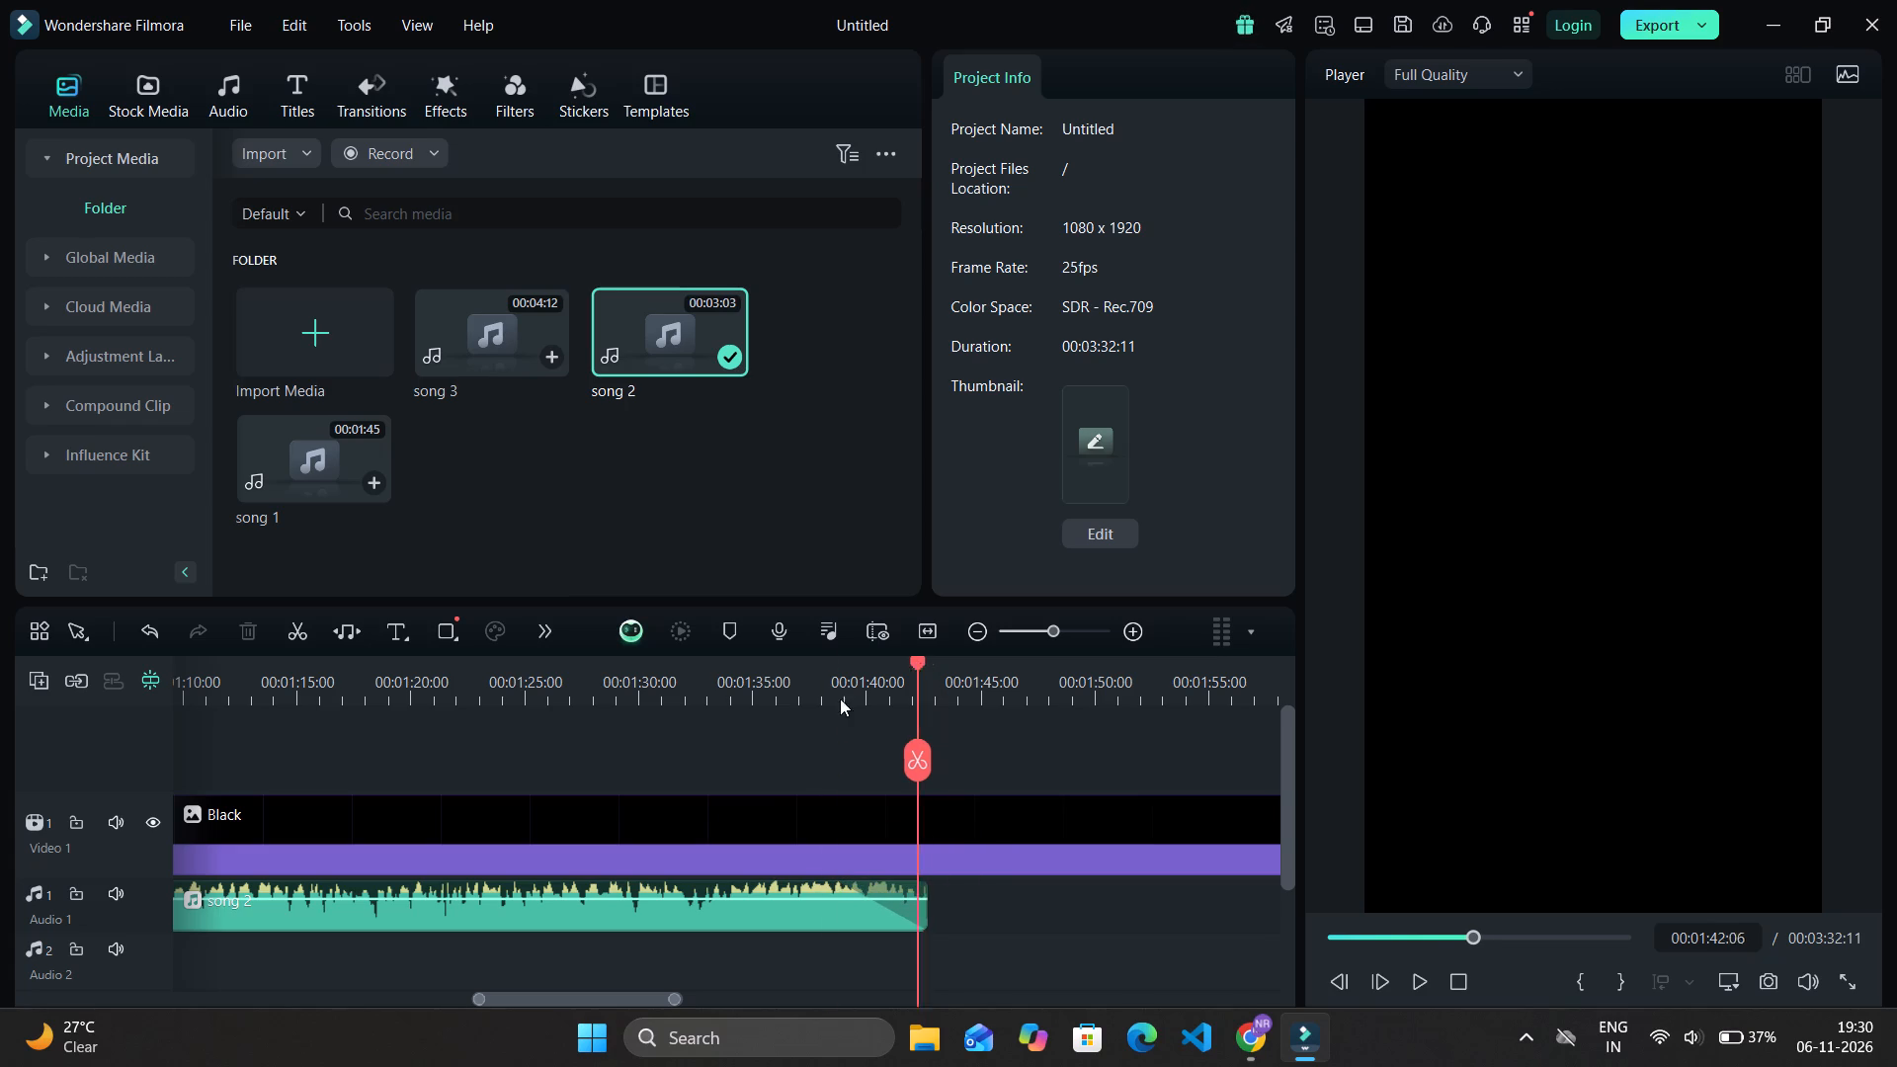
left_click_drag(840, 698, 678, 745)
key("space")
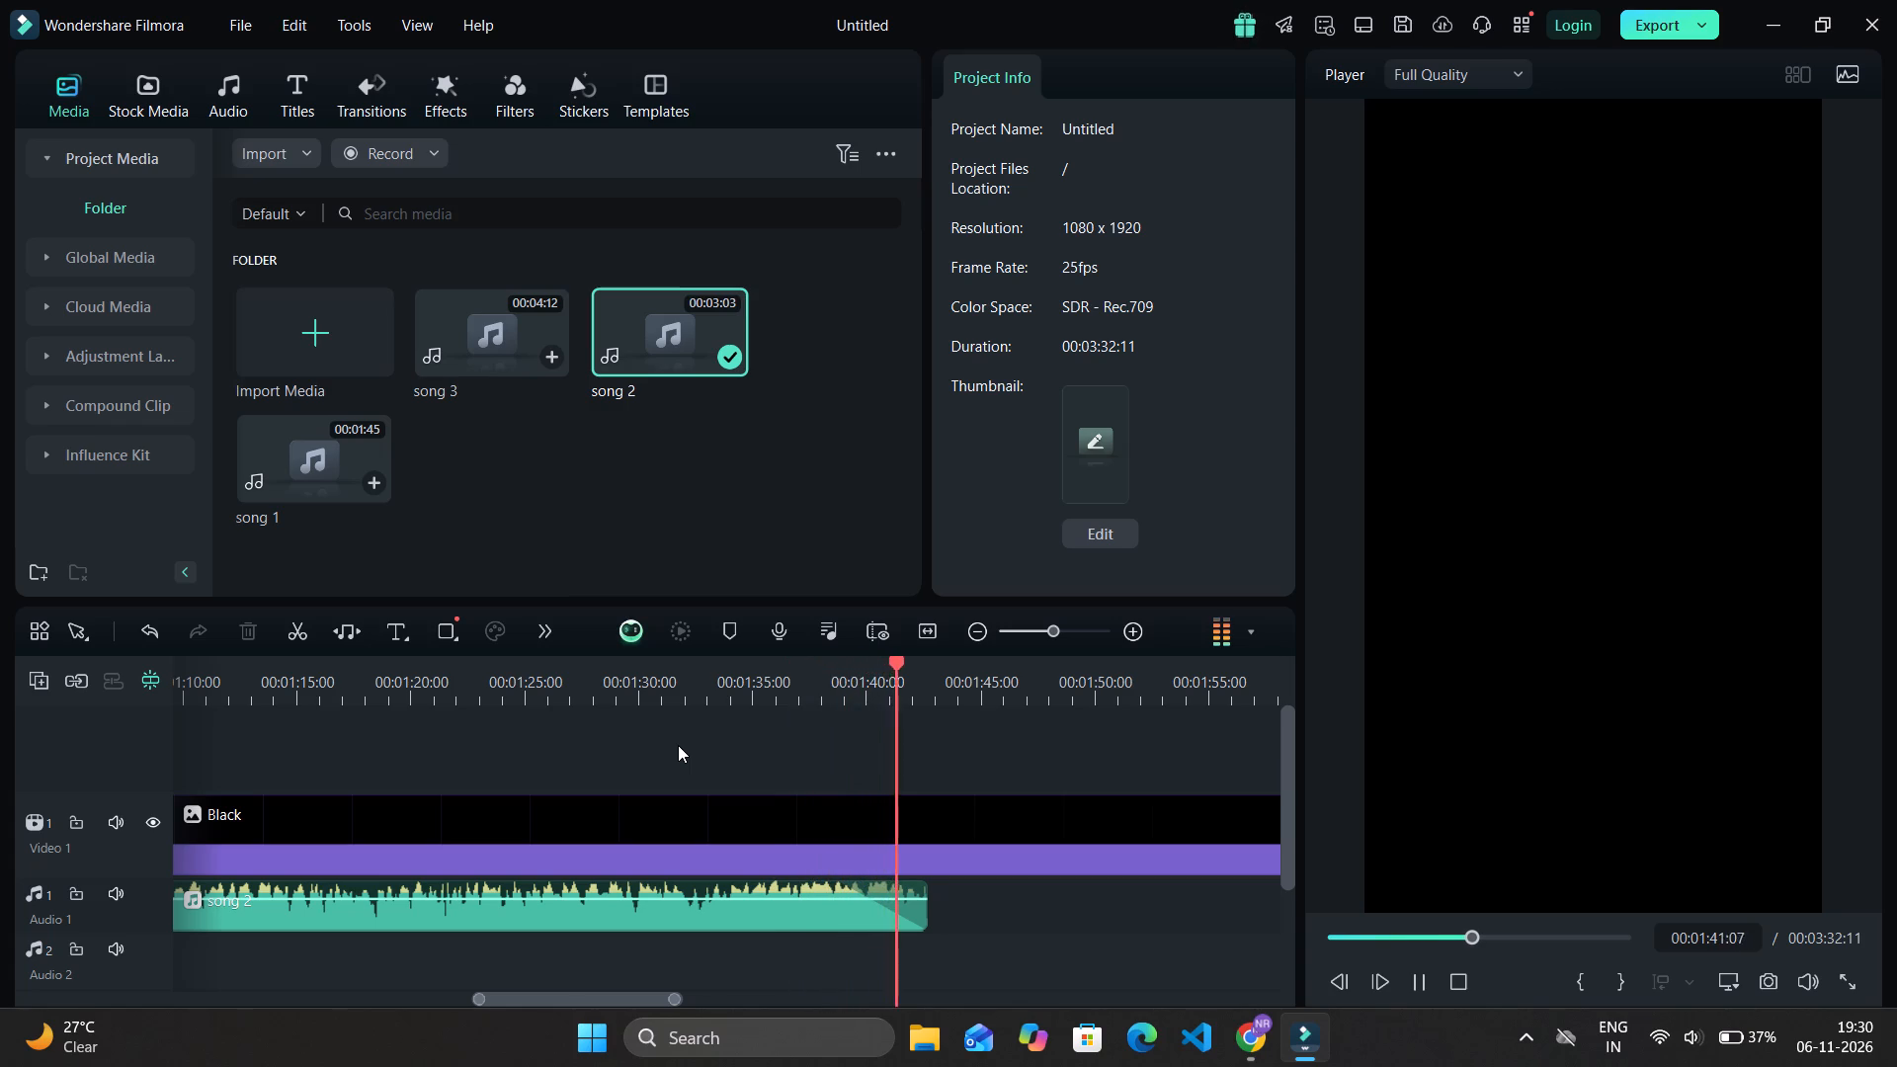
key("space")
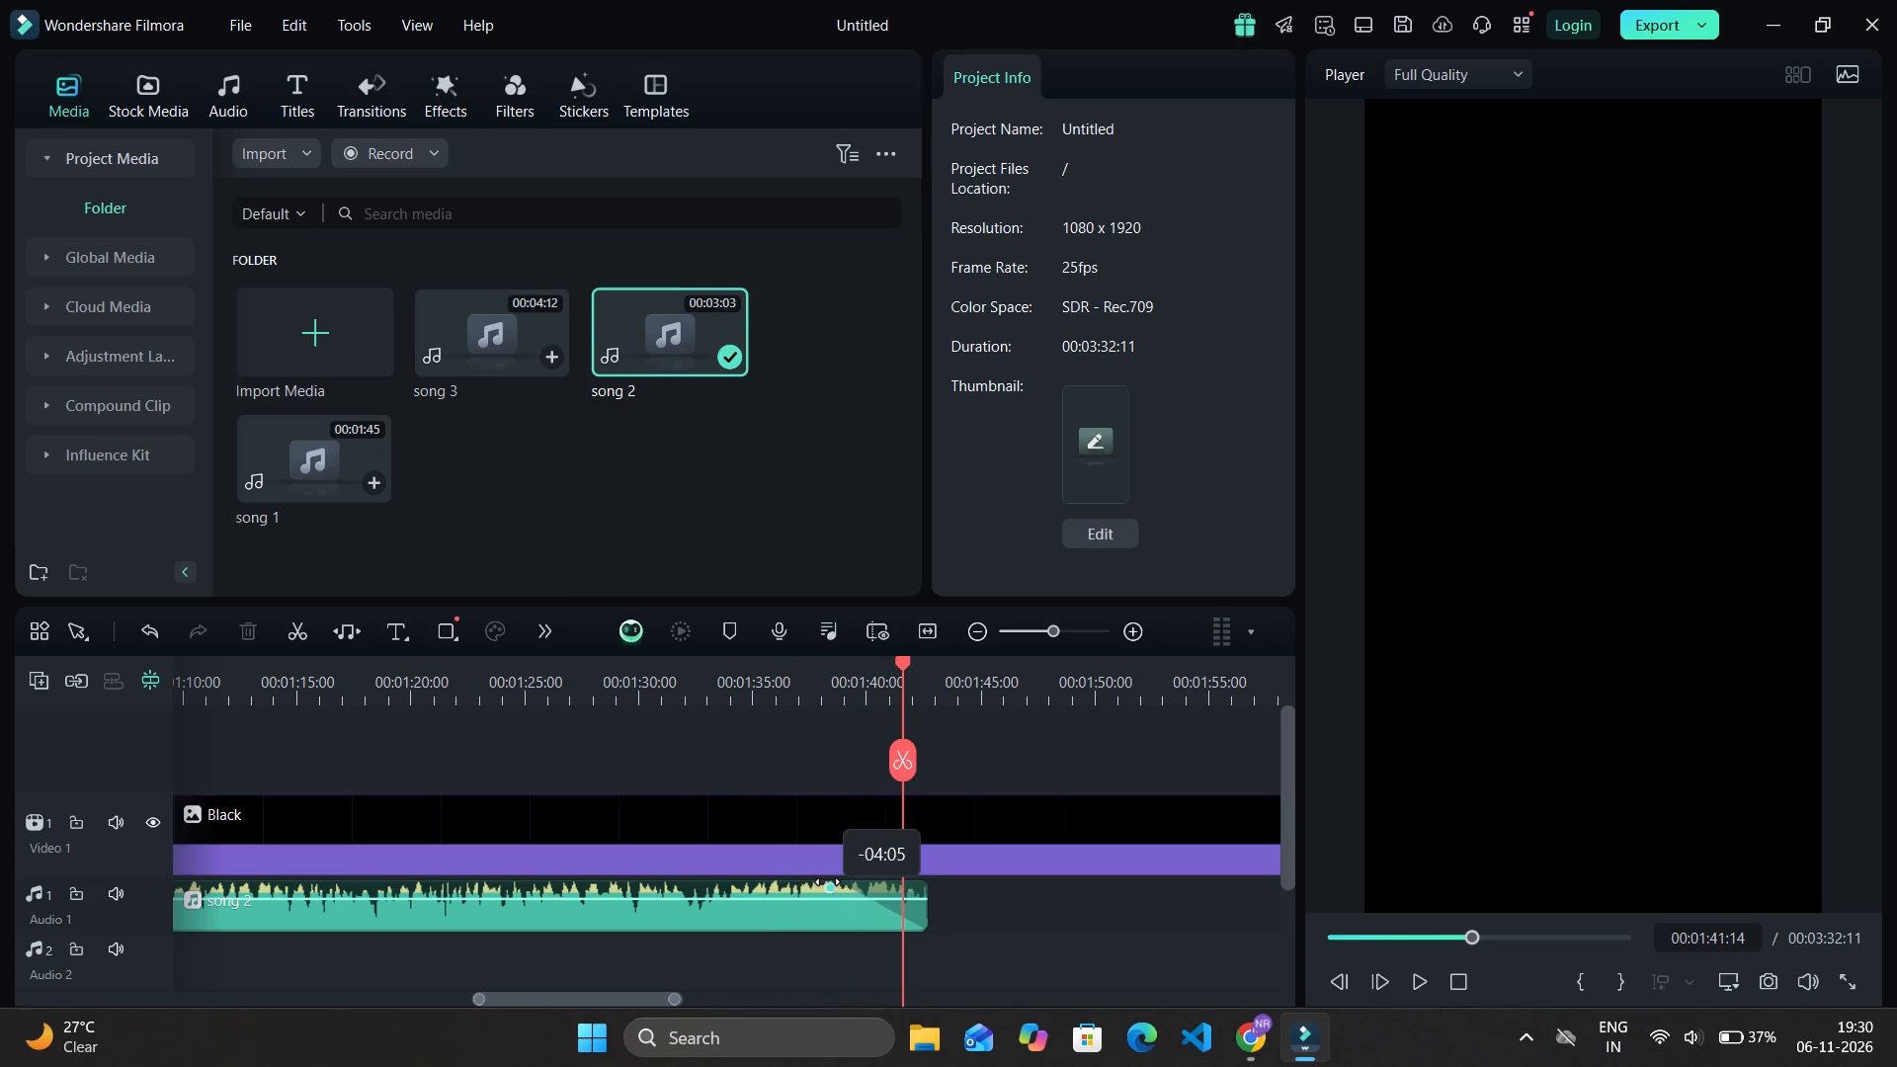
left_click_drag(829, 883, 756, 883)
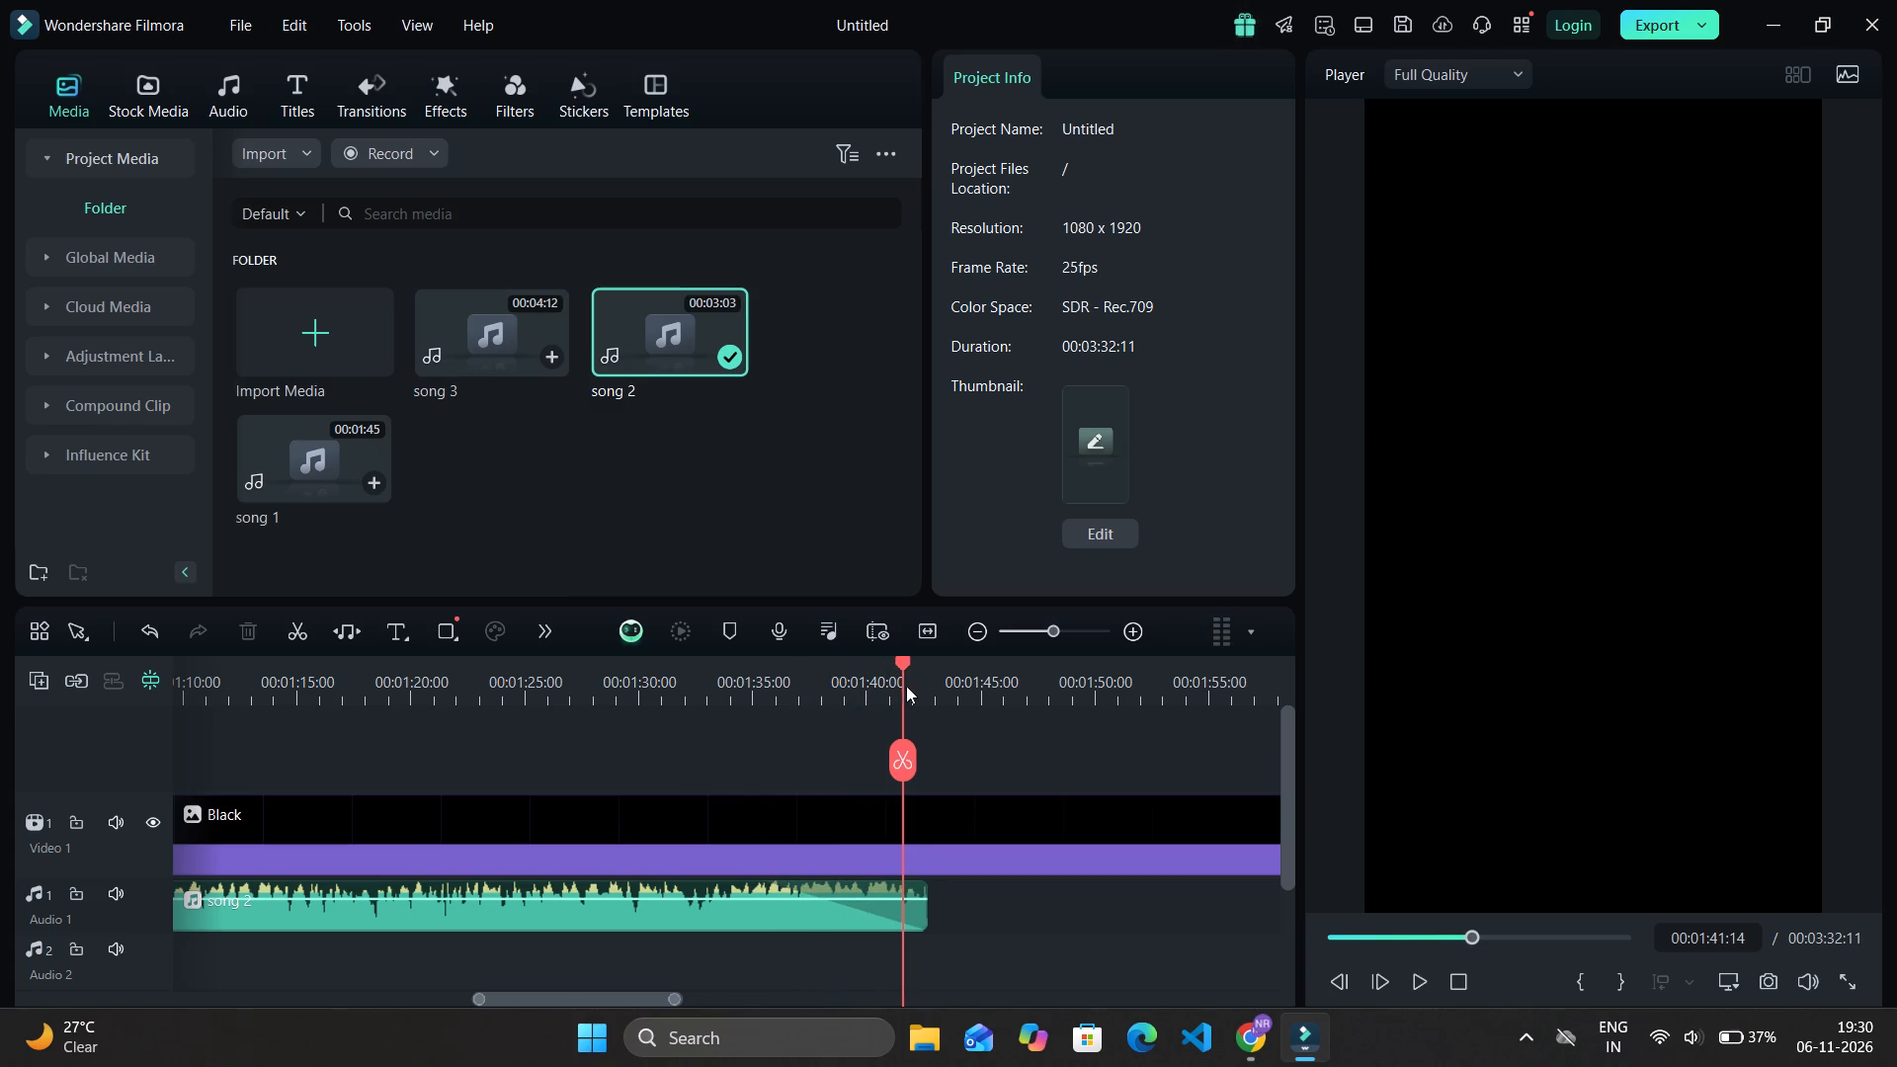
Place song 3 from the project media on the Audio 2 track, starting at the beginning of the timeline.
scroll(743, 819, "down", 5, "ctrl")
left_click(309, 448)
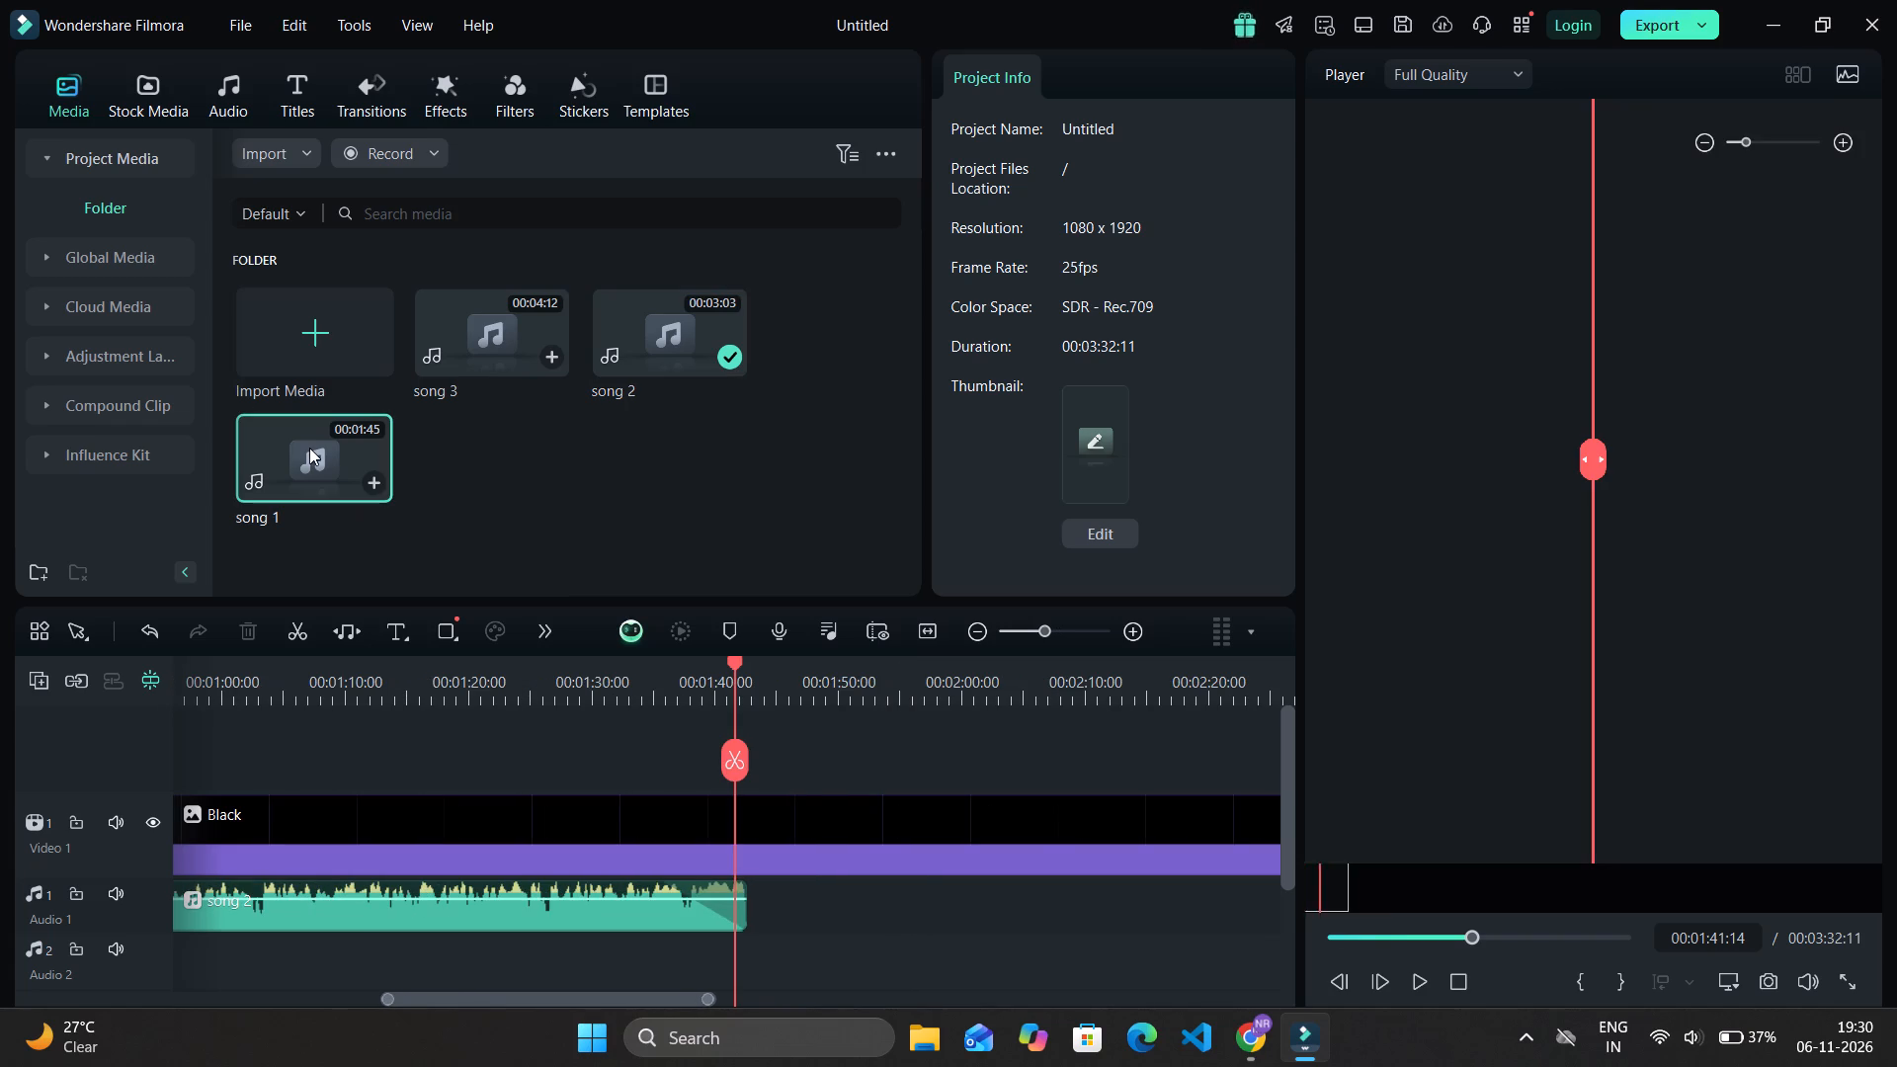
left_click(496, 334)
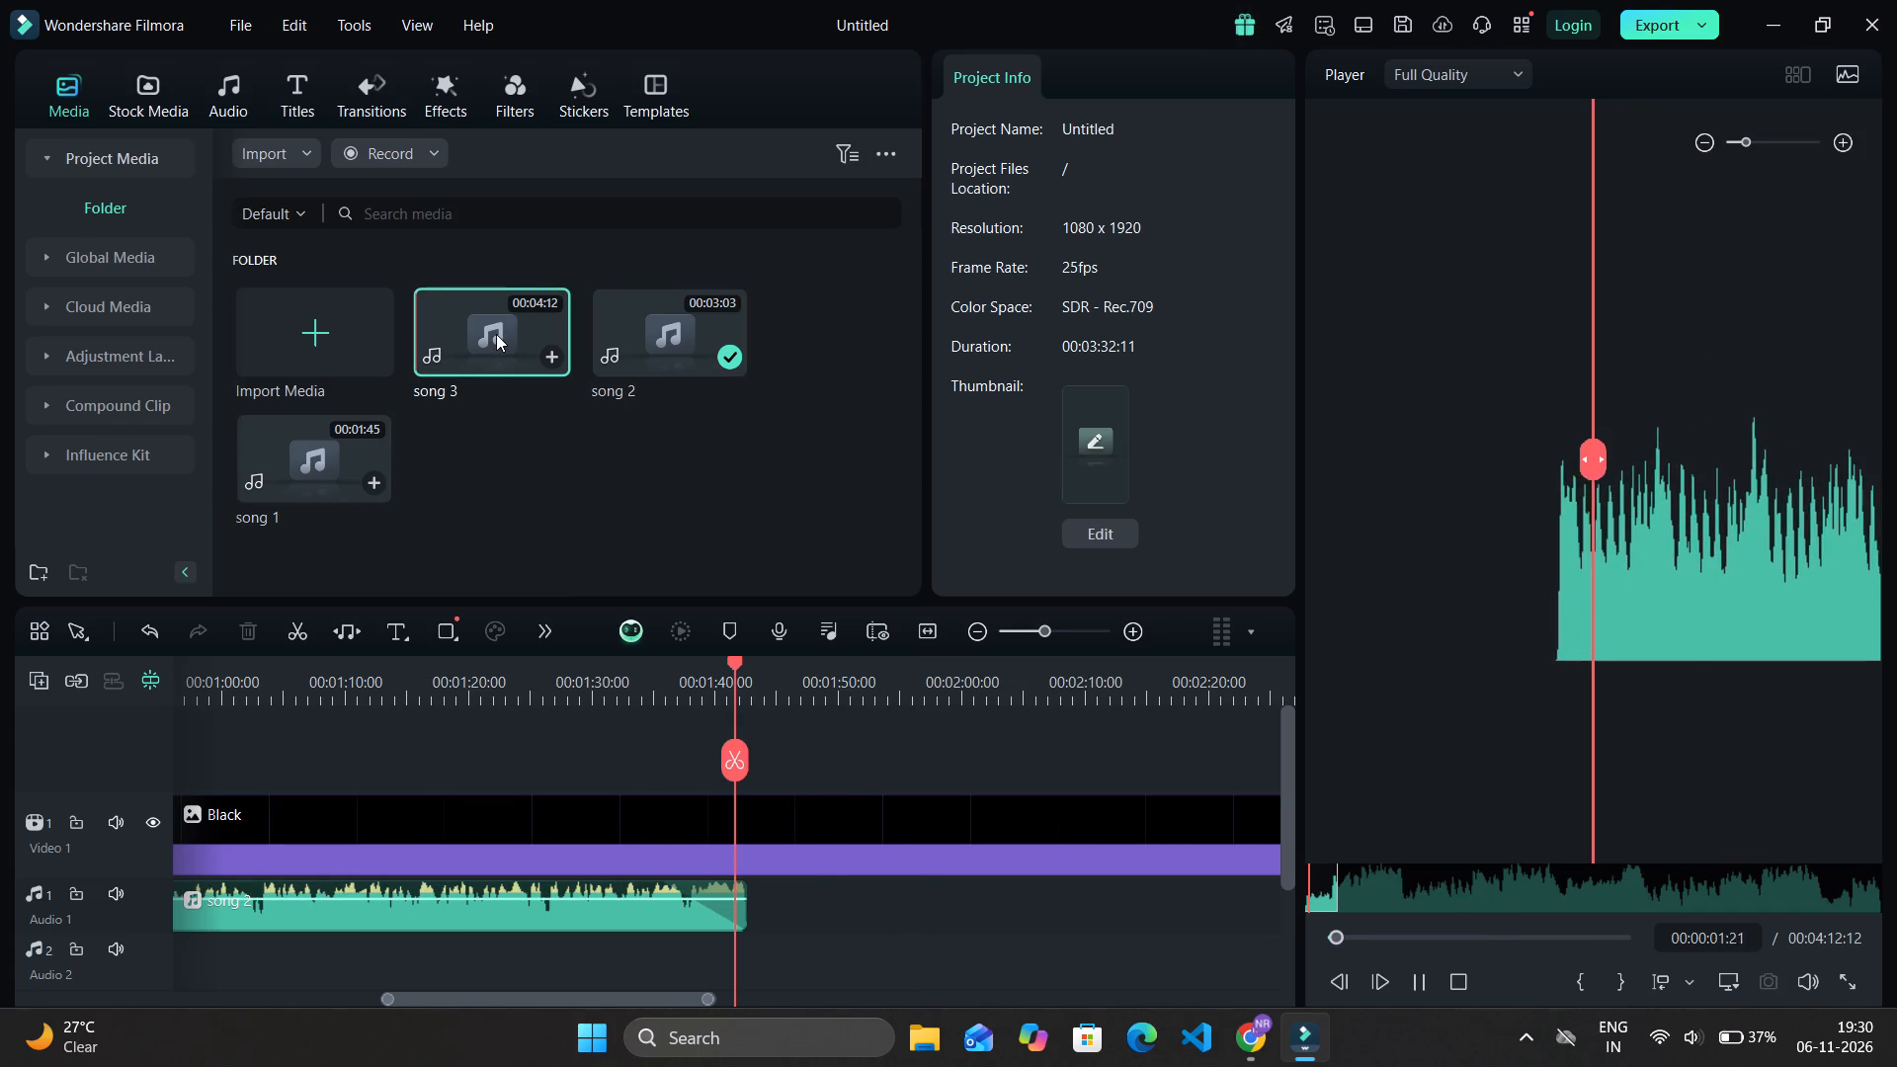
left_click_drag(496, 334, 128, 944)
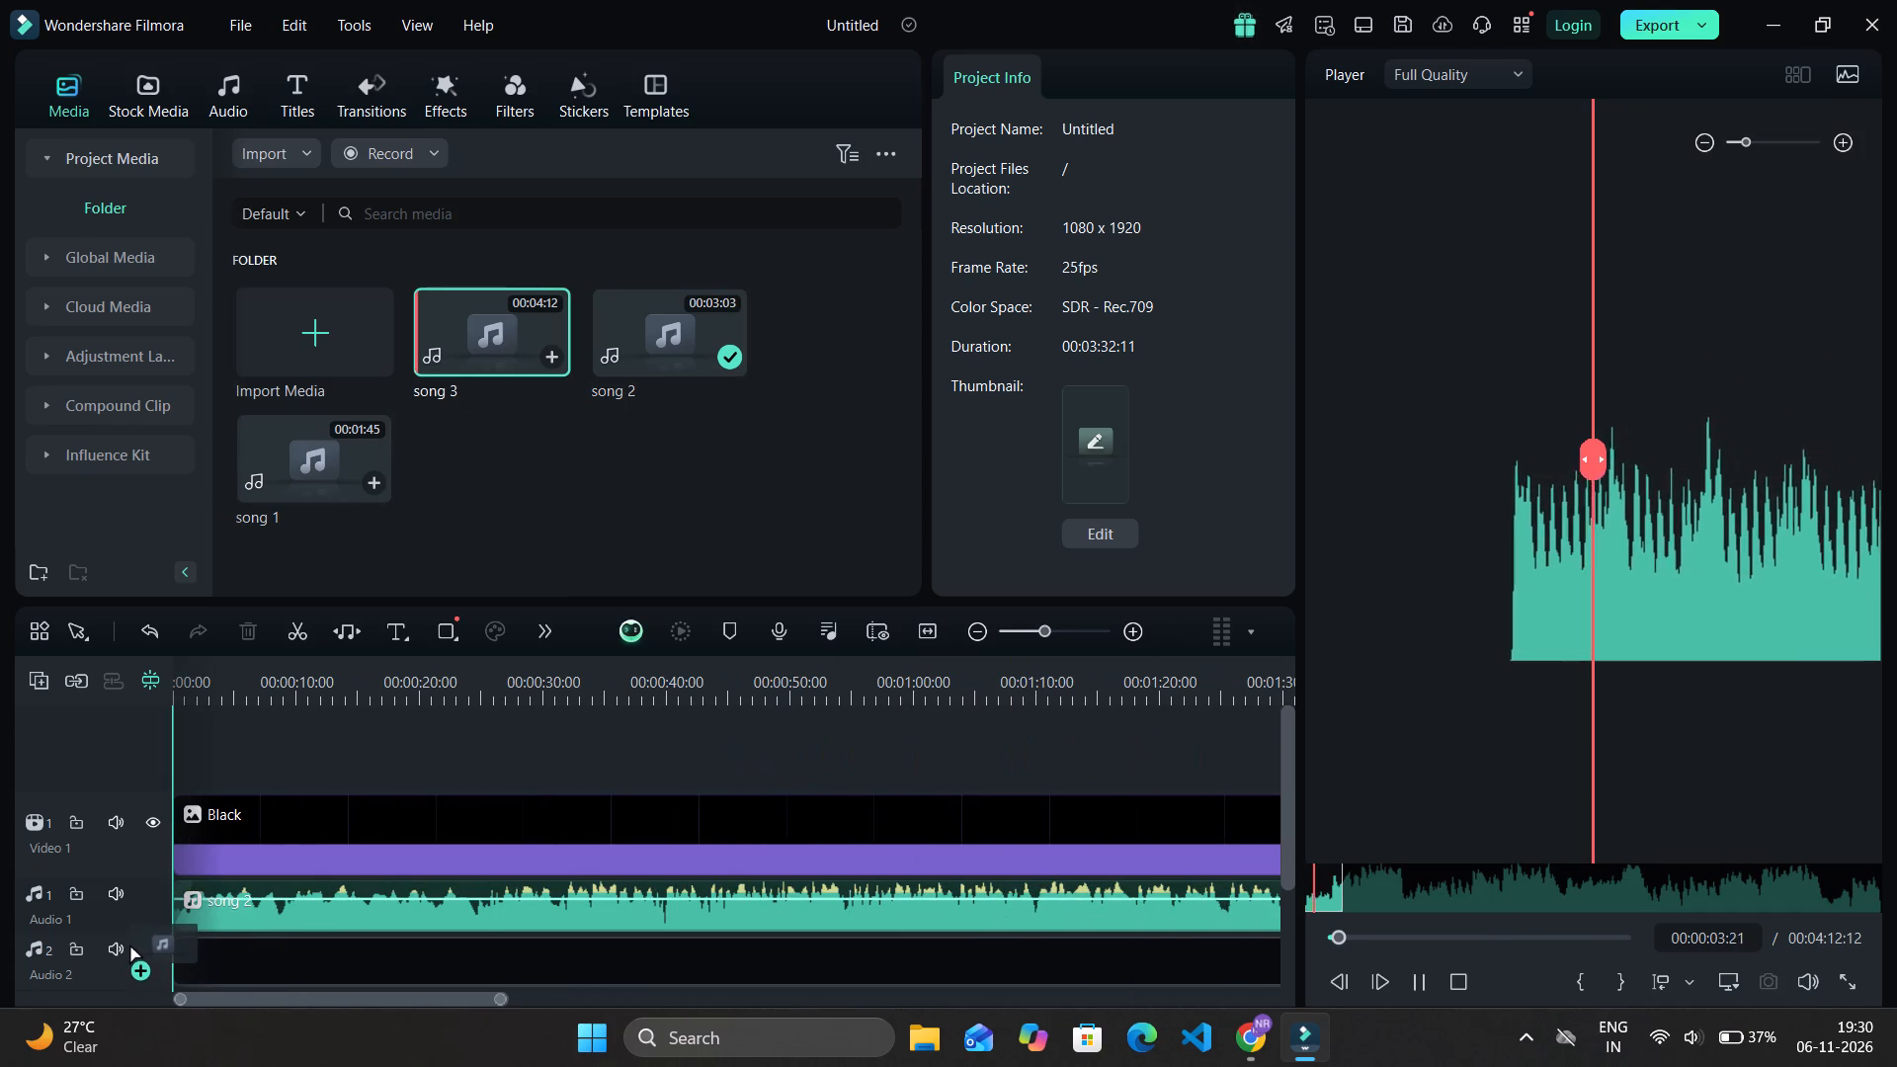
left_click_drag(128, 944, 128, 943)
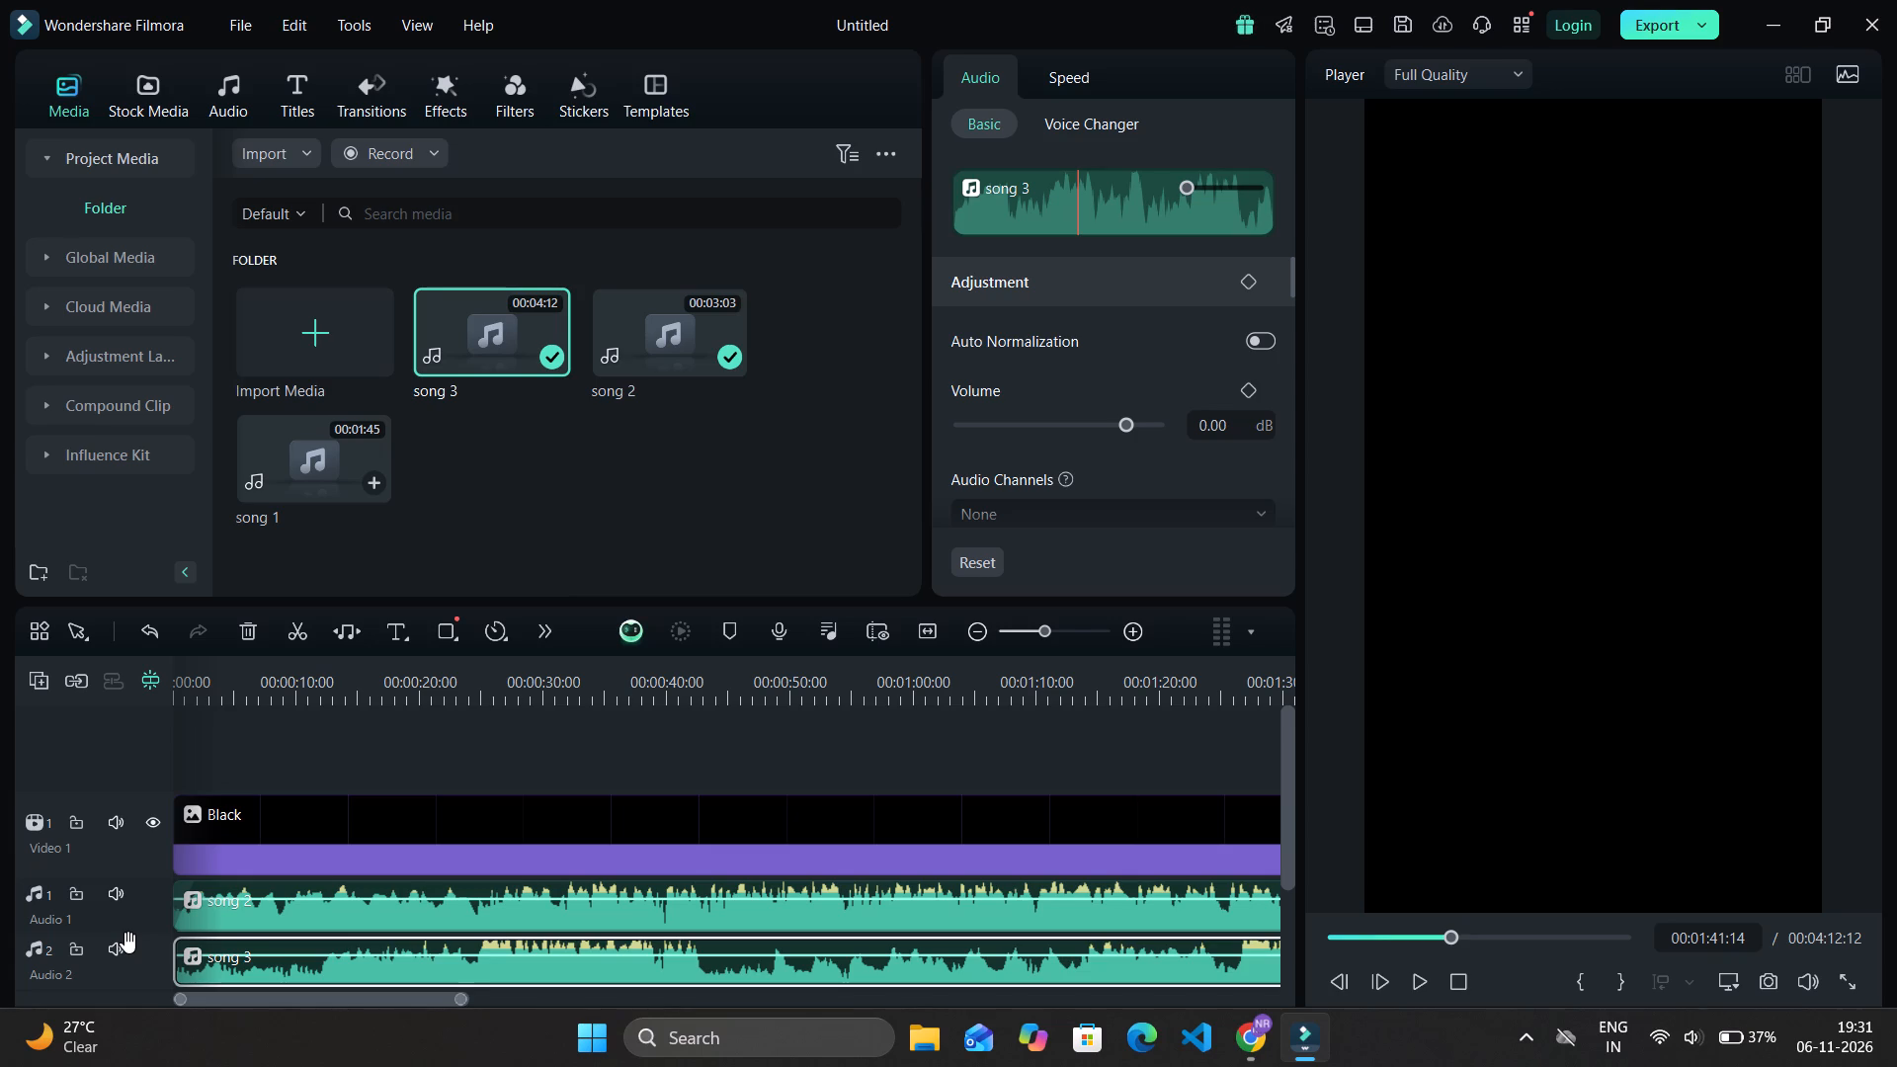
Scrub along song 3's waveform around its loud section near 00:02:20 and split the clip at 00:02:16:08.
scroll(128, 943, "down", 4, "ctrl")
scroll(128, 943, "up", 3, "ctrl")
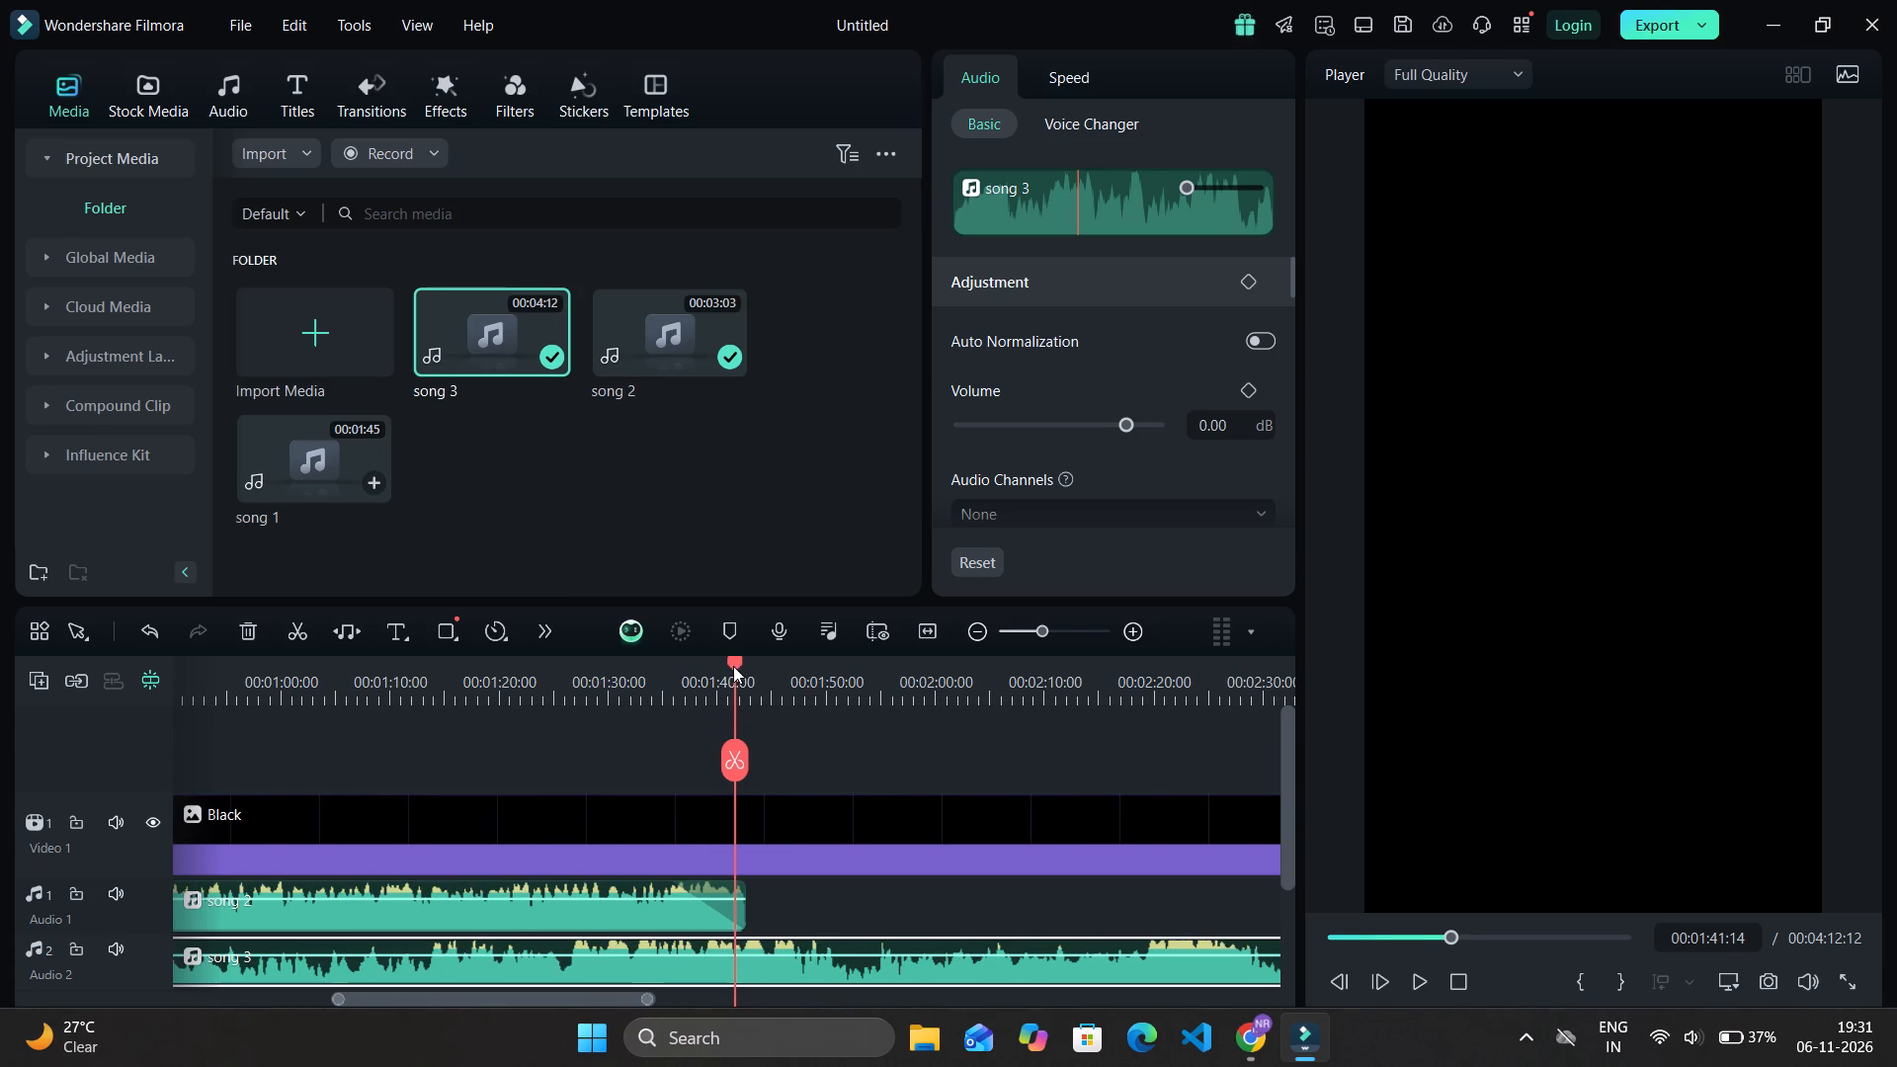
left_click_drag(733, 666, 1235, 756)
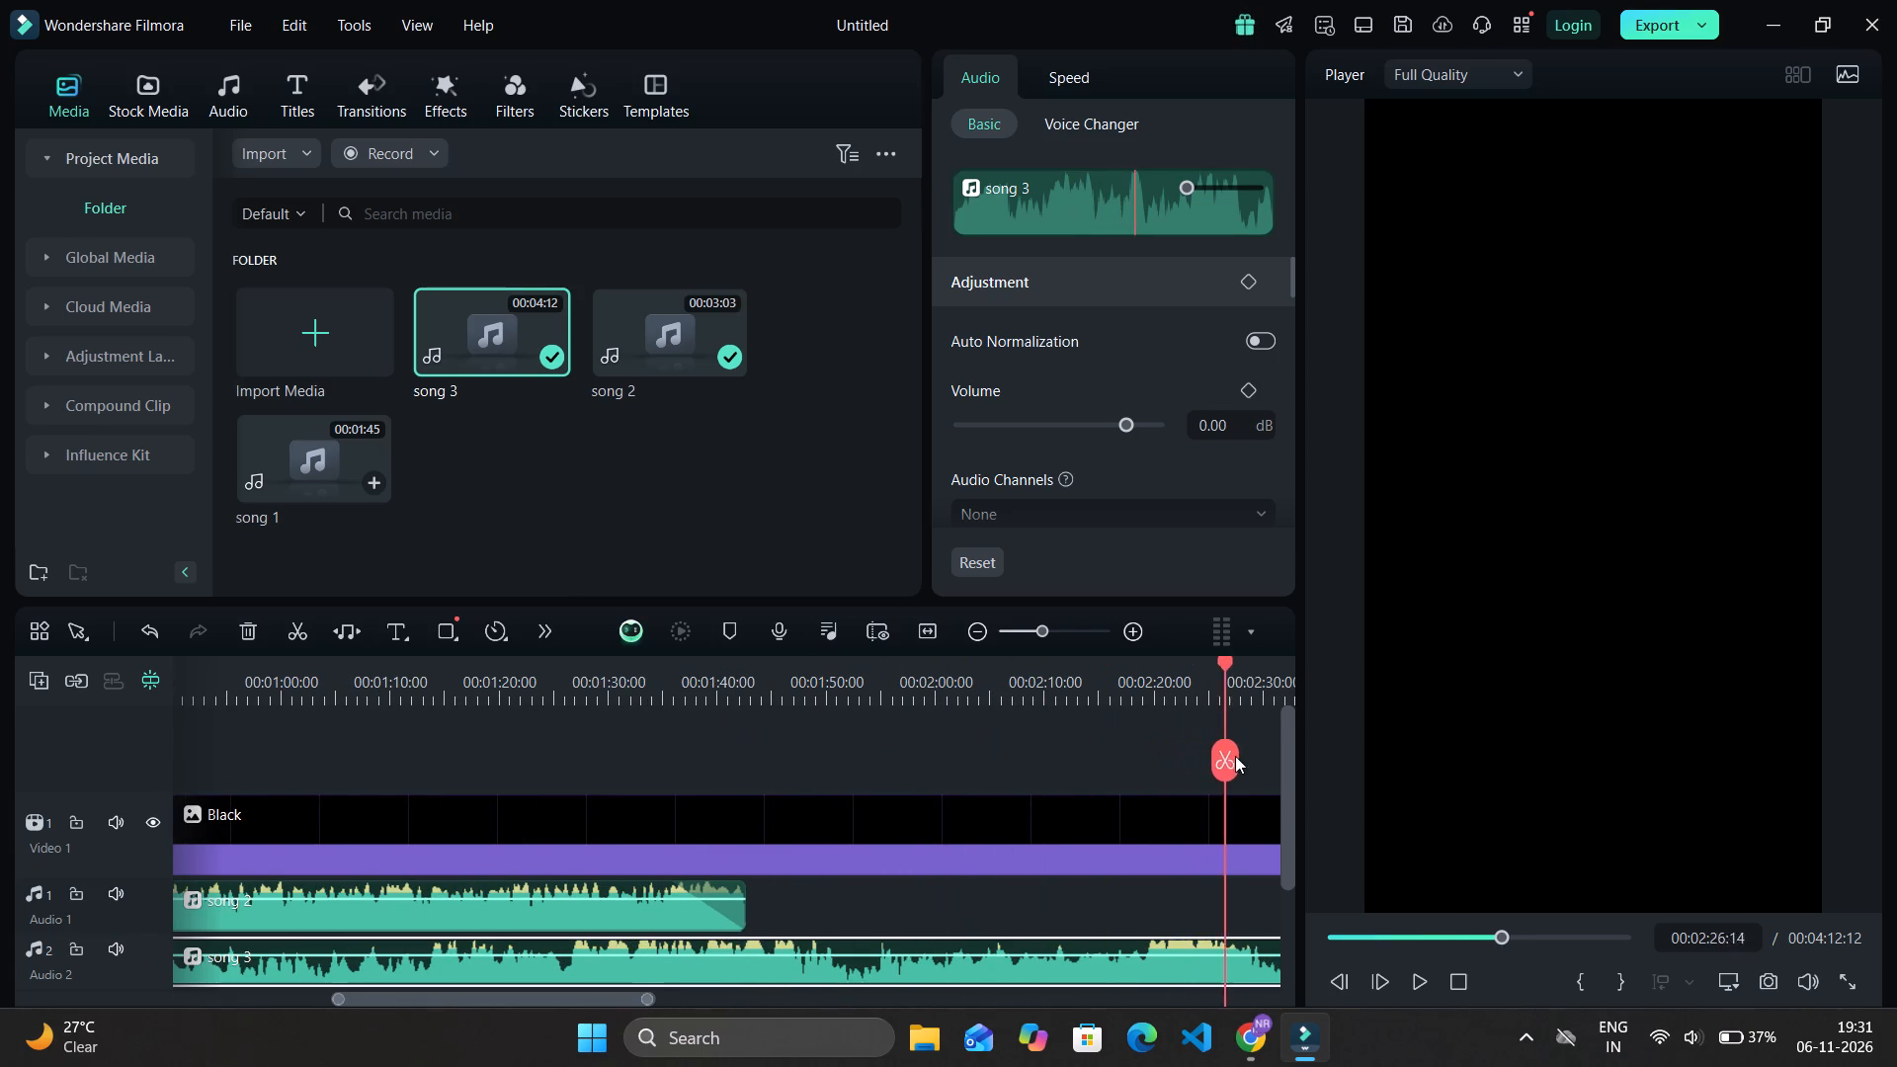
left_click_drag(1235, 756, 1156, 779)
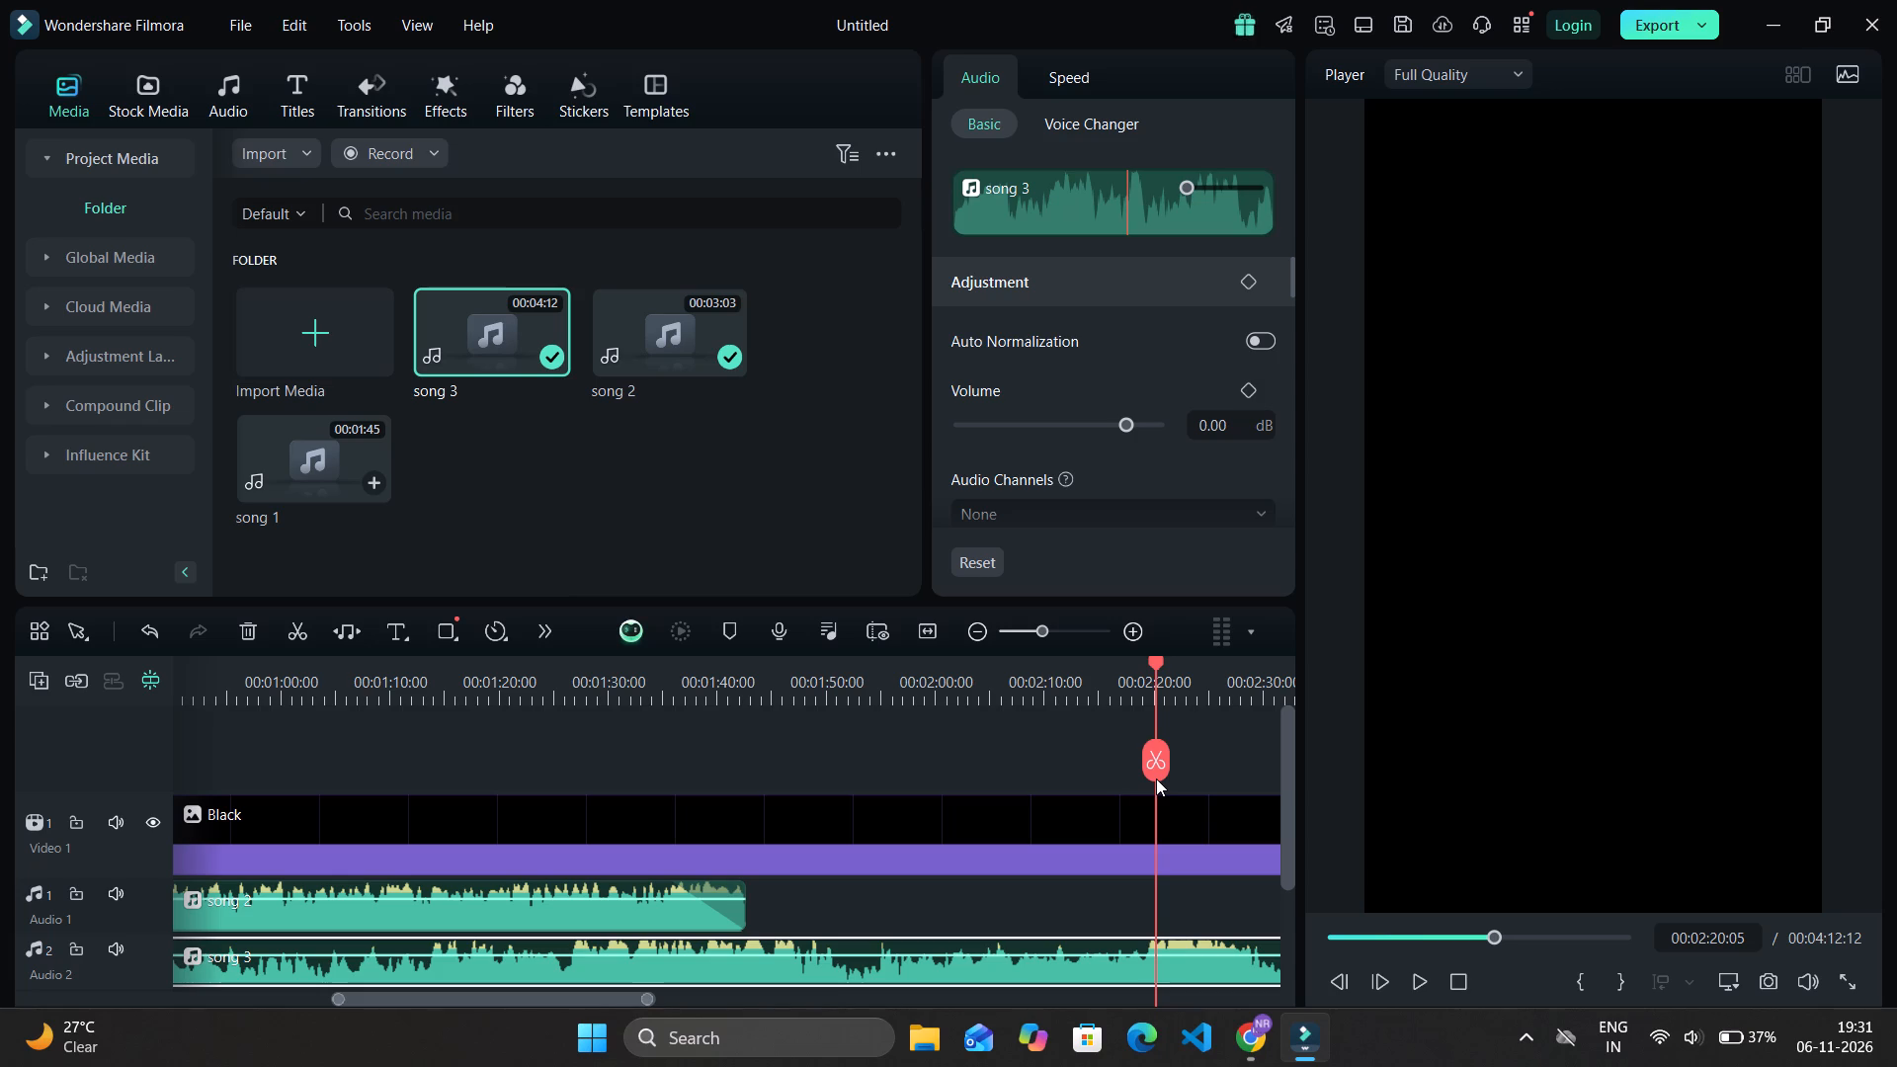
left_click_drag(1156, 779, 1180, 775)
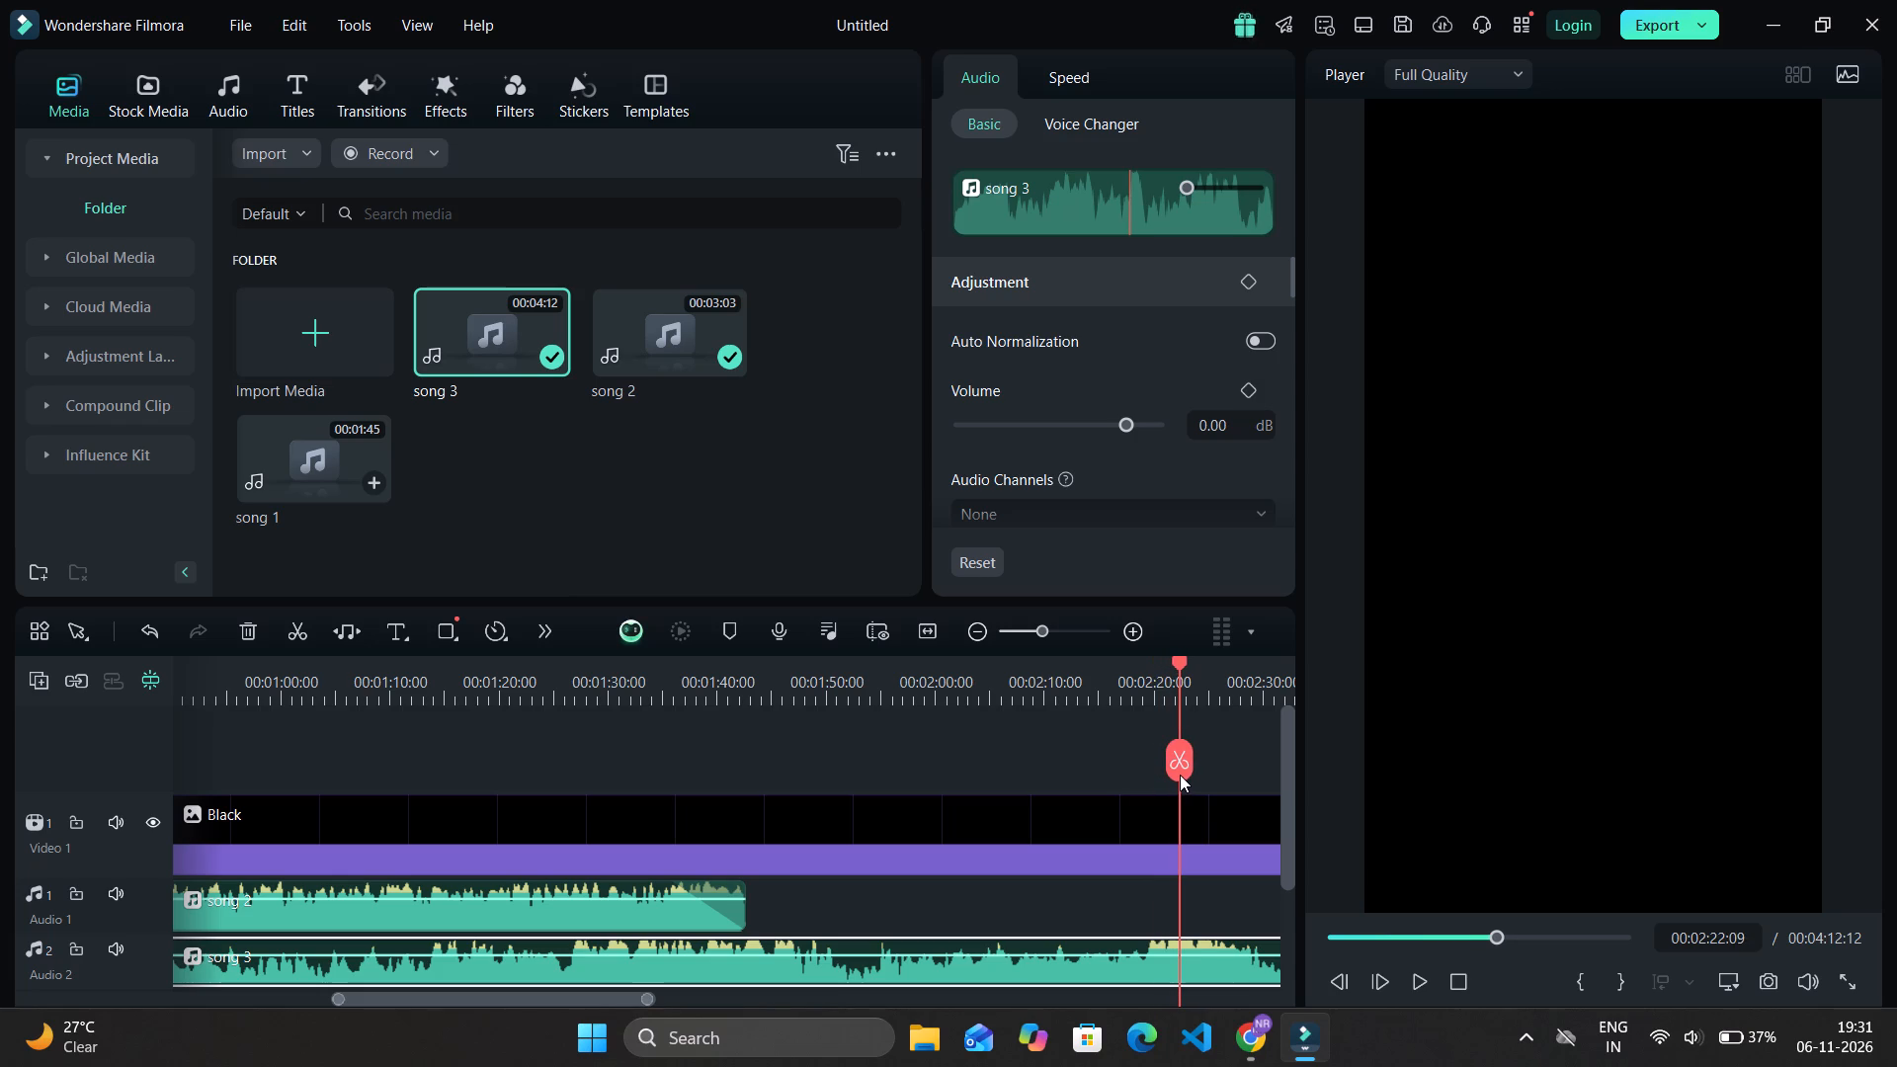
left_click_drag(1180, 775, 1184, 775)
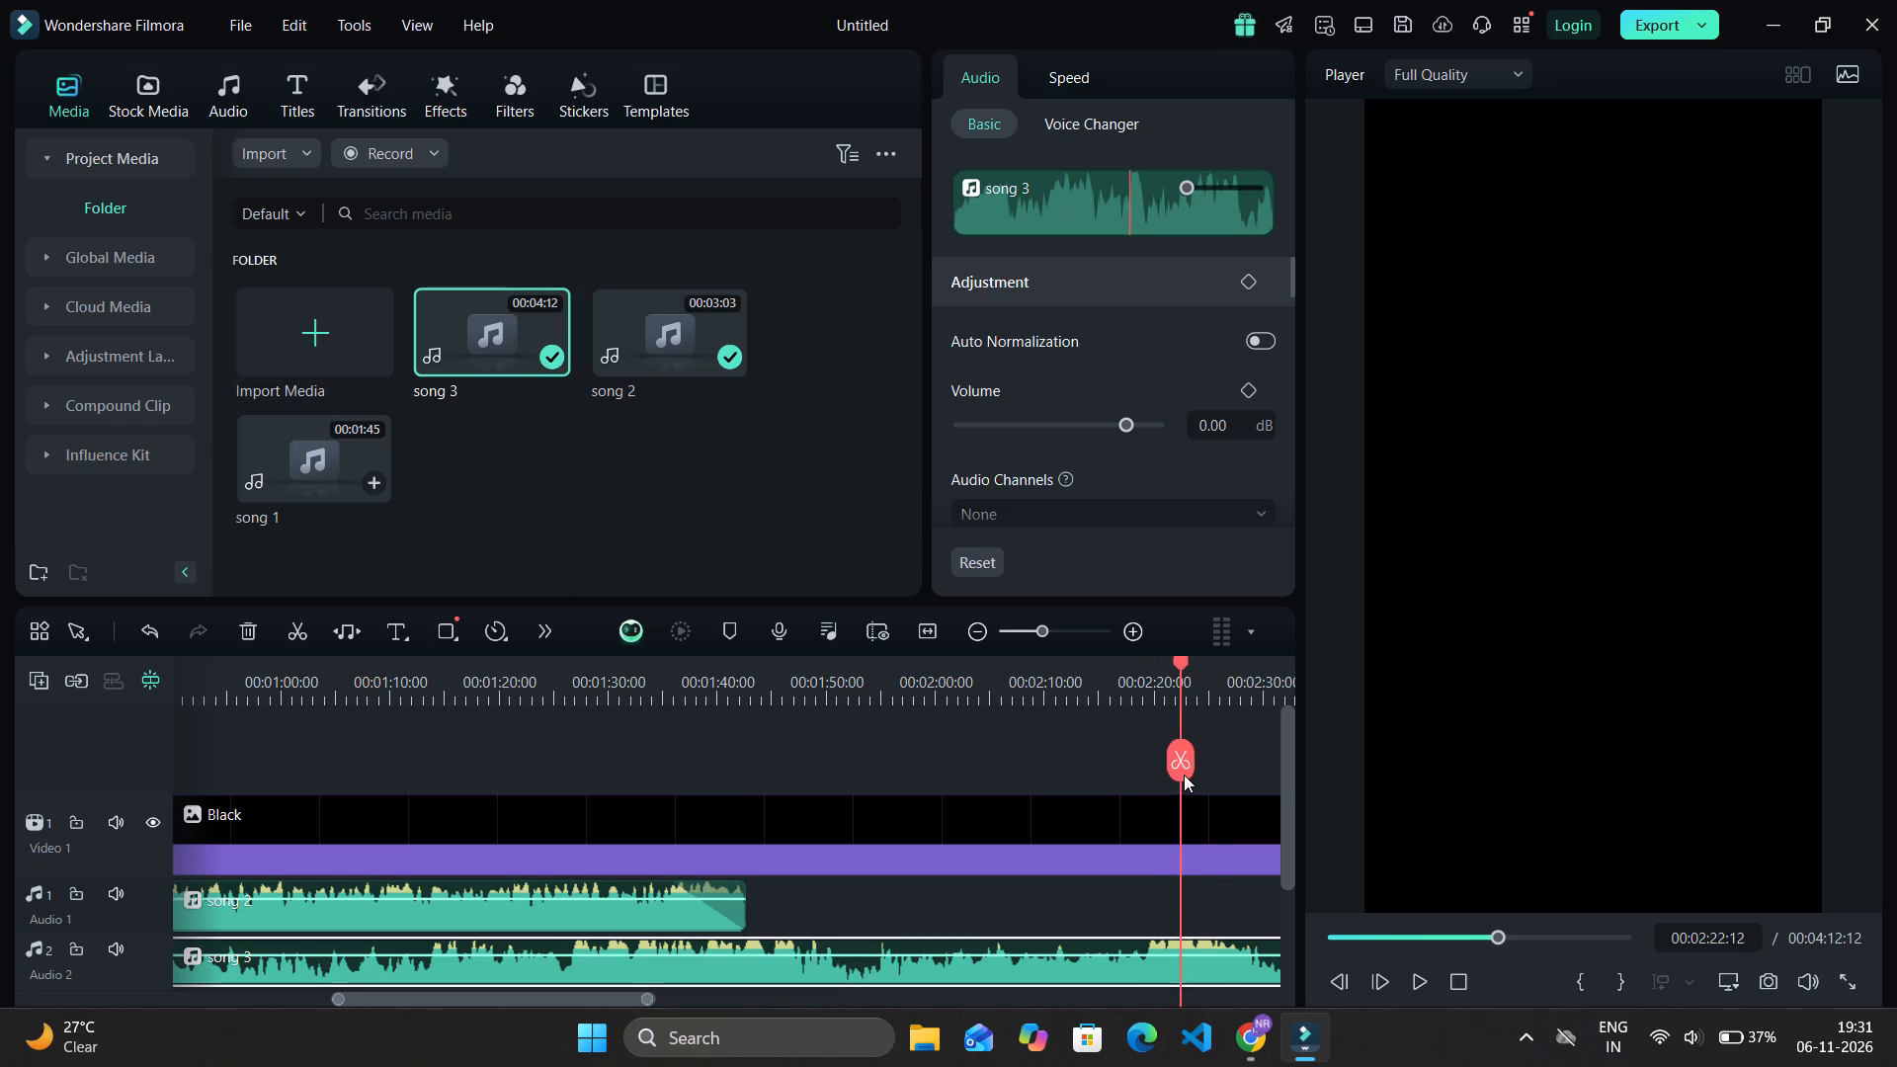
left_click_drag(1184, 775, 687, 768)
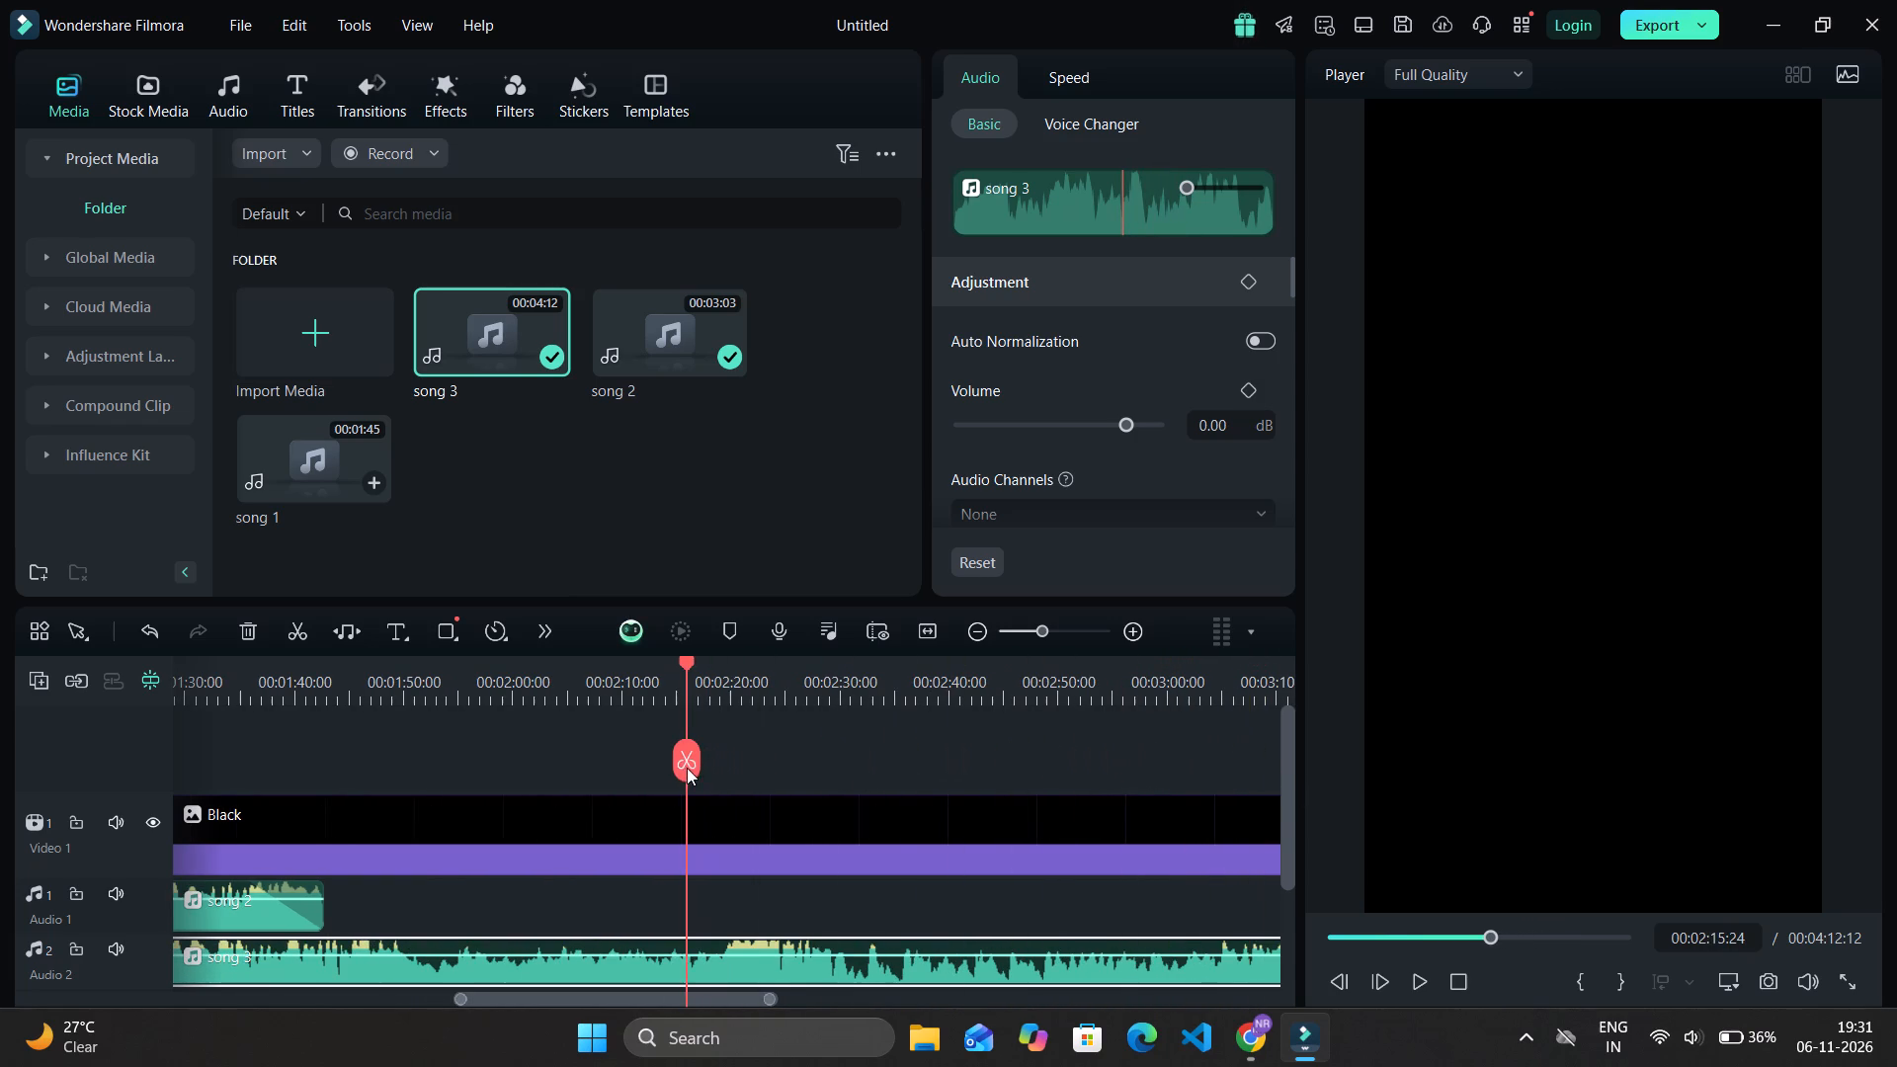
left_click_drag(687, 768, 725, 764)
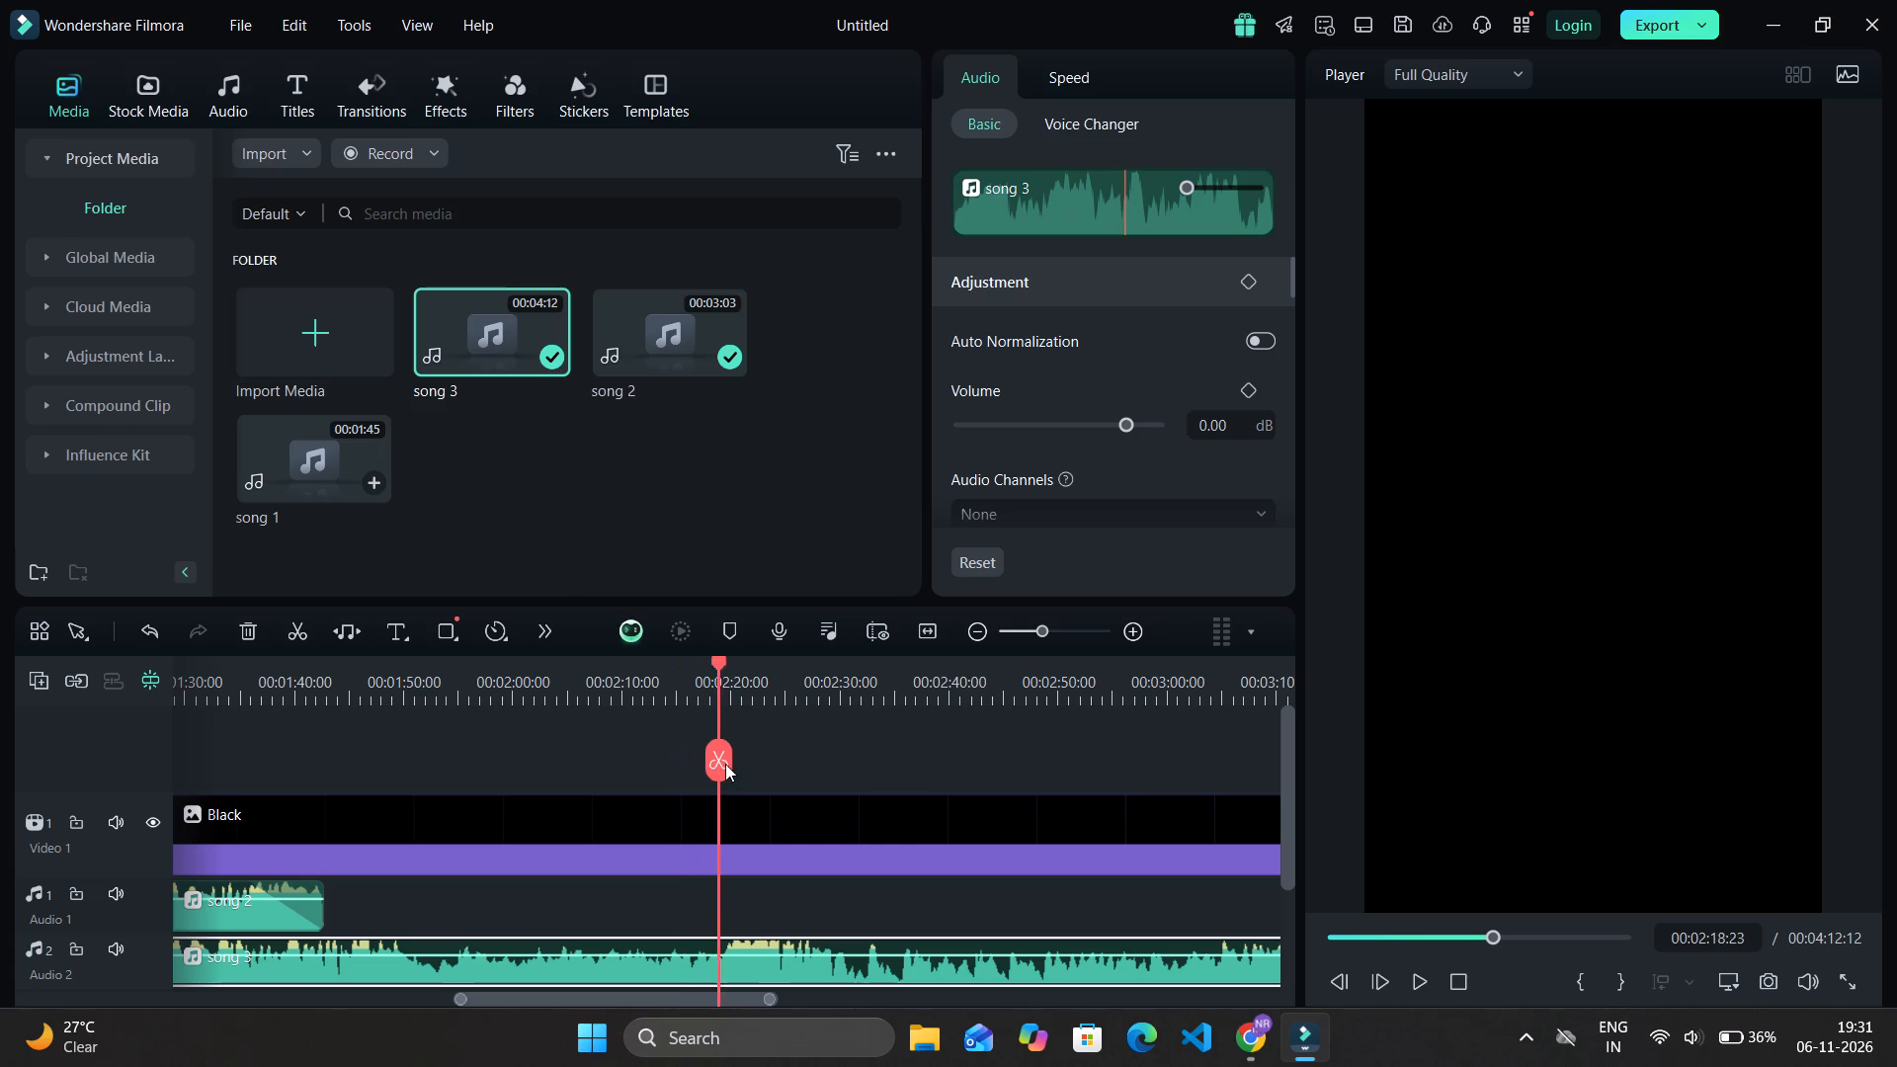
left_click_drag(725, 764, 767, 764)
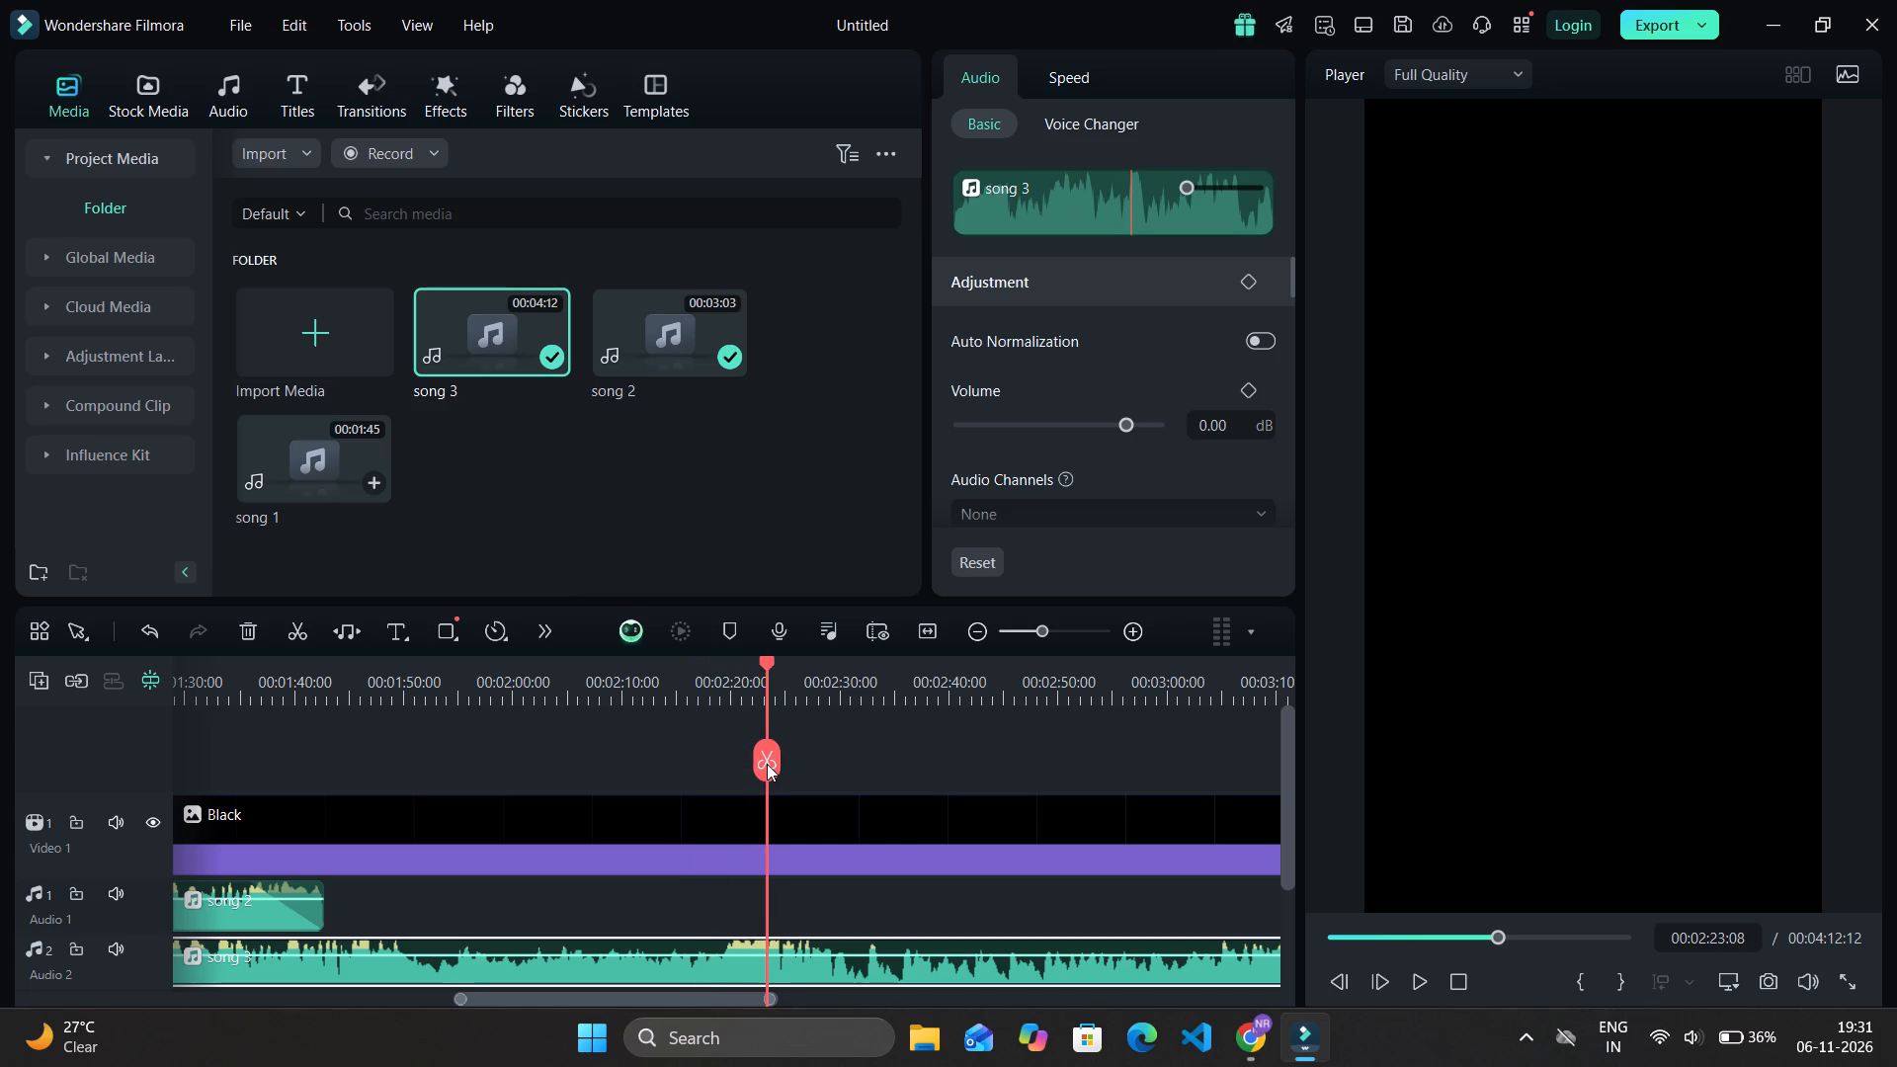
left_click_drag(767, 764, 794, 760)
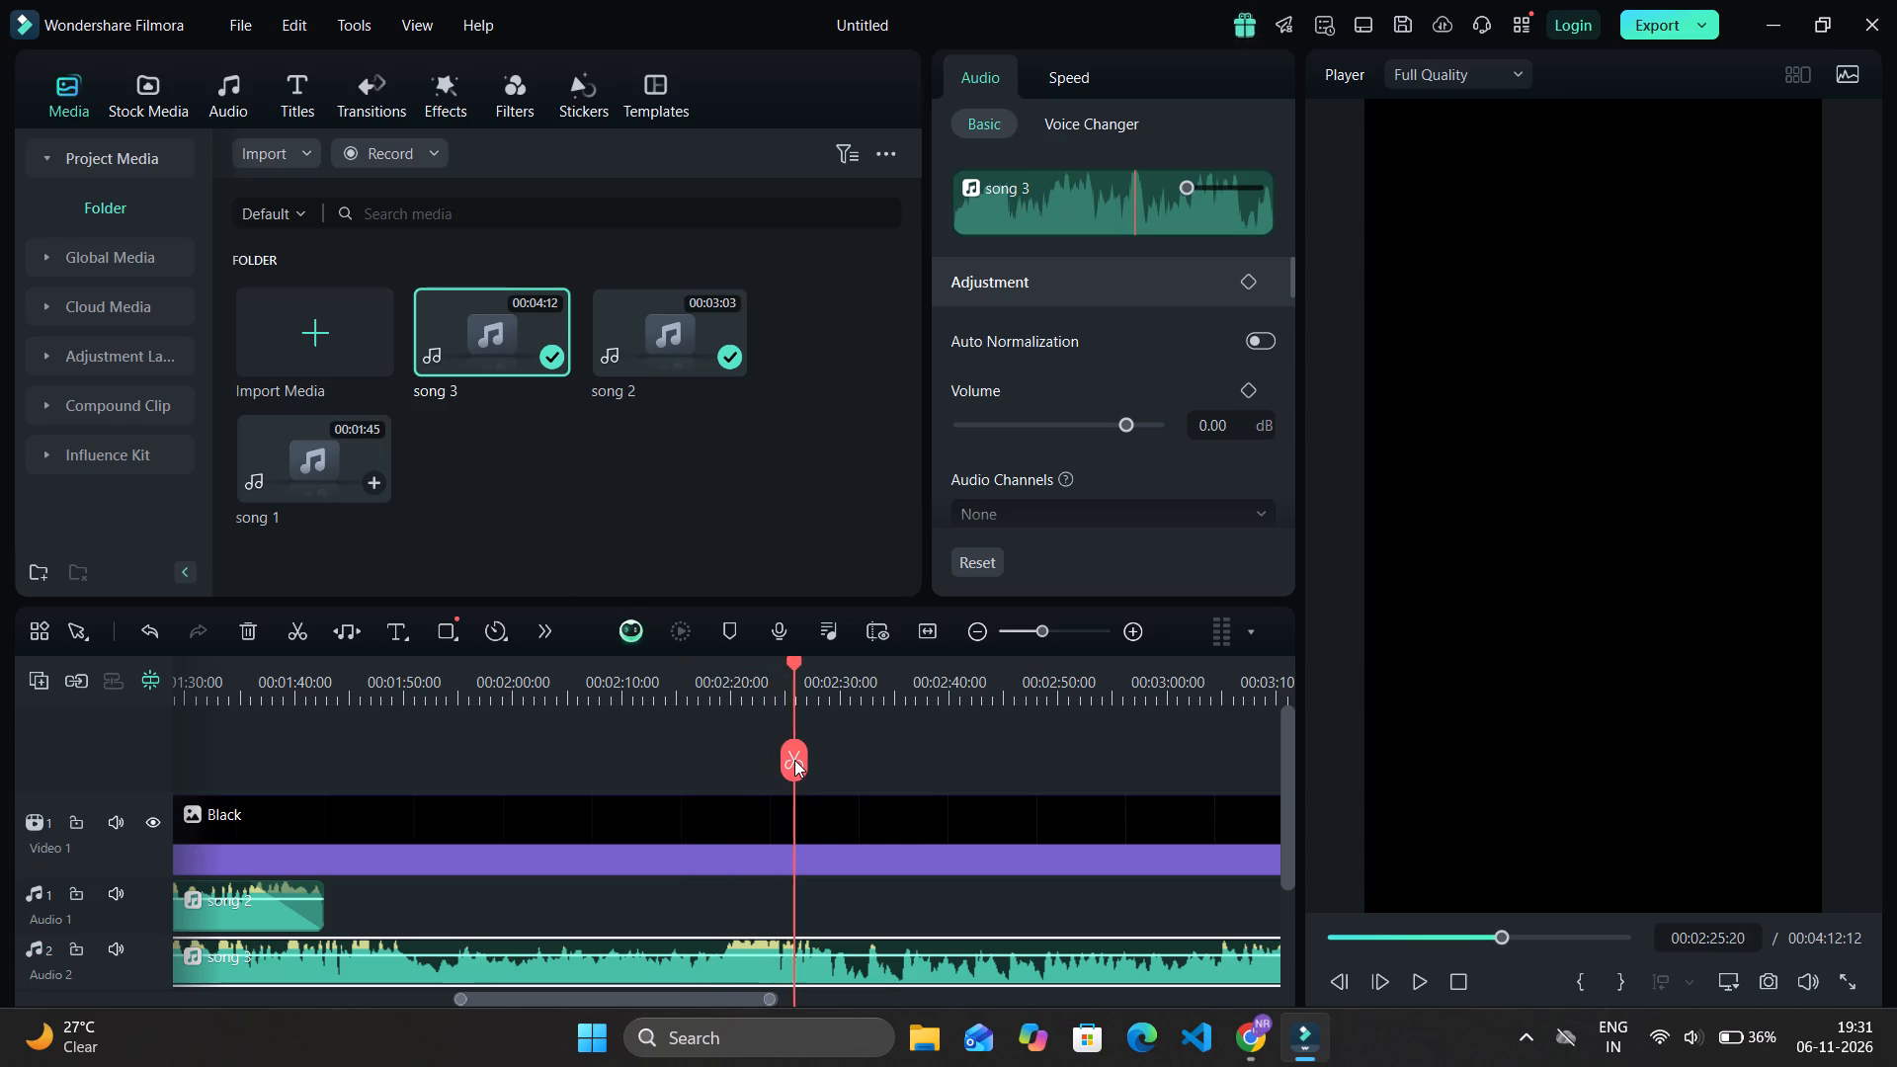
left_click_drag(794, 760, 806, 759)
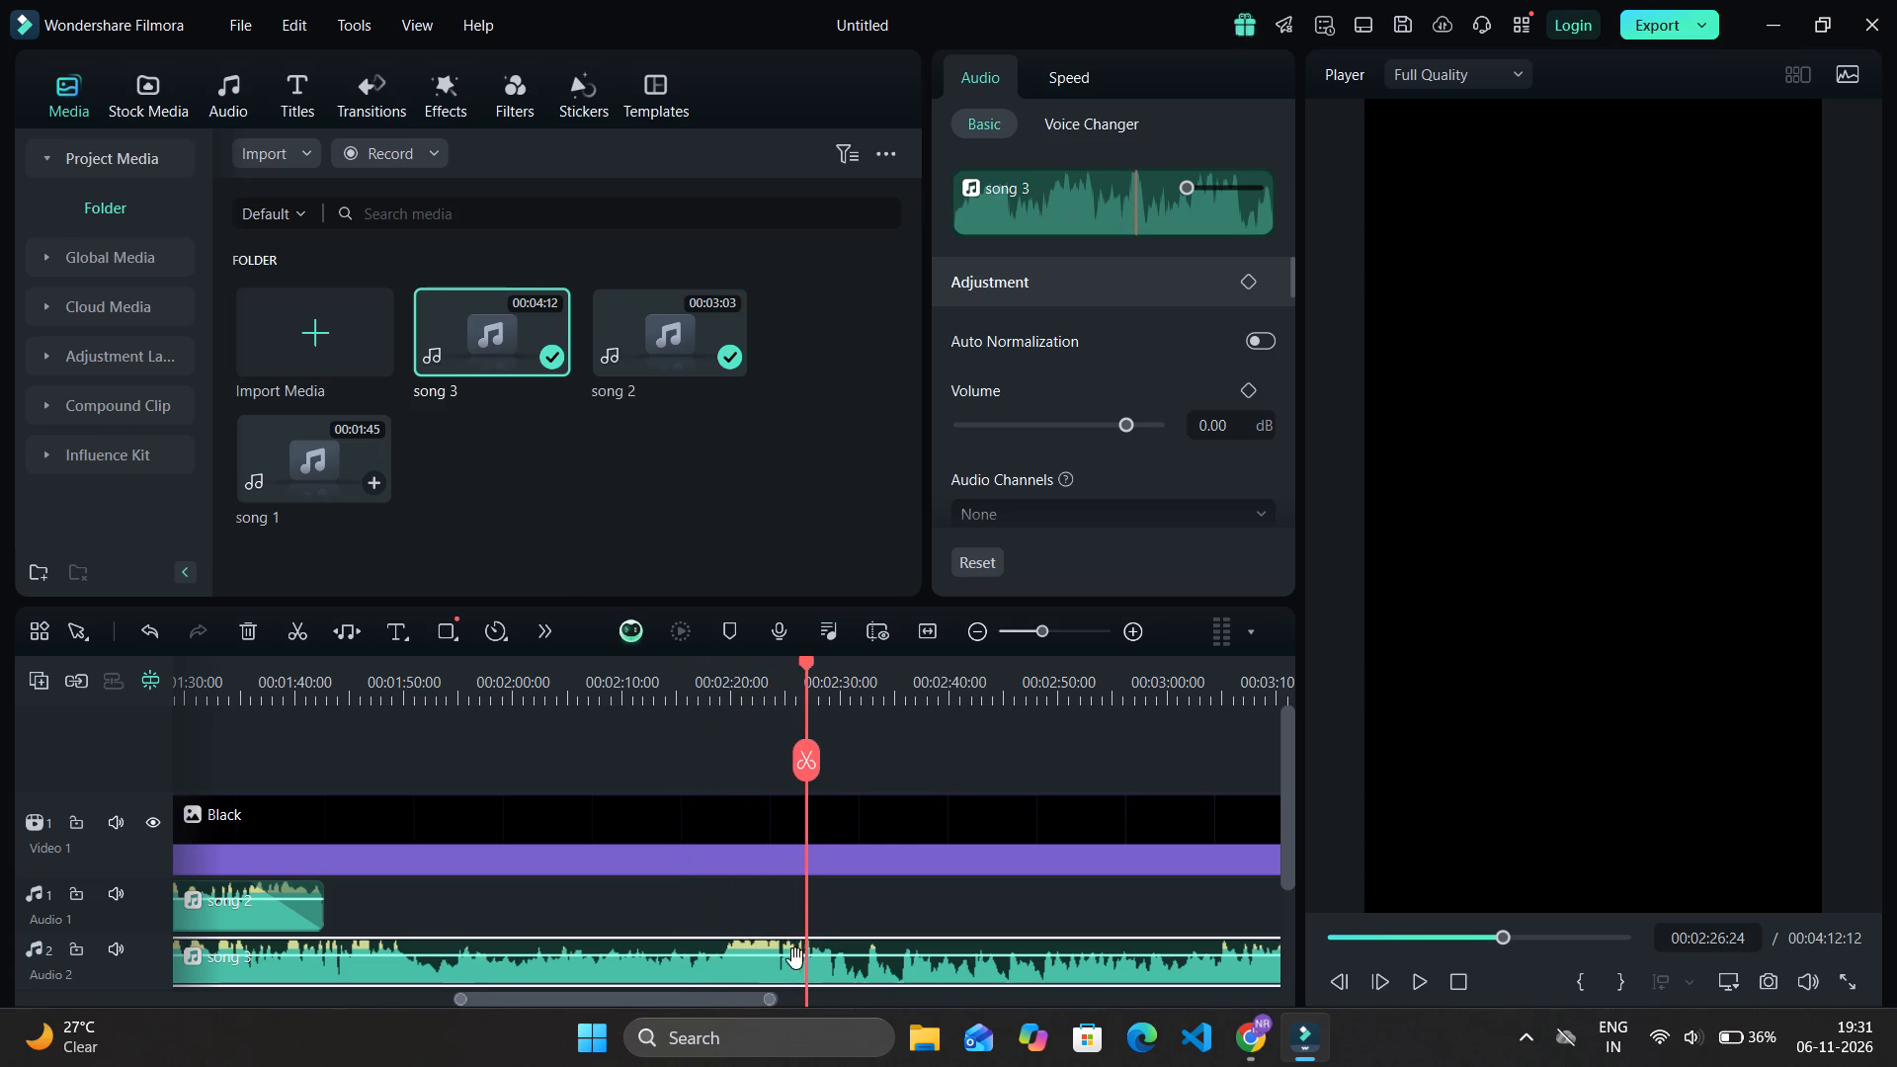
left_click_drag(803, 659, 781, 663)
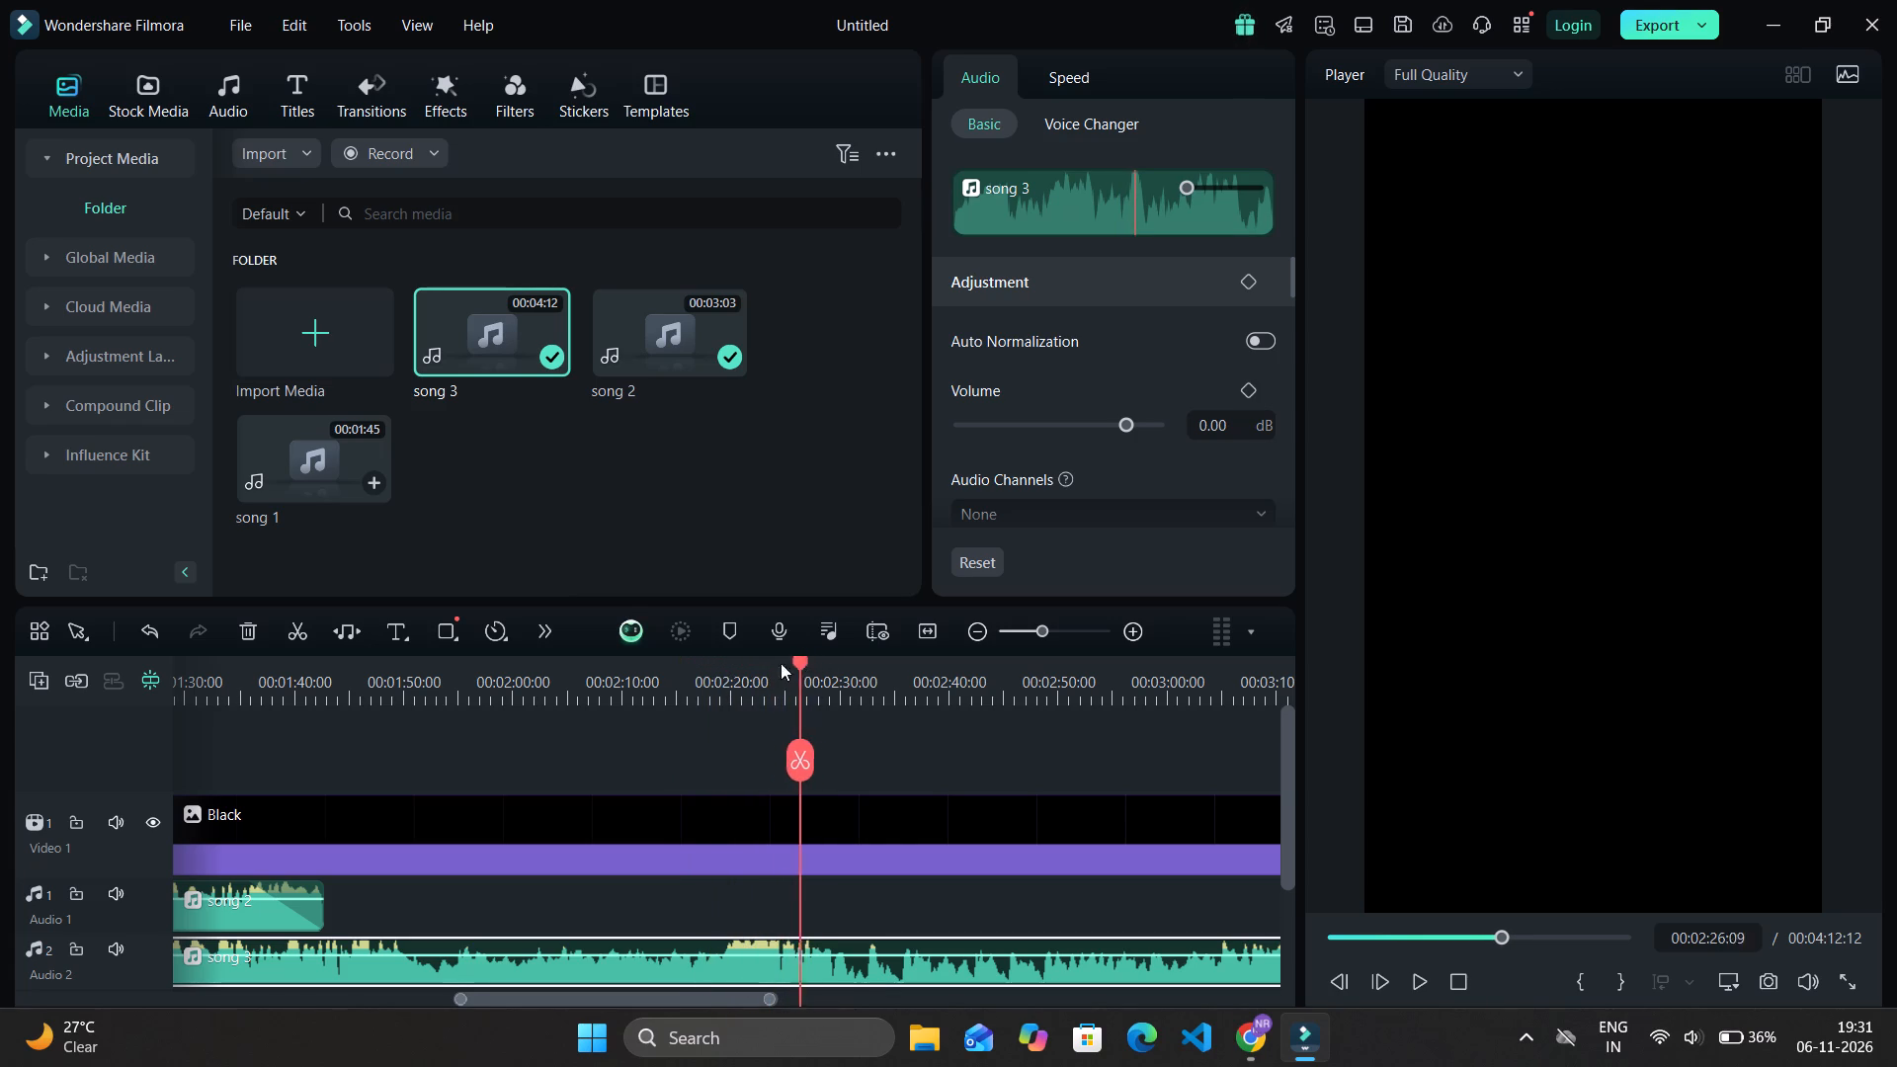
left_click_drag(781, 663, 691, 681)
left_click(716, 969)
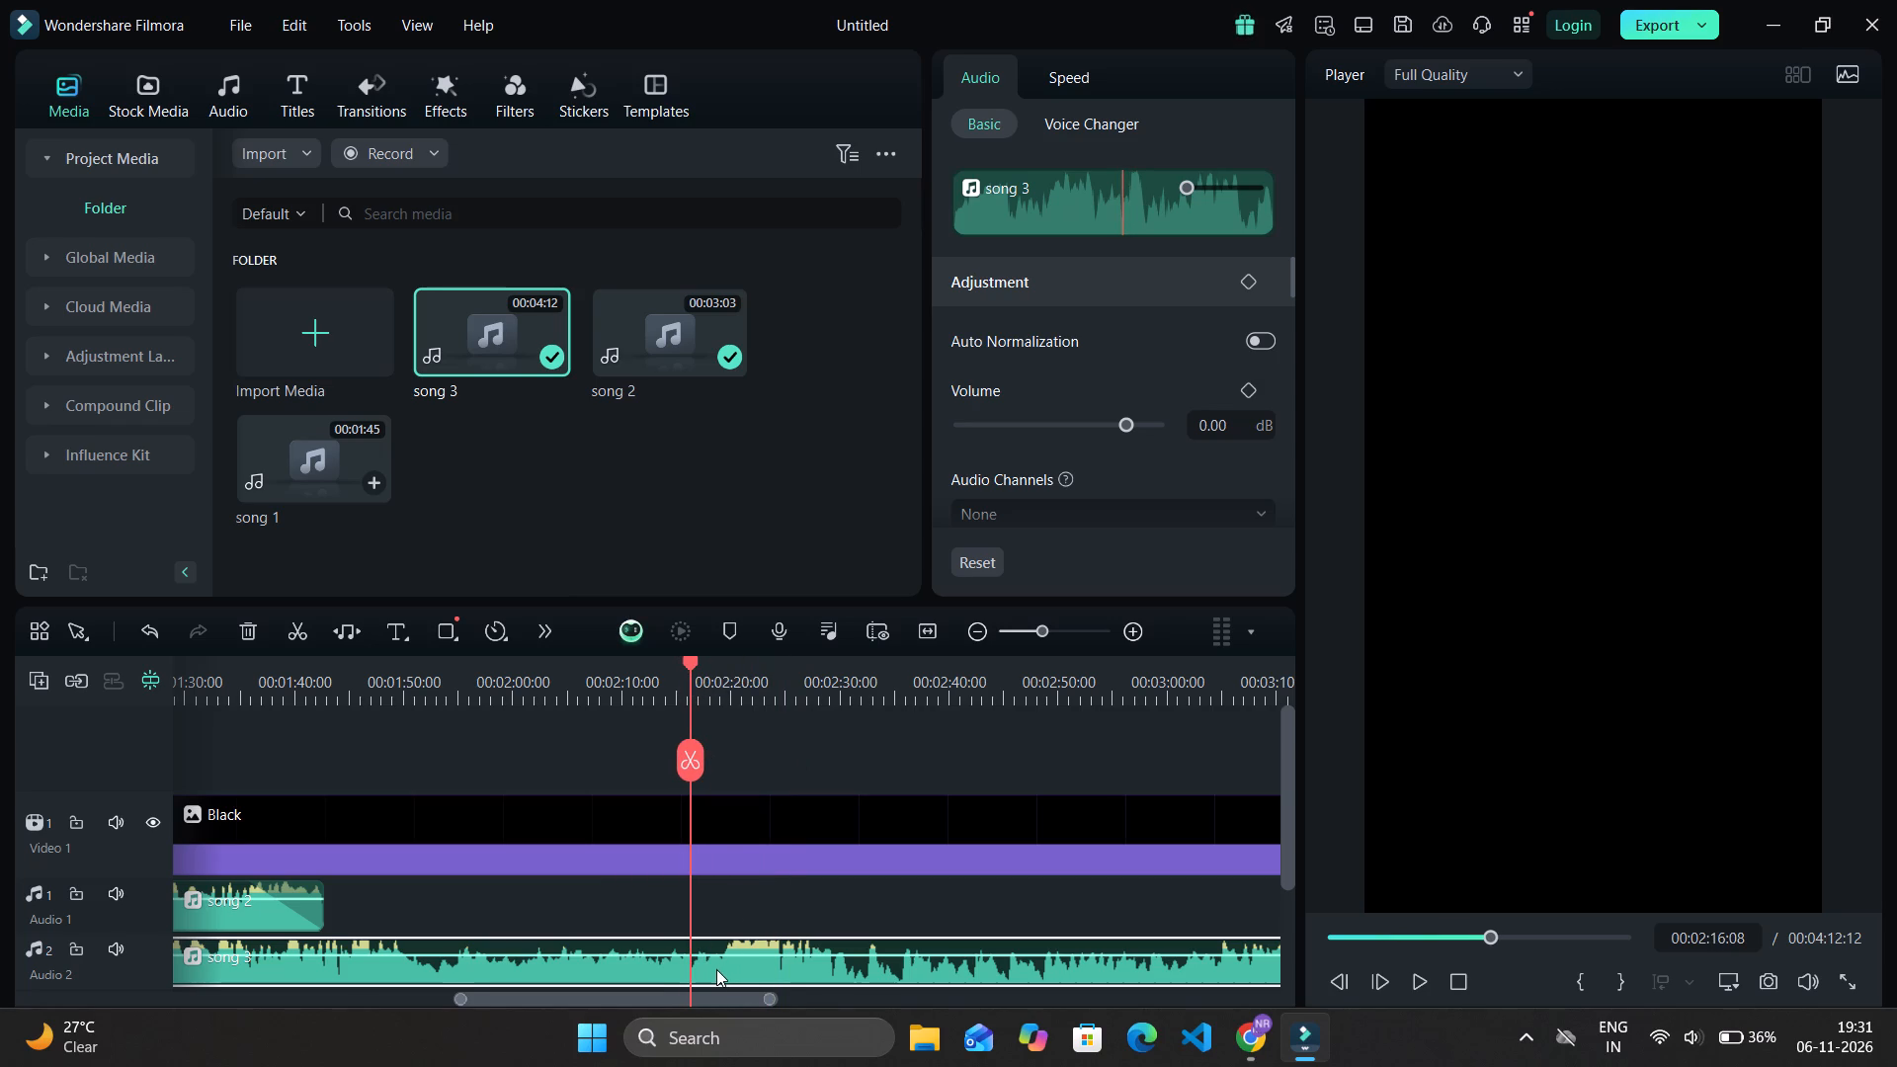
left_click(692, 780)
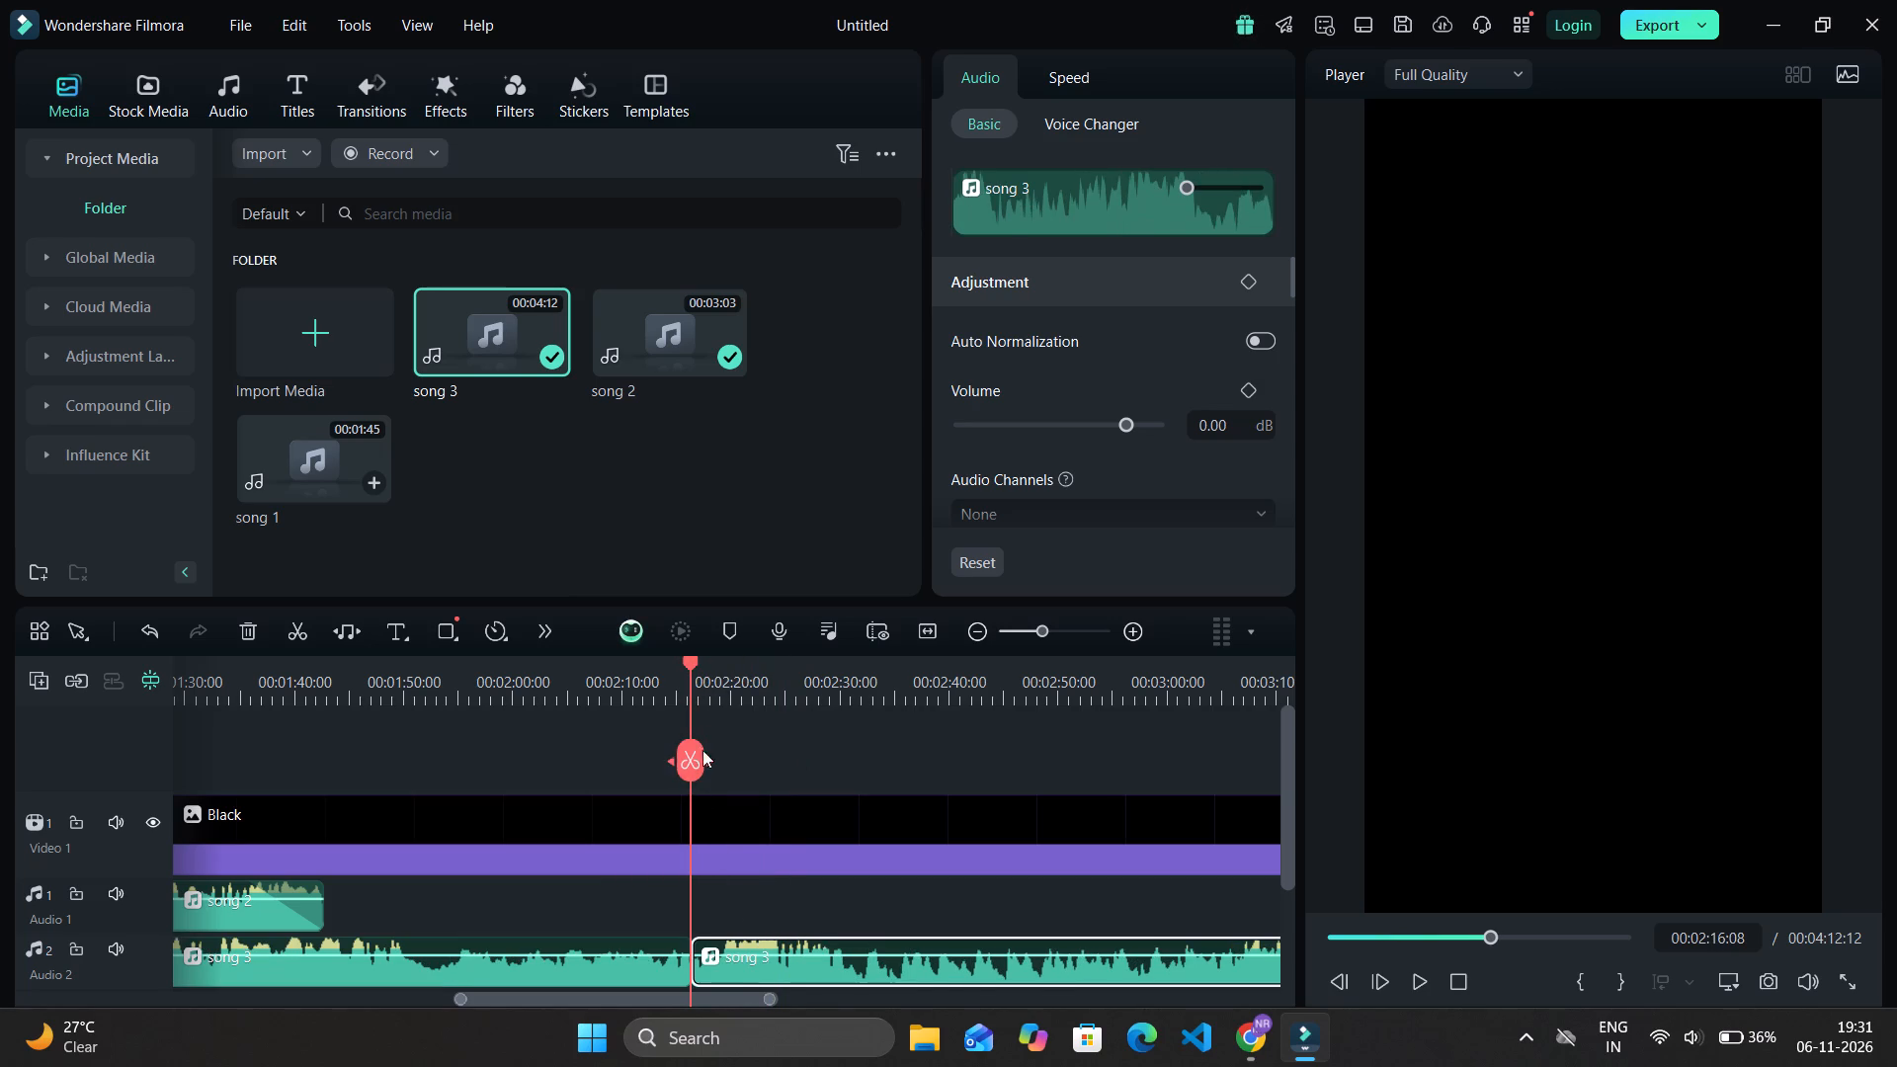
Scrub through the rest of song 3 and delete the portion of the clip before the split.
left_click_drag(692, 658, 1134, 740)
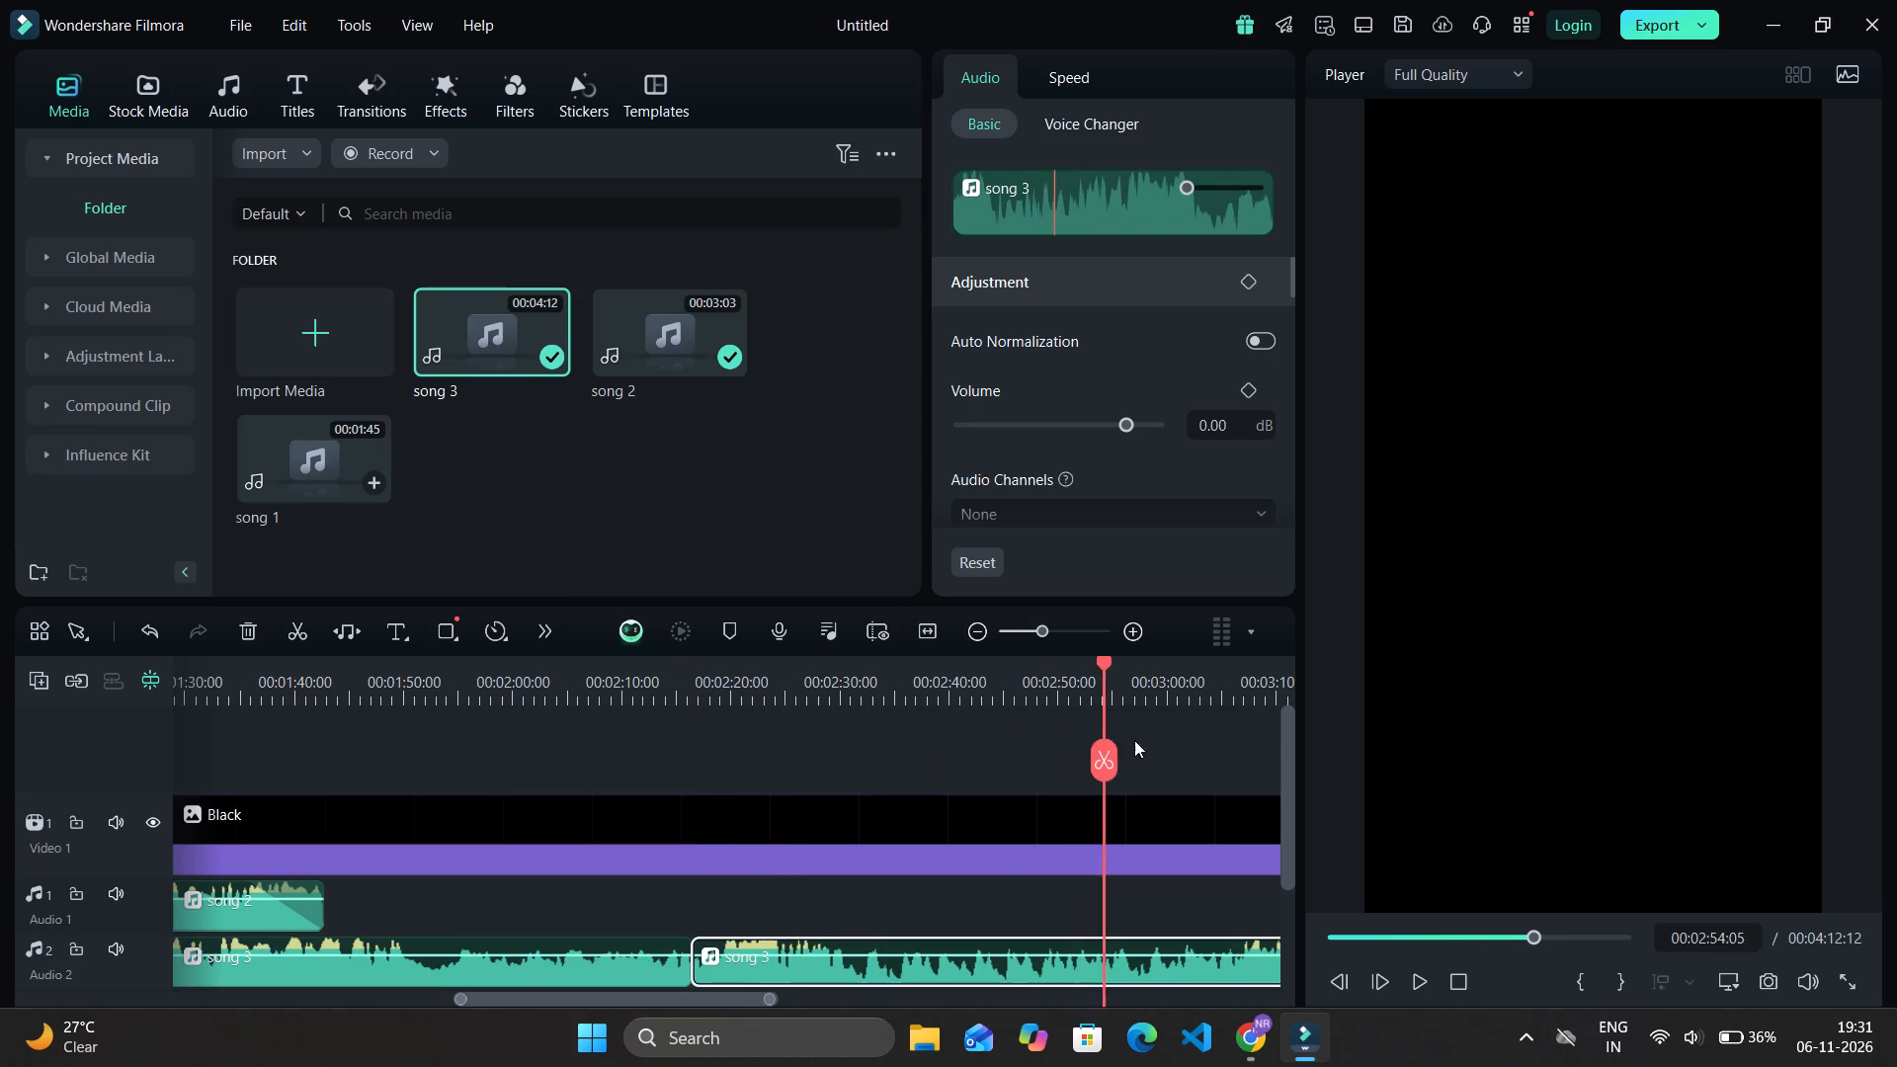
left_click_drag(1134, 740, 1281, 756)
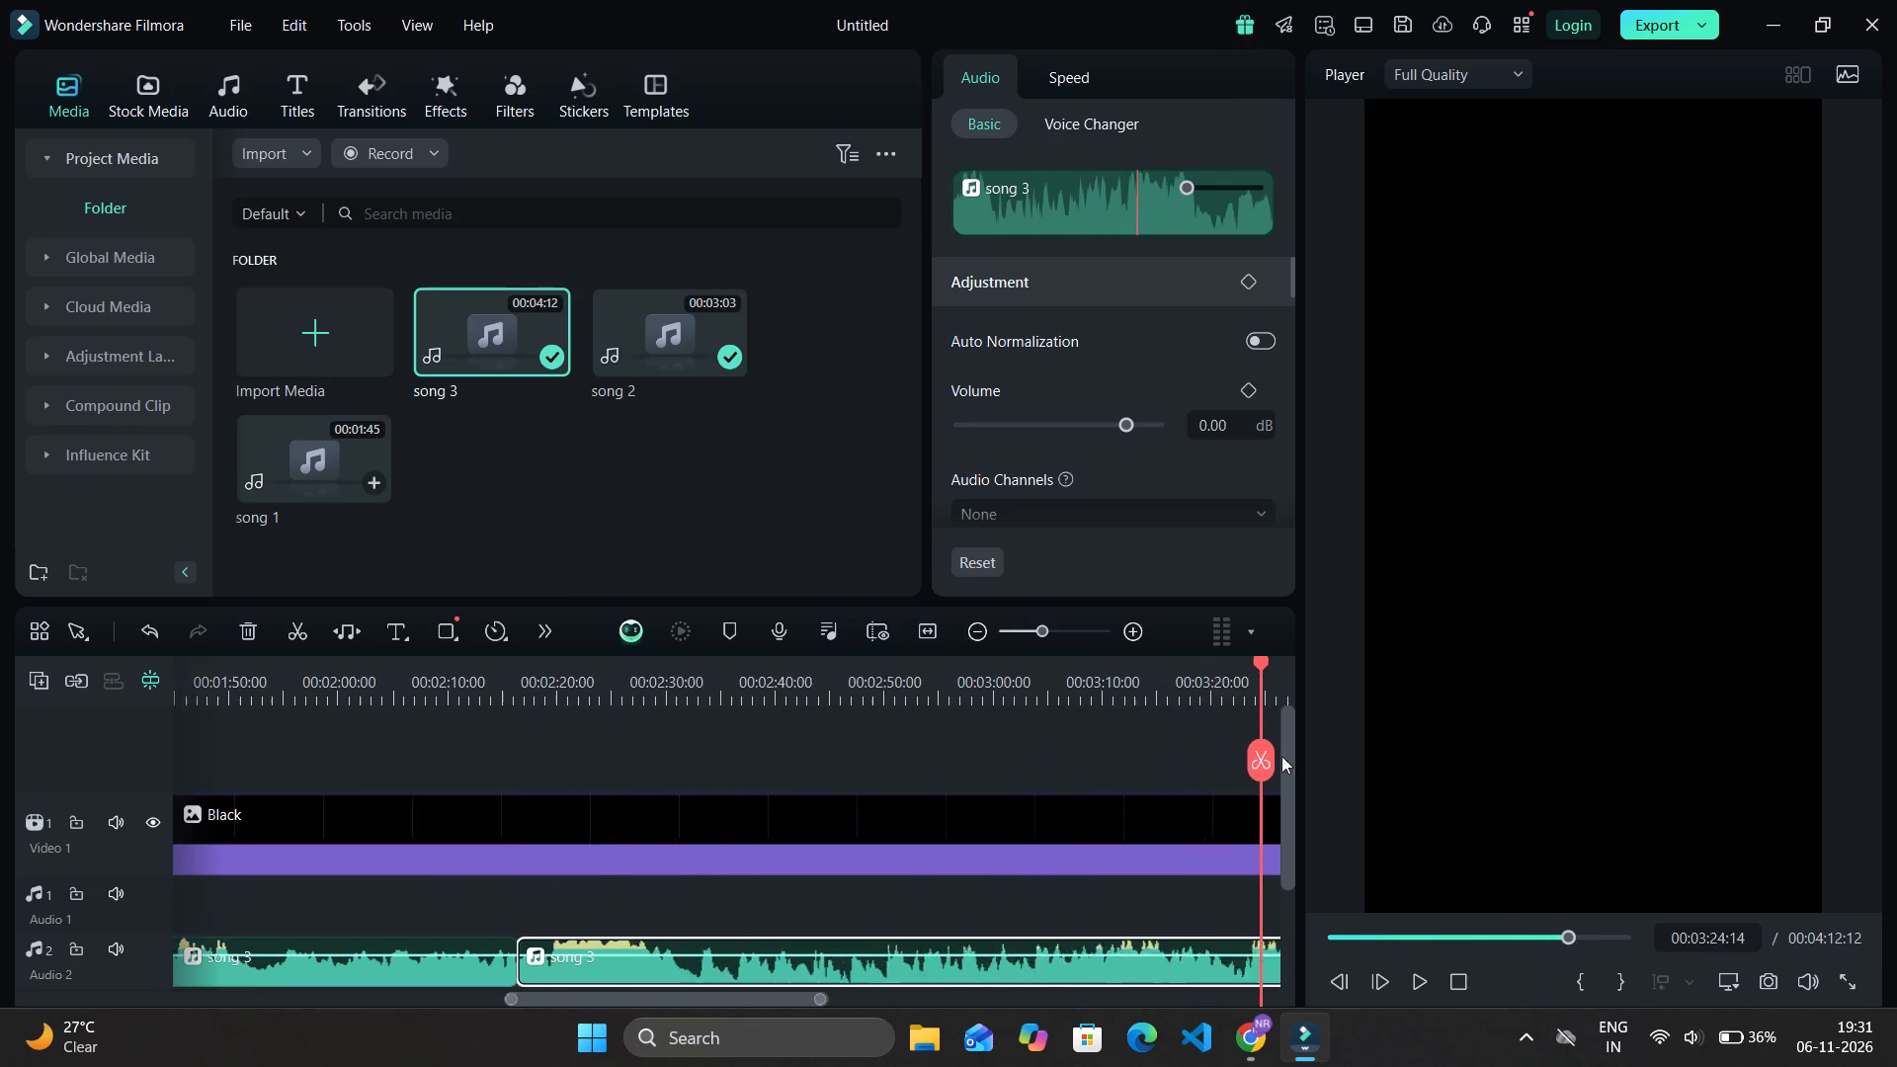
left_click_drag(1281, 756, 1013, 752)
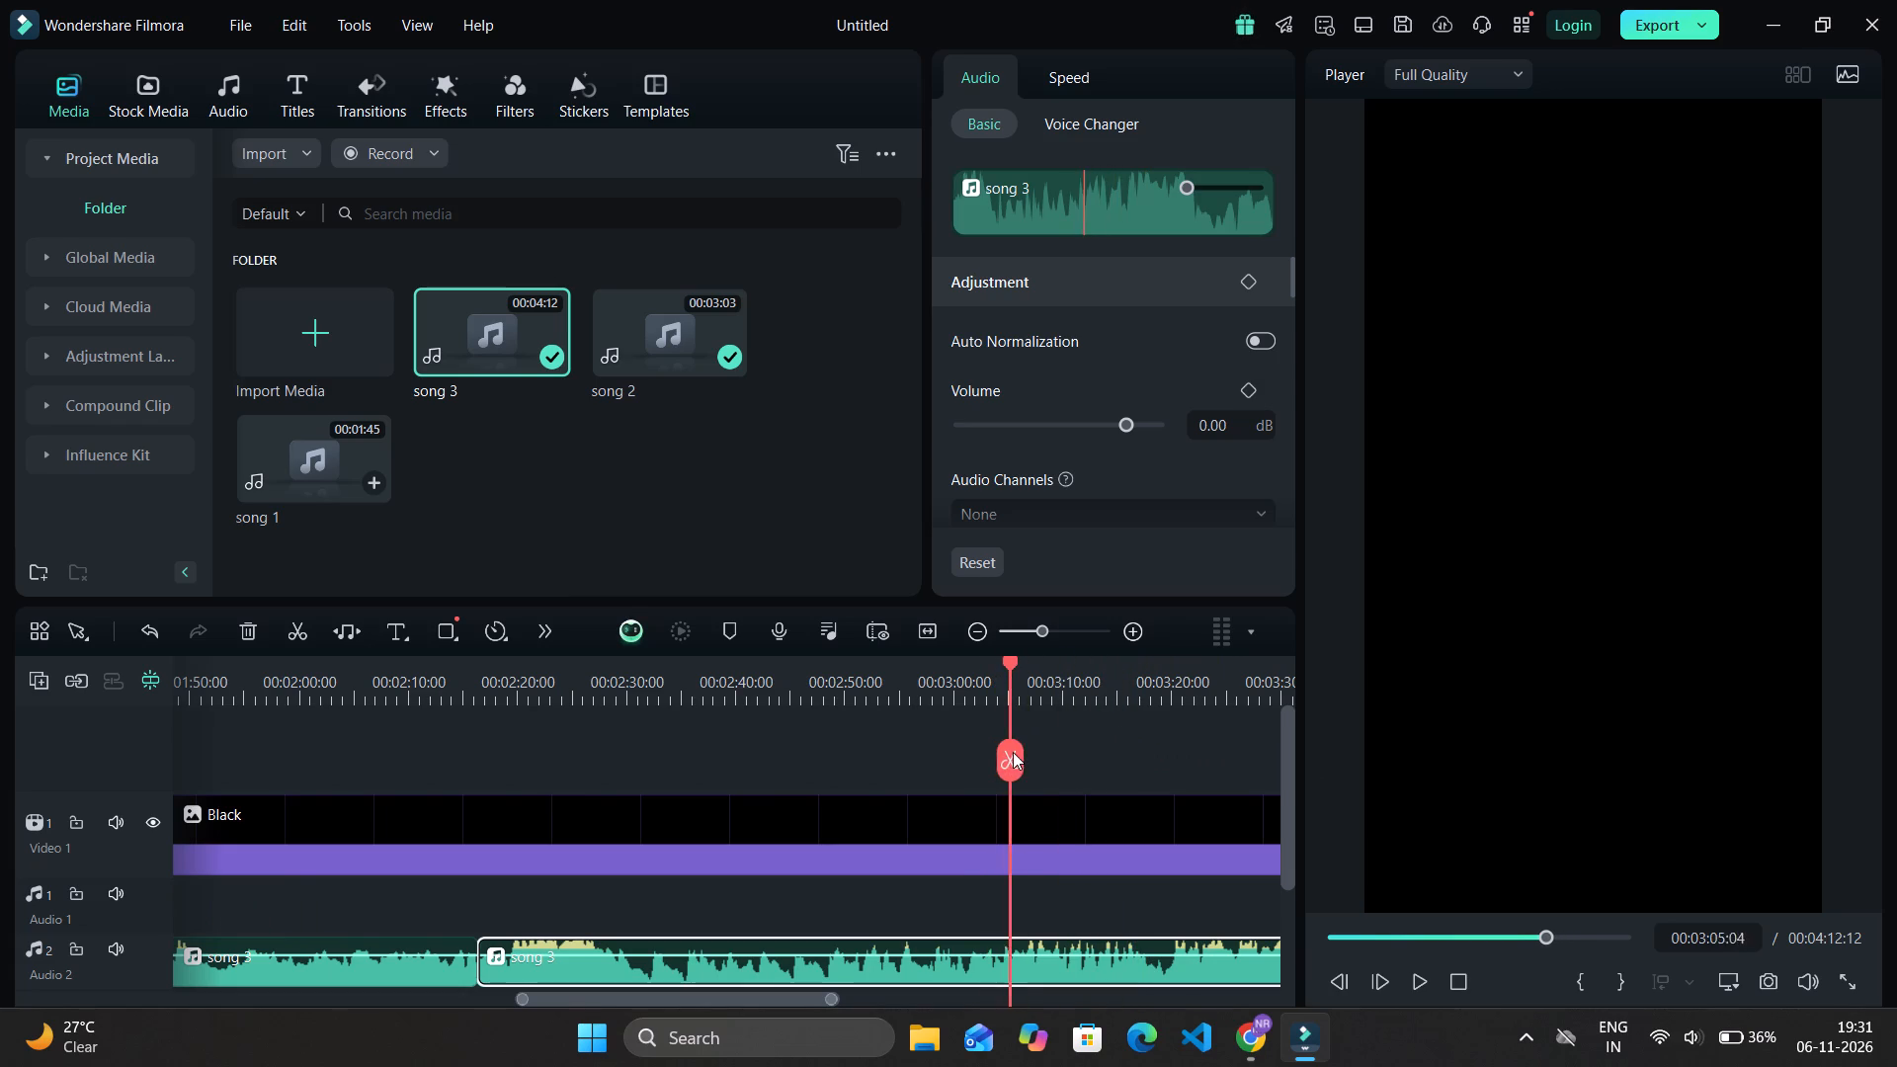
left_click_drag(1013, 752, 1015, 748)
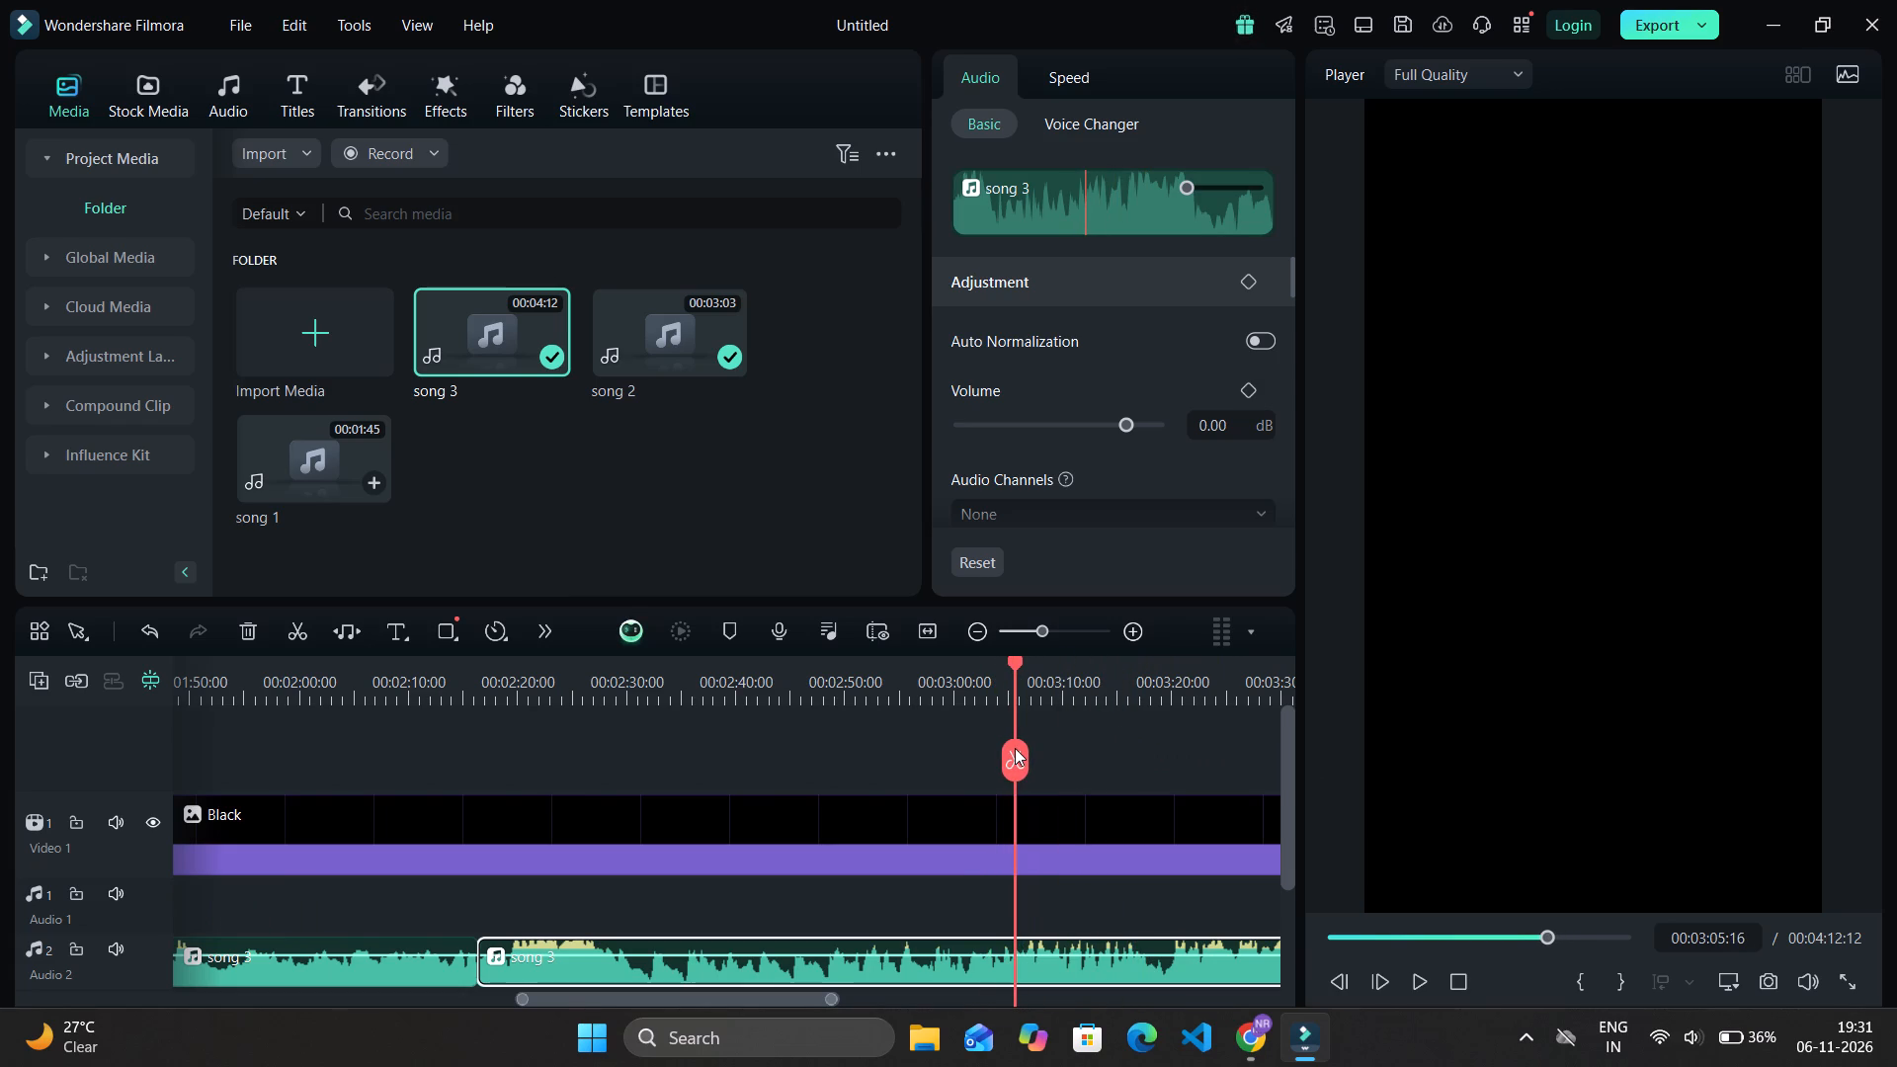
left_click_drag(1015, 748, 364, 916)
left_click(318, 970)
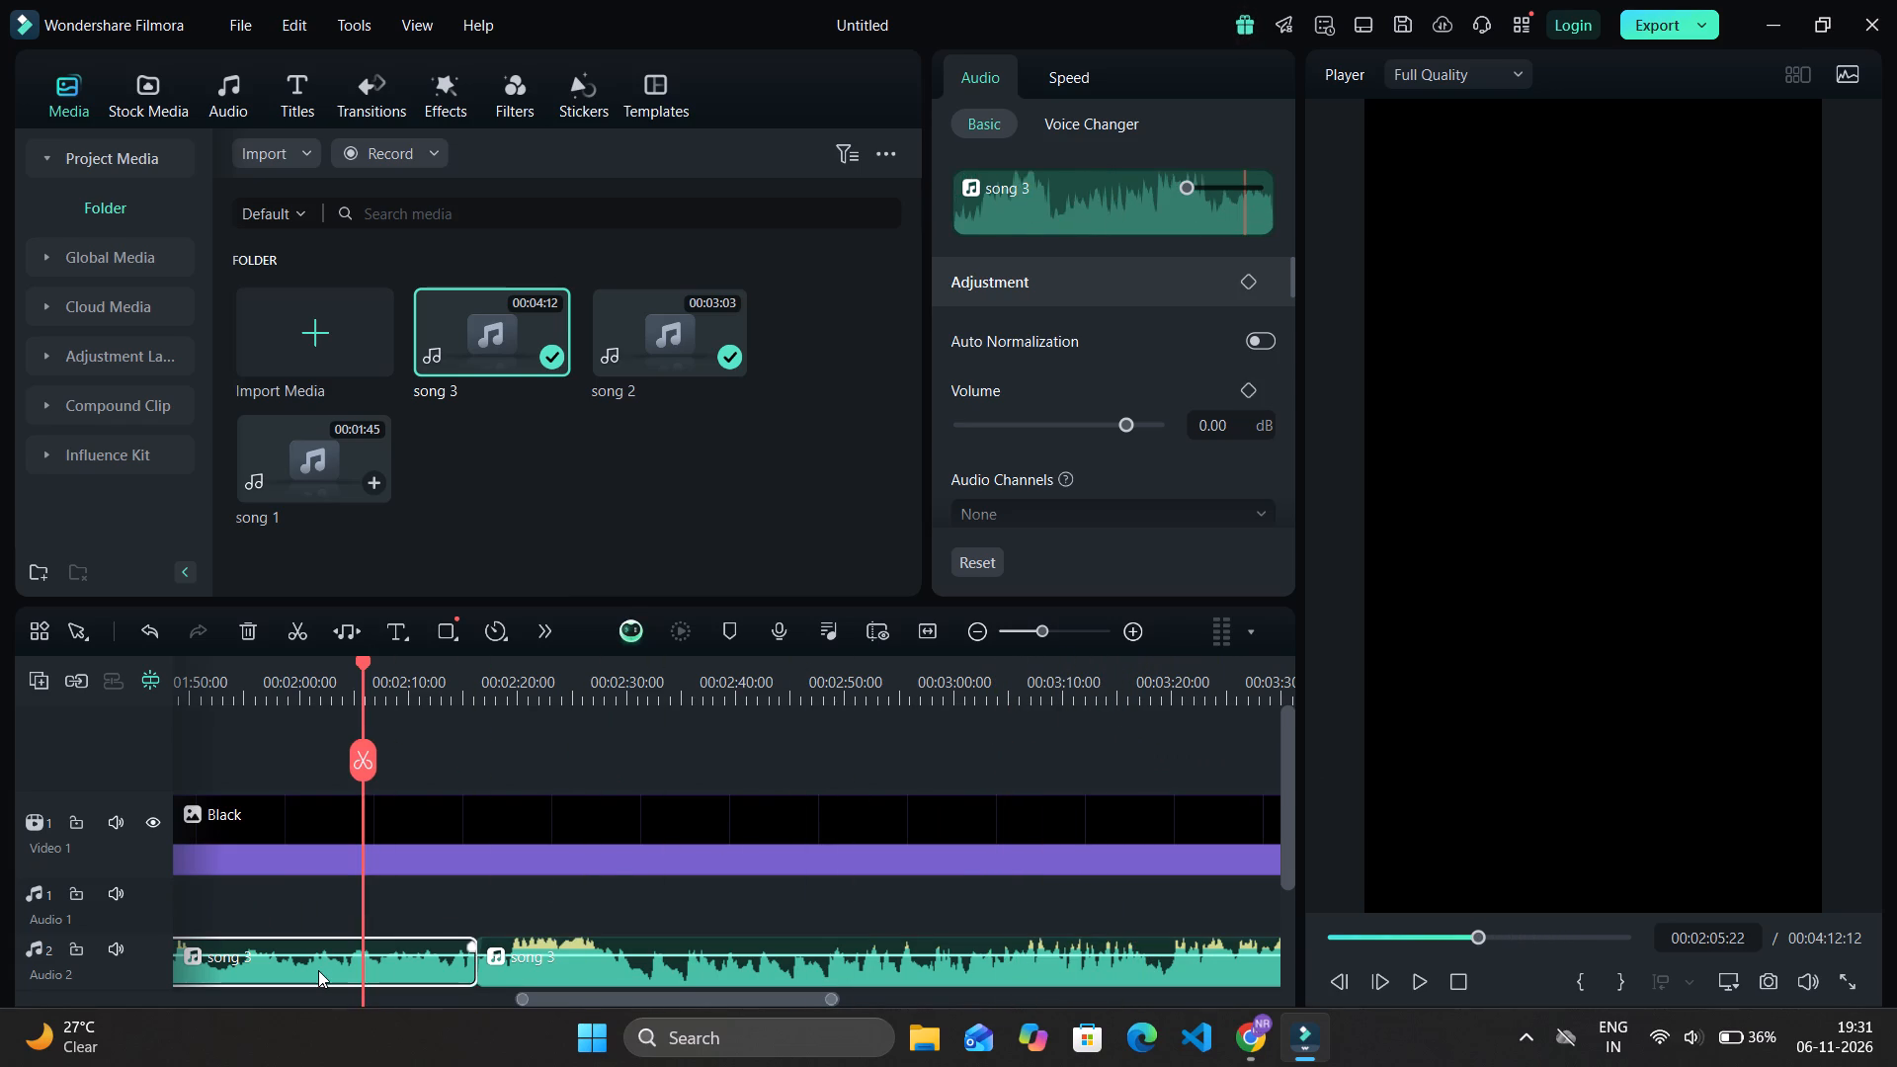
key("Delete")
Move the remaining song 3 clip earlier on the Audio 2 track so it starts where song 2 ends.
scroll(318, 970, "down", 6, "ctrl")
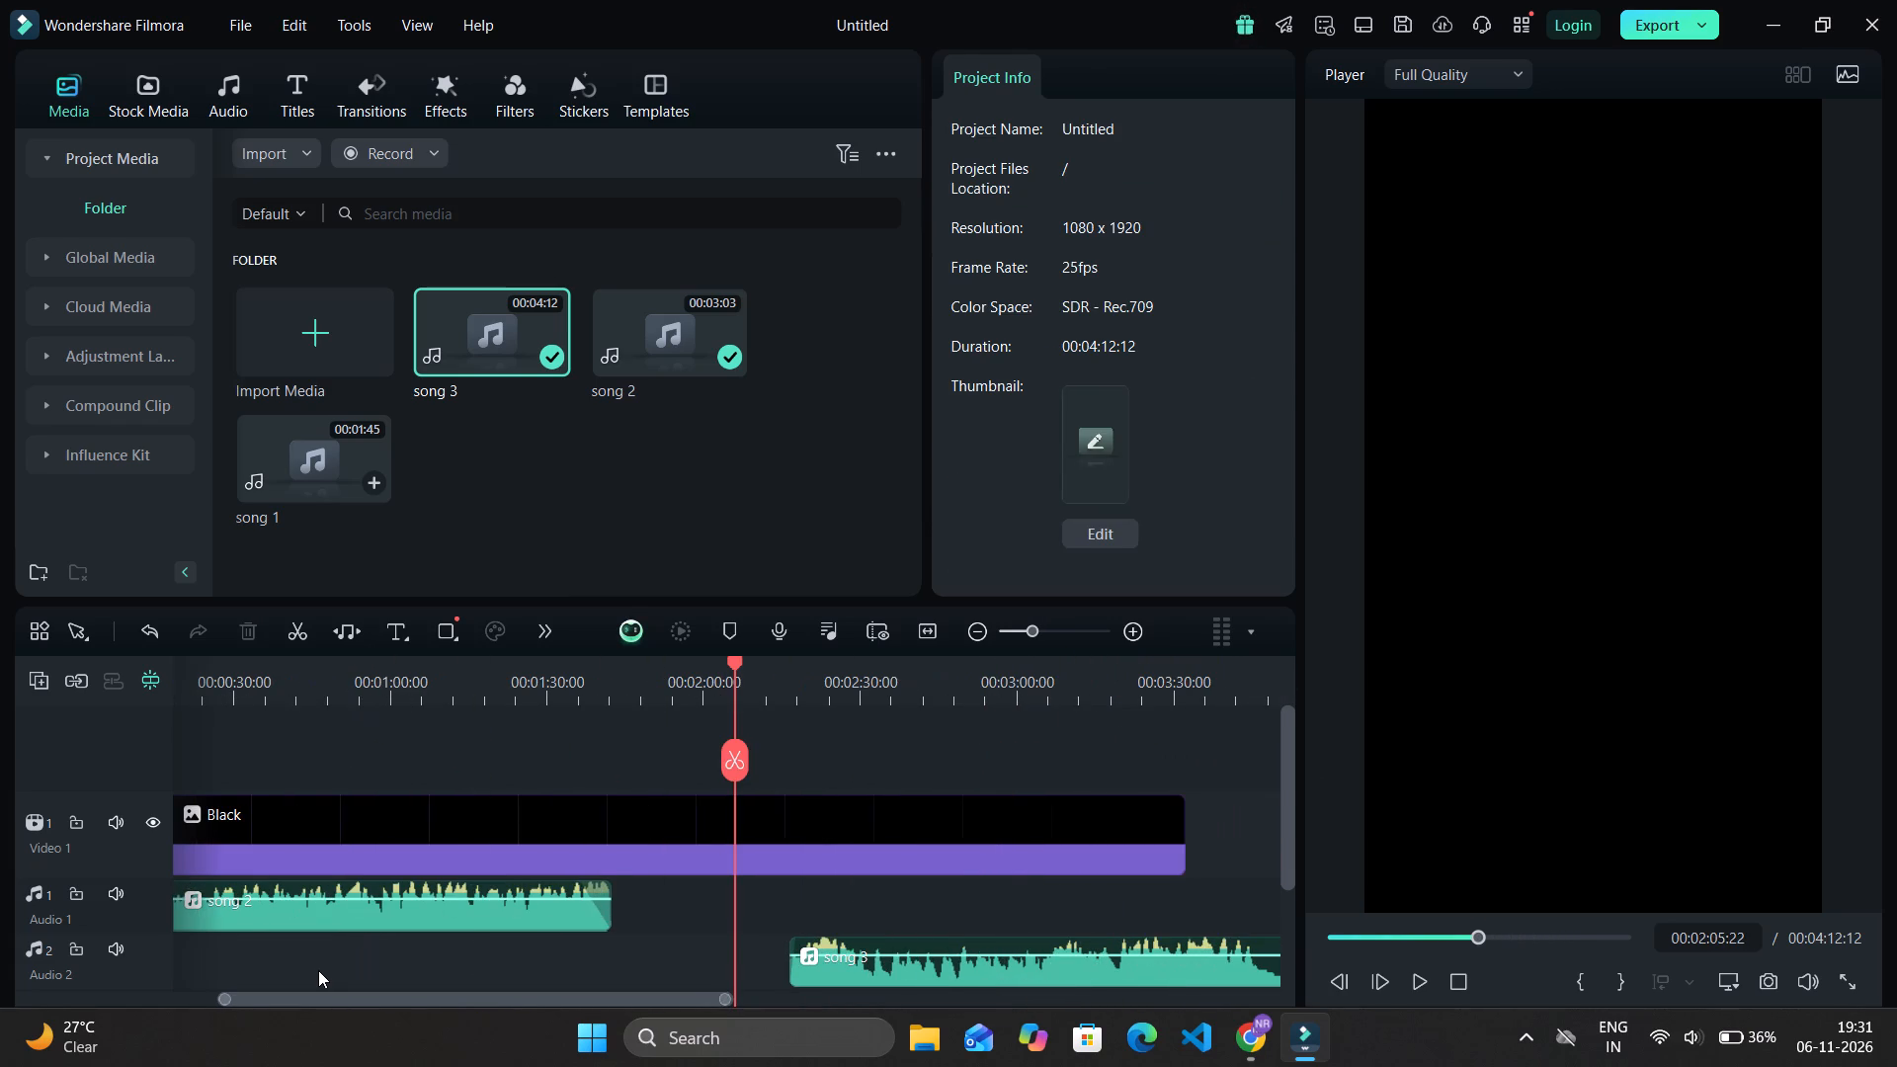
left_click_drag(871, 974, 738, 922)
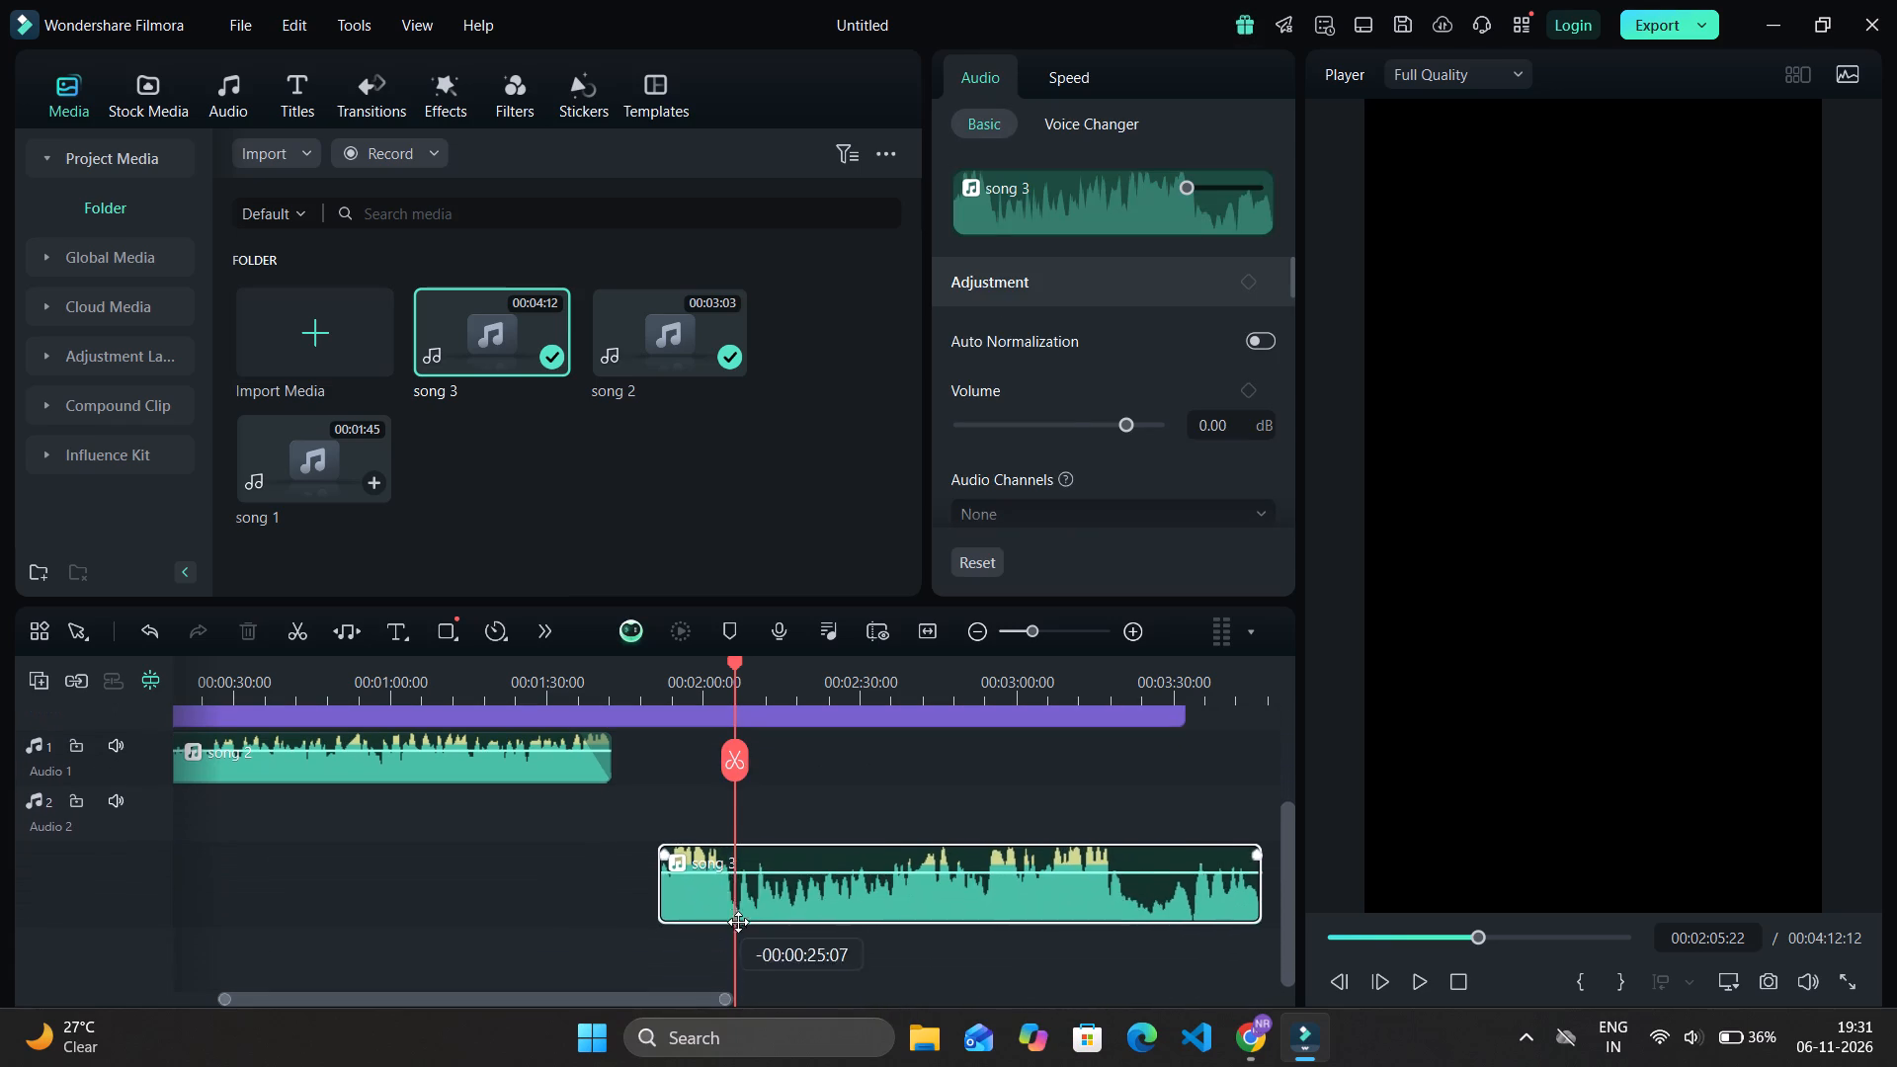
left_click_drag(738, 922, 685, 828)
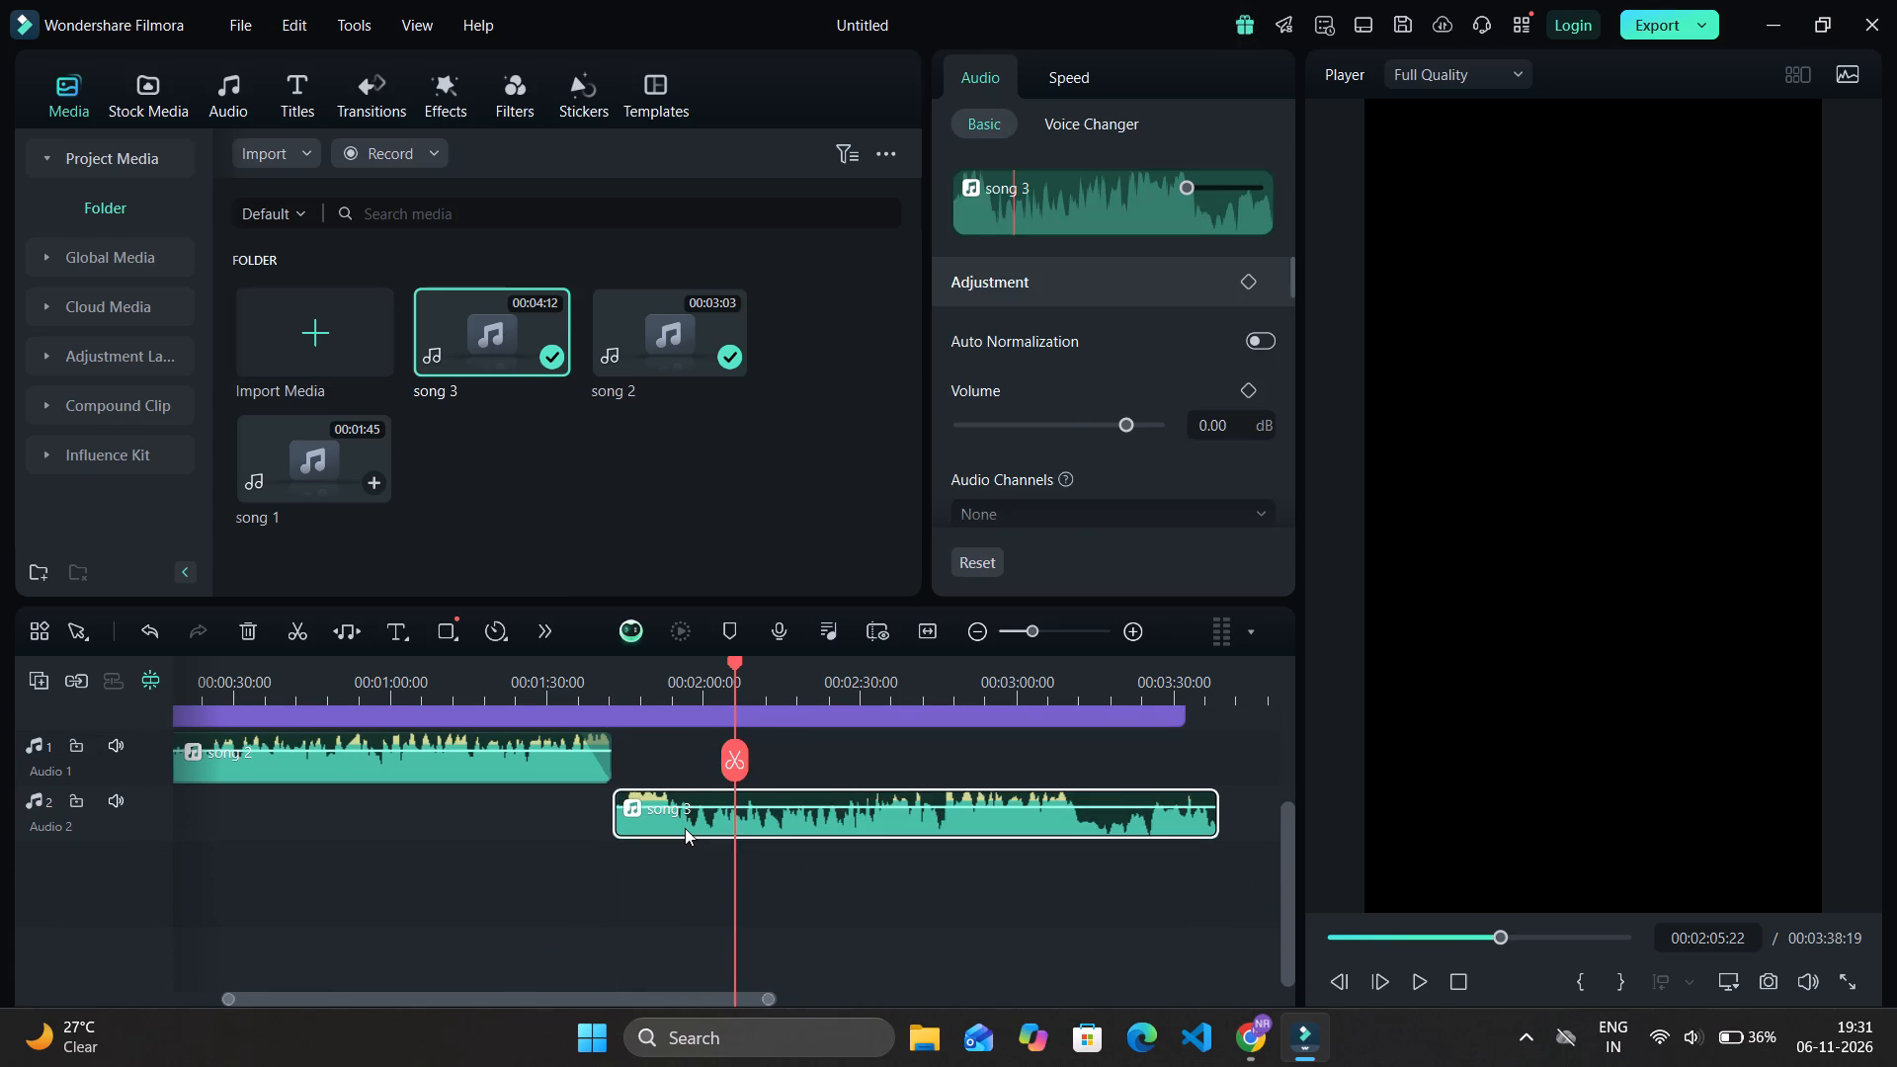
Play the timeline from shortly before song 2's end to check the transition into song 3.
scroll(685, 828, "up", 9, "ctrl")
left_click_drag(732, 665, 716, 667)
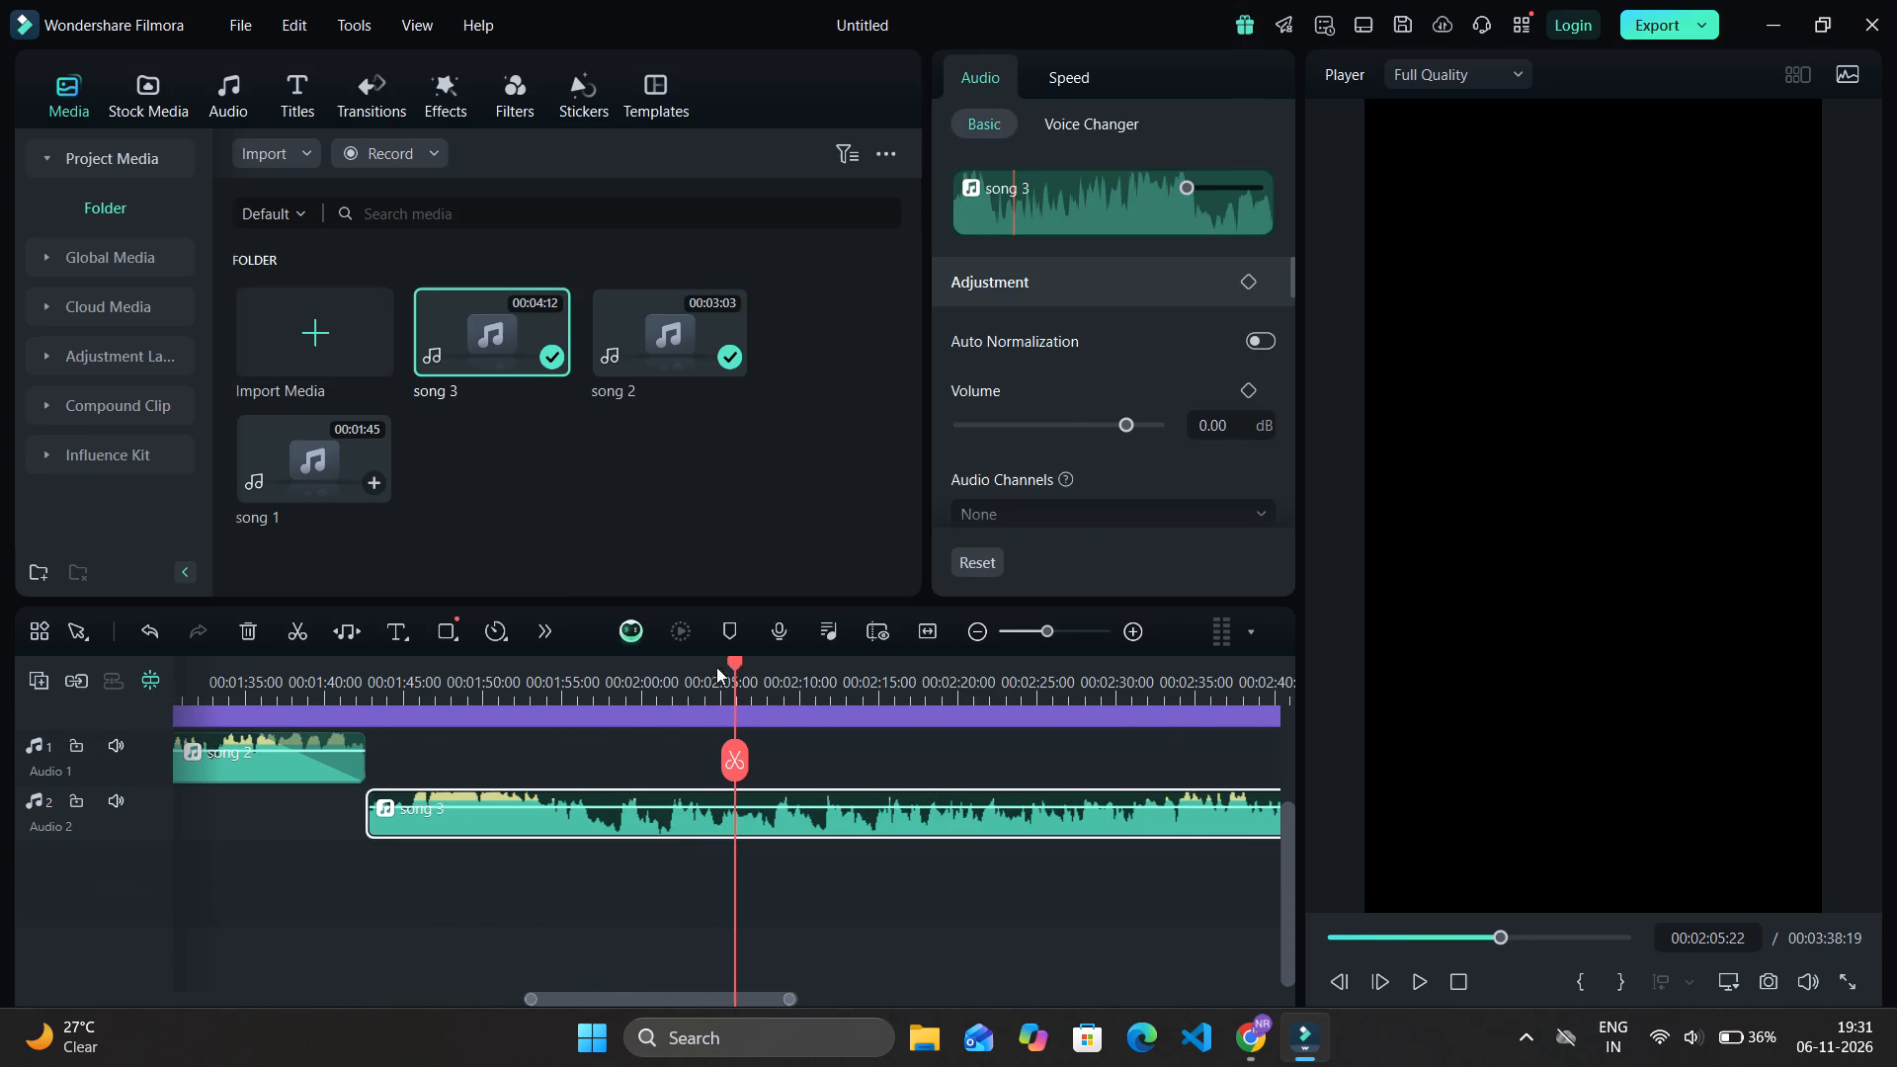
left_click_drag(716, 667, 292, 692)
key("space")
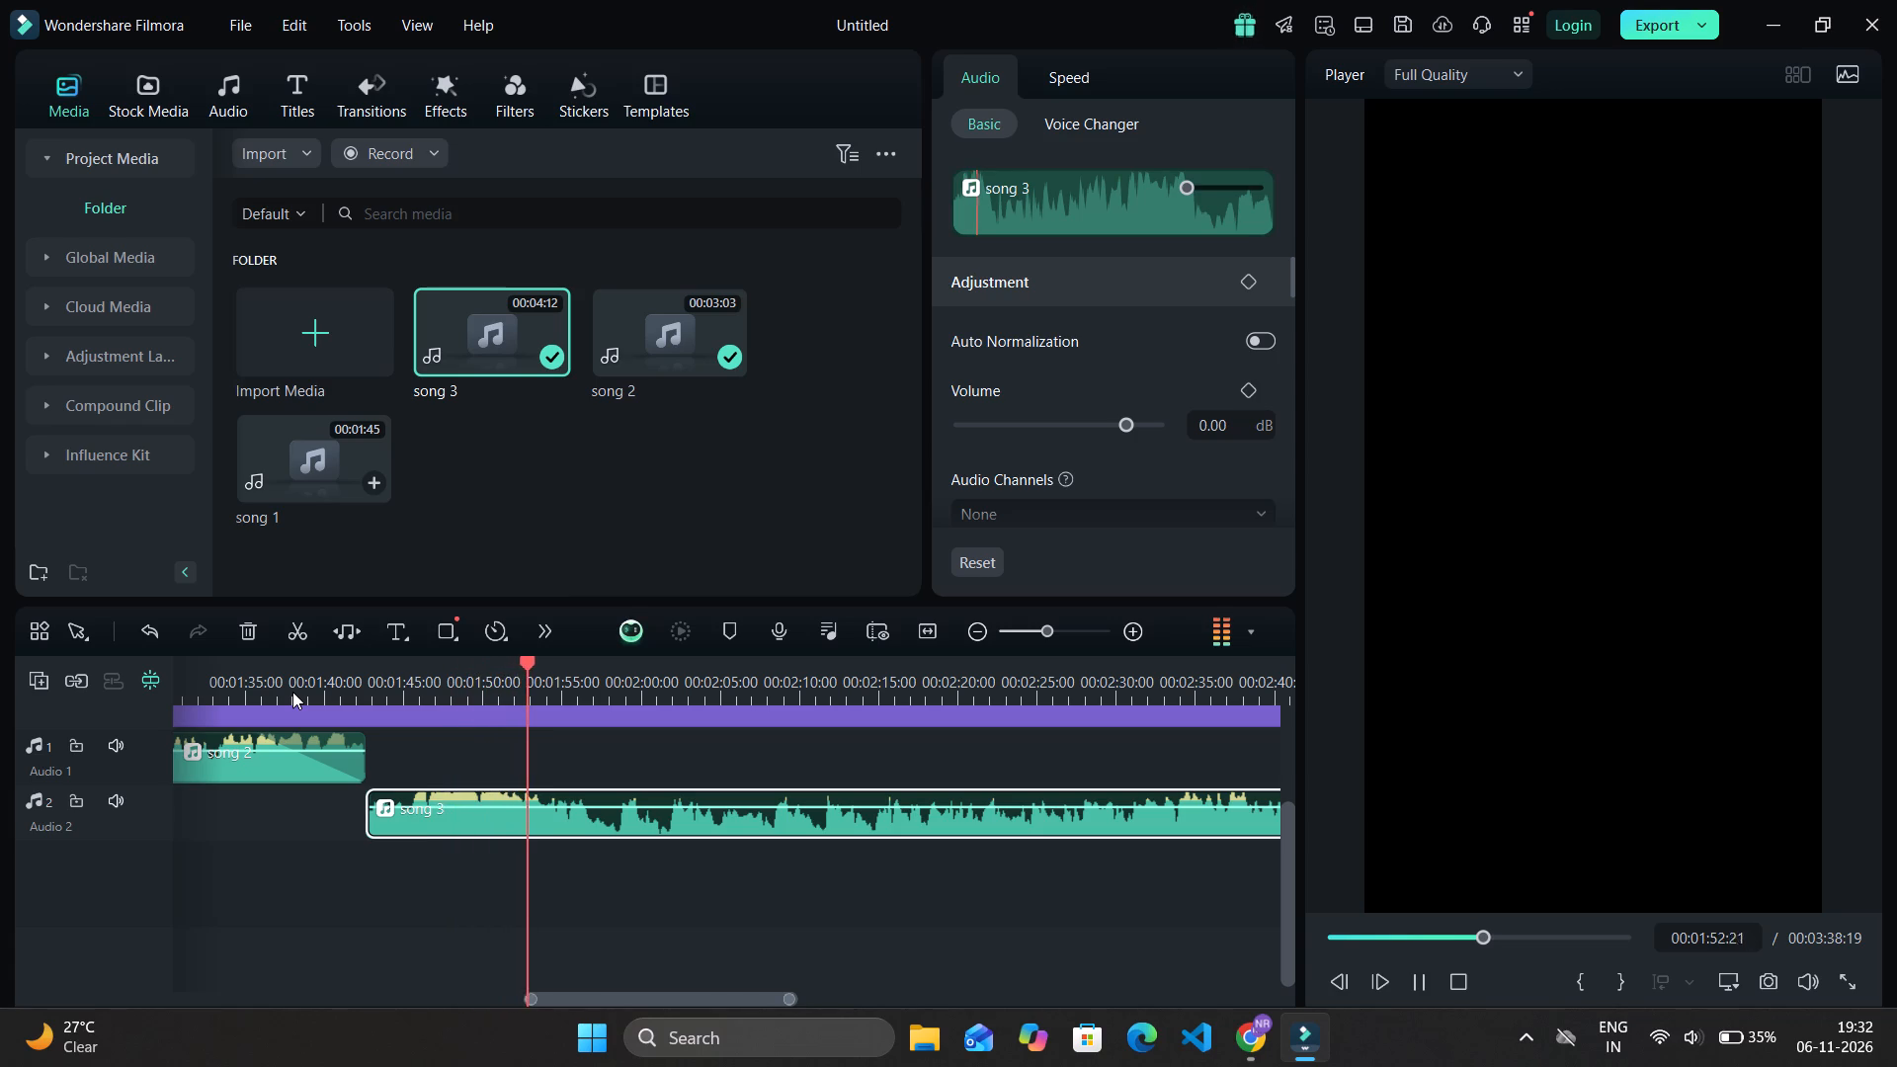
key("space")
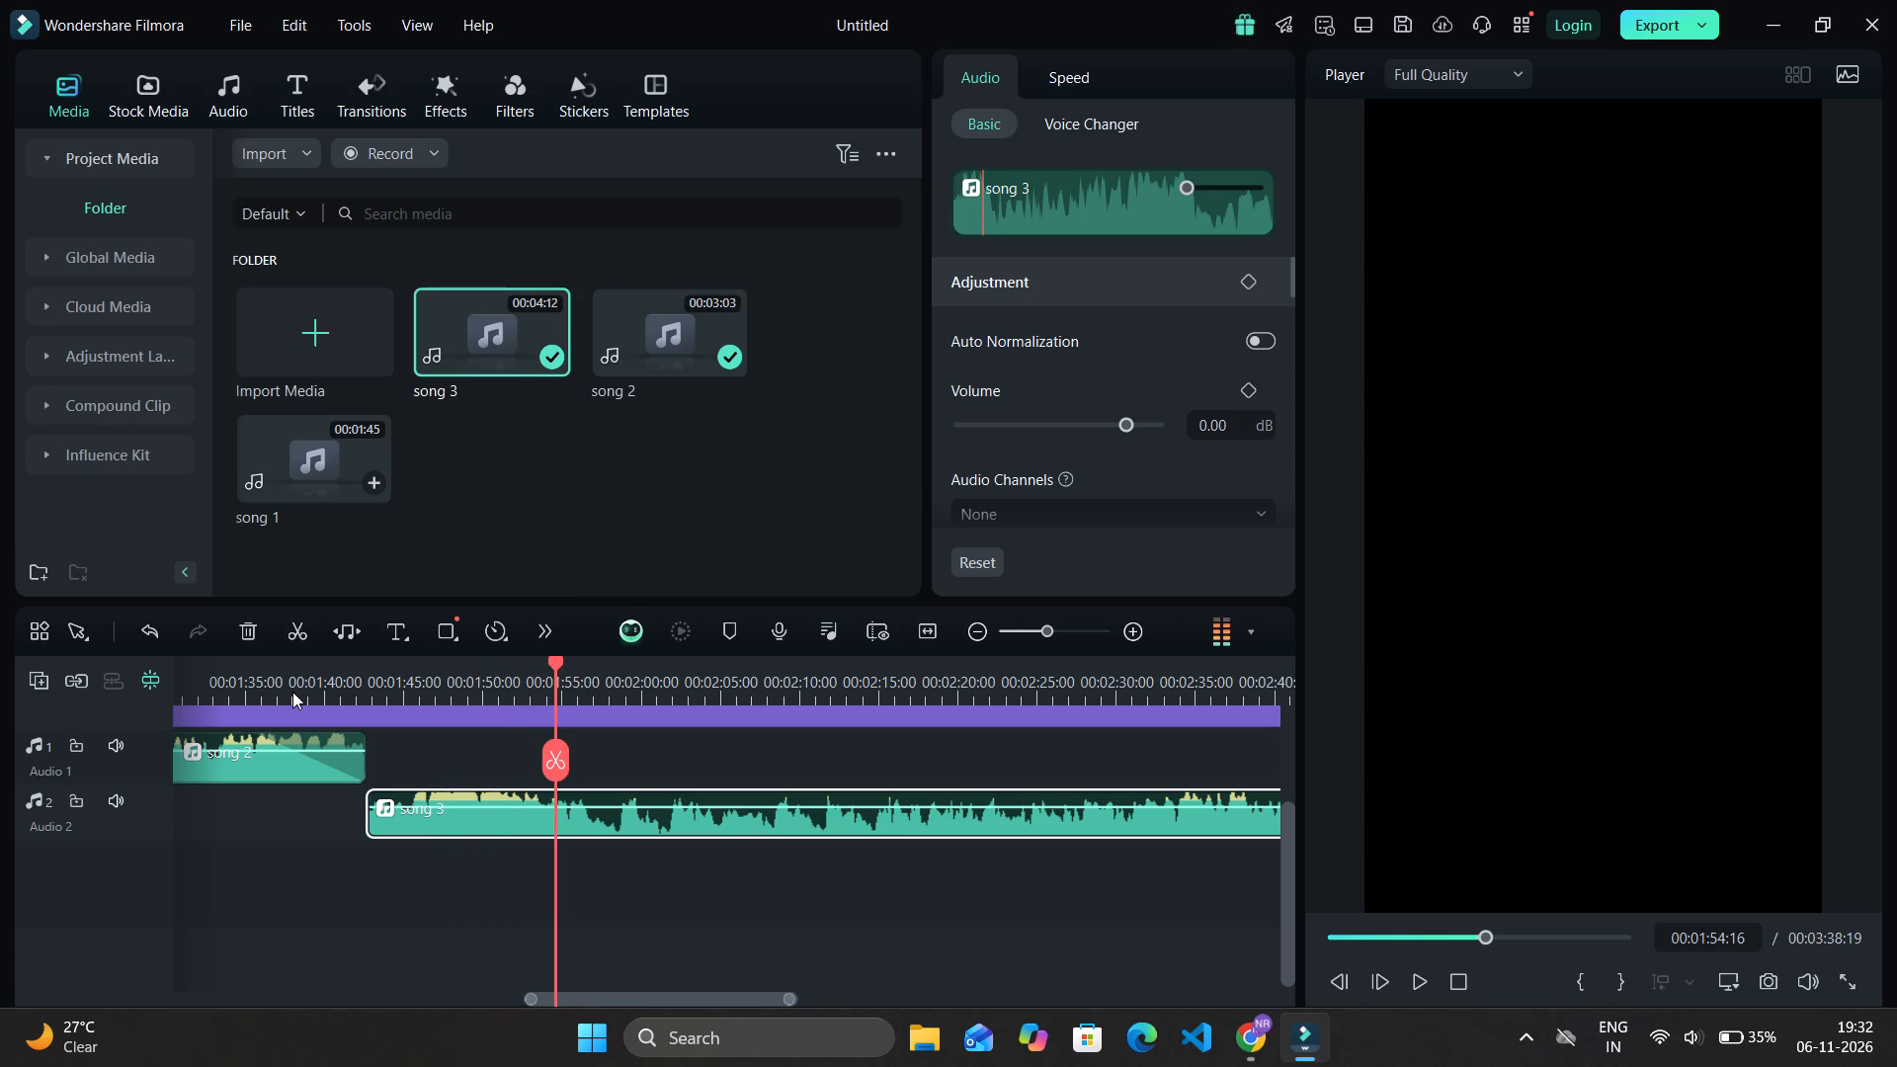
Trim song 3's start to 00:01:51:10 and give the clip a fade-in of about 8 seconds.
left_click_drag(376, 823, 438, 833)
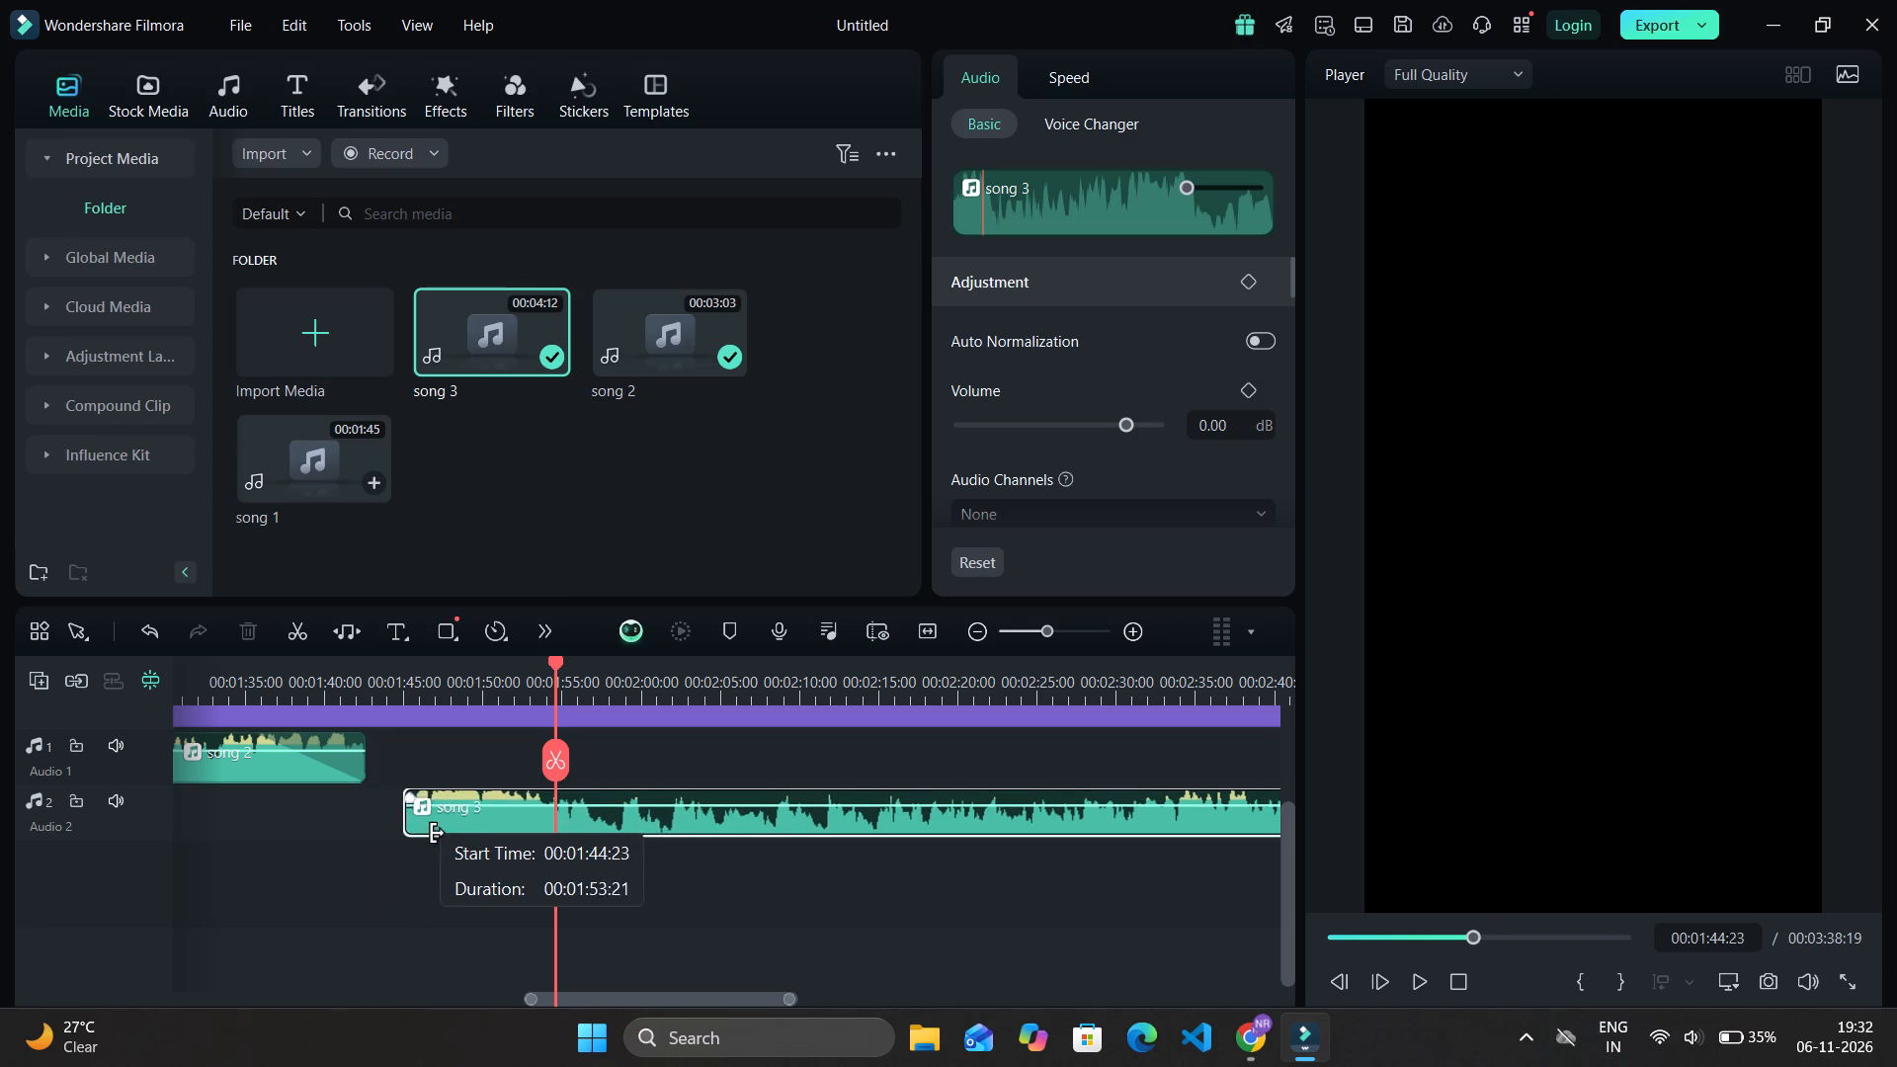
left_click_drag(438, 833, 516, 826)
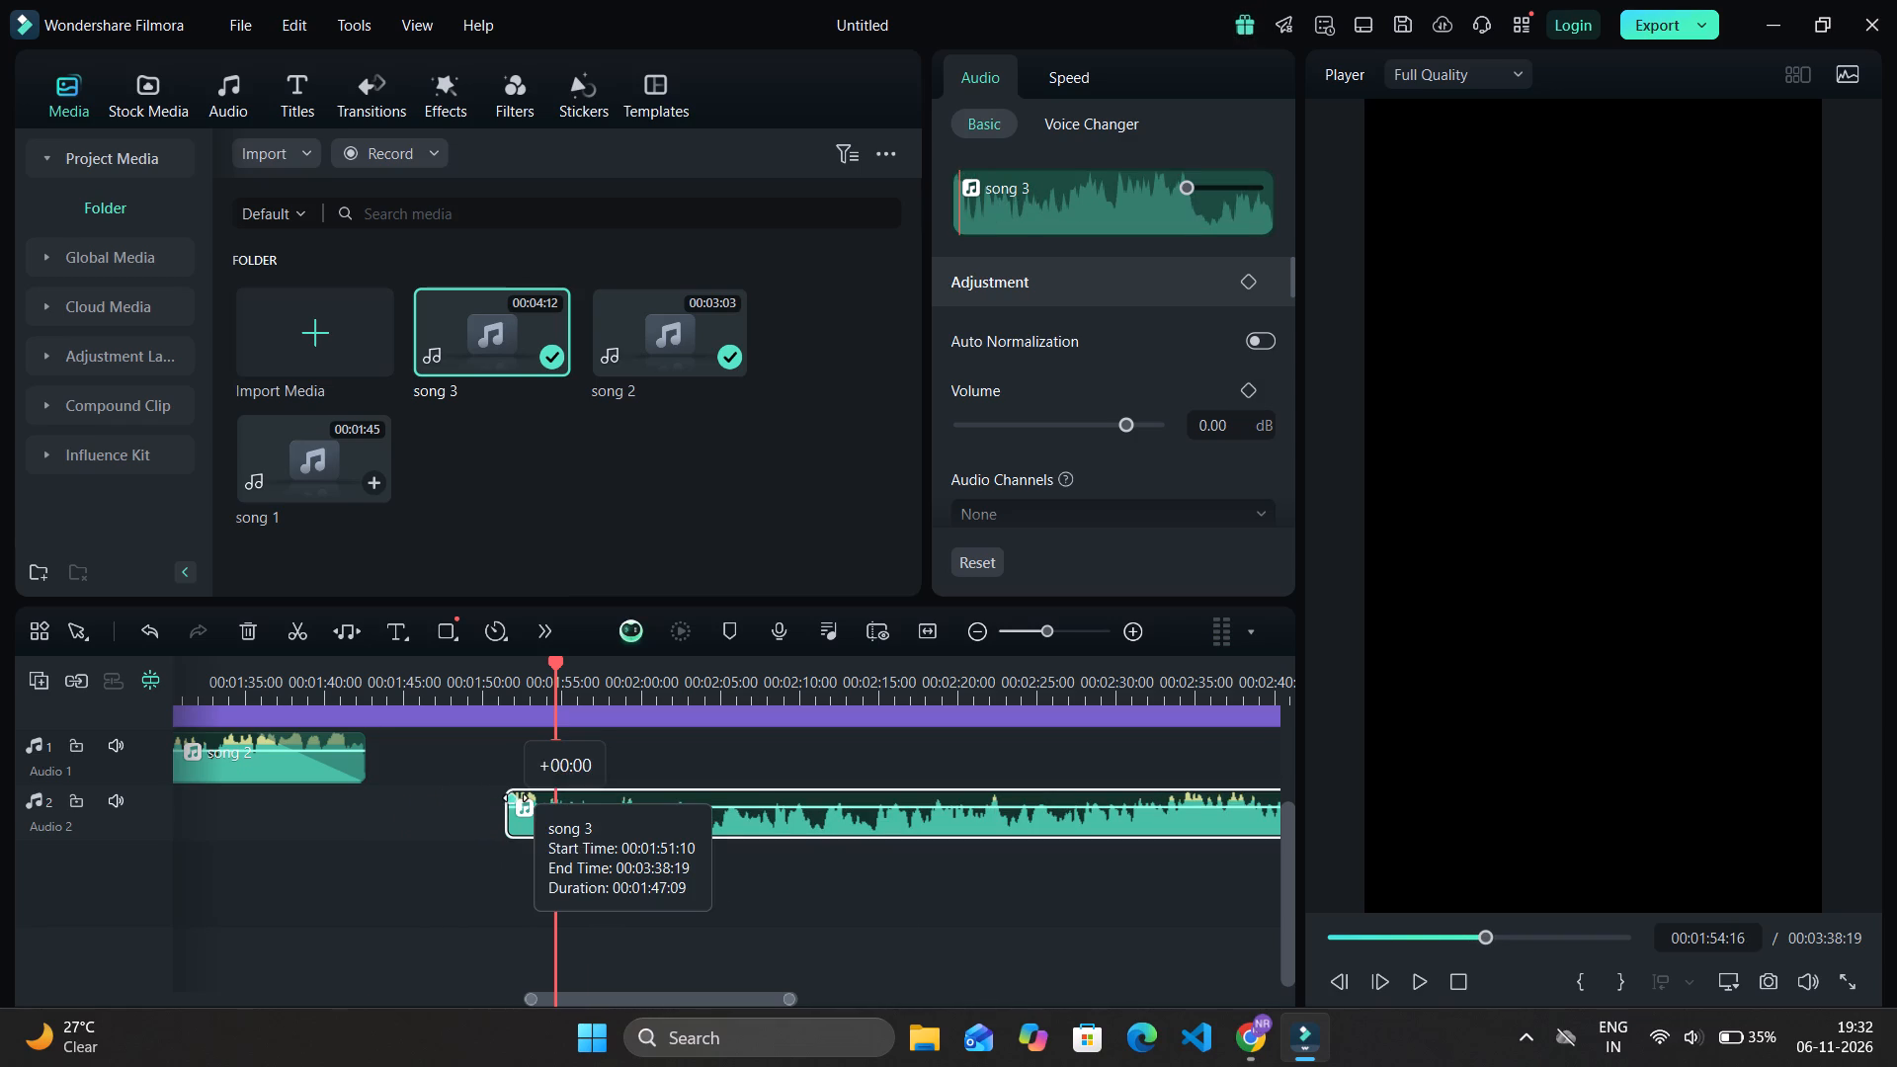
left_click_drag(516, 801, 632, 767)
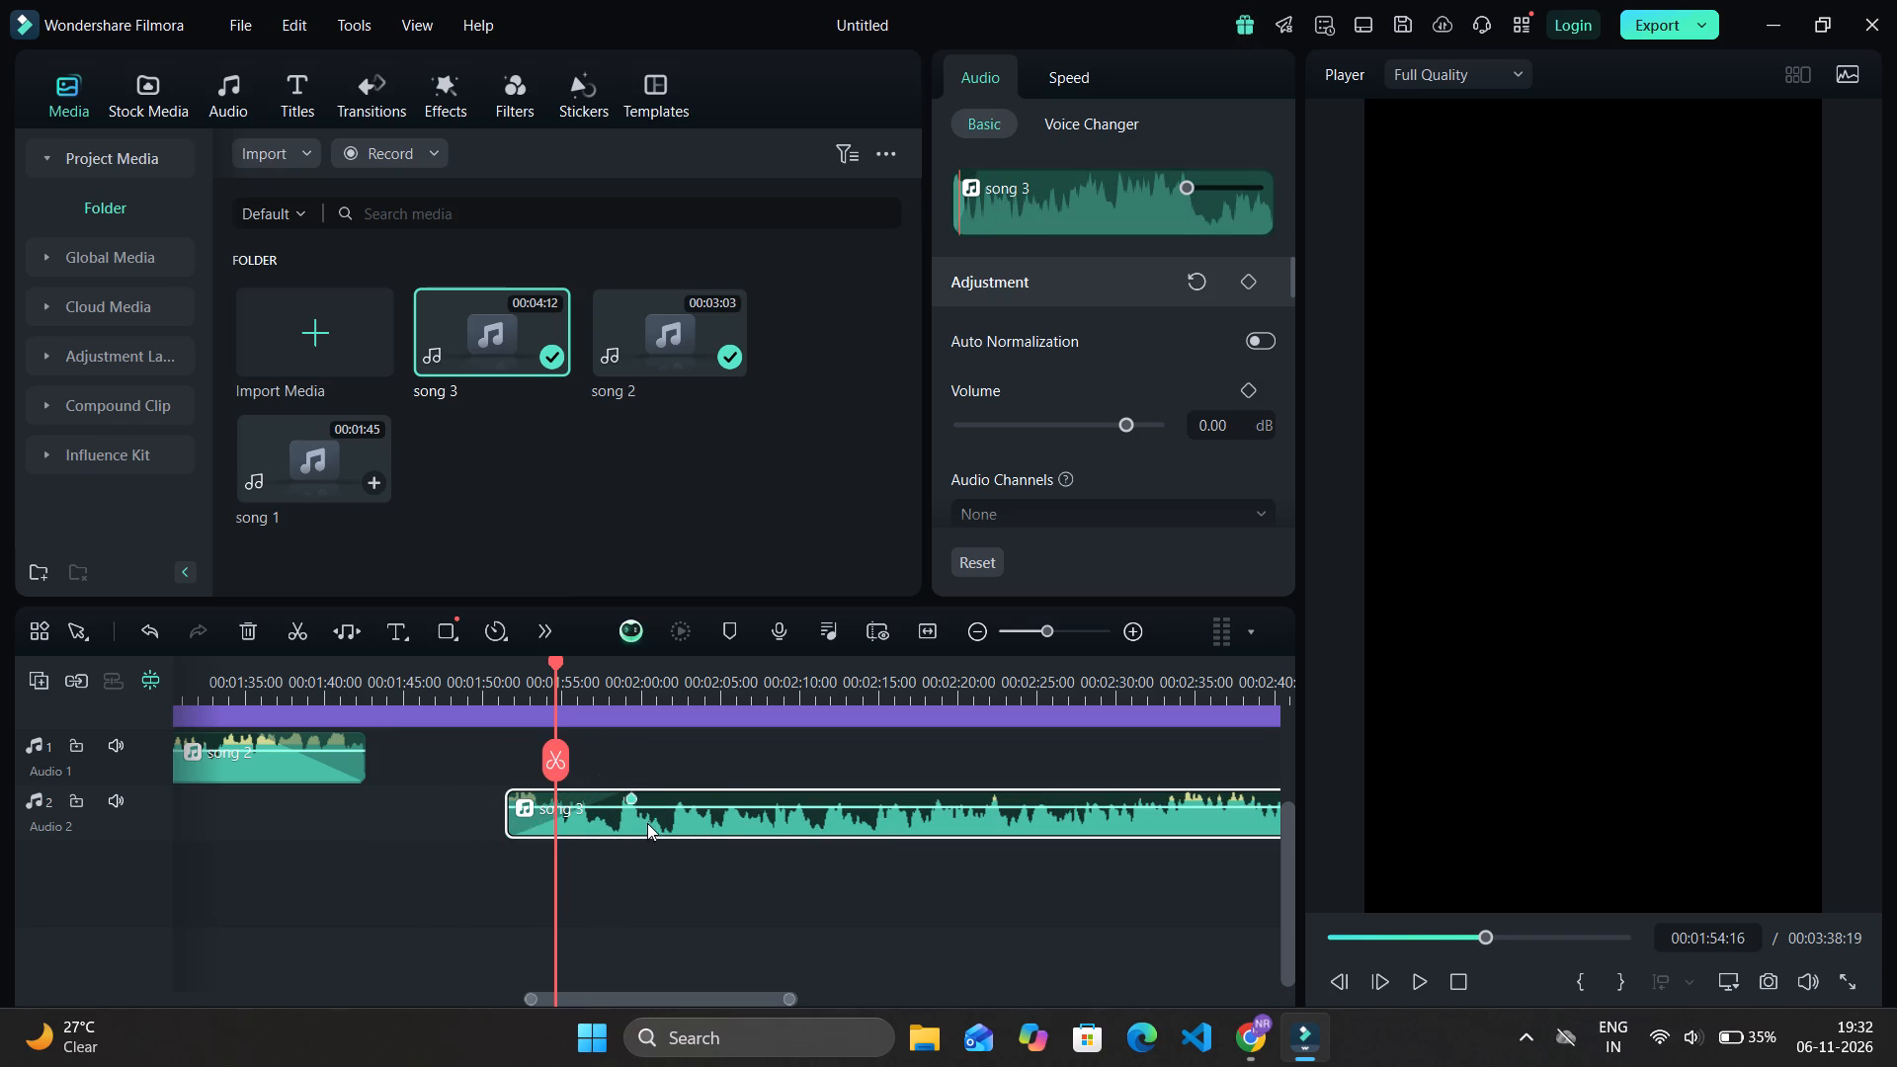
Move song 3 earlier to start at about 00:01:32, overlapping song 2's fade-out, and play the overlap from there.
left_click_drag(647, 823, 342, 830)
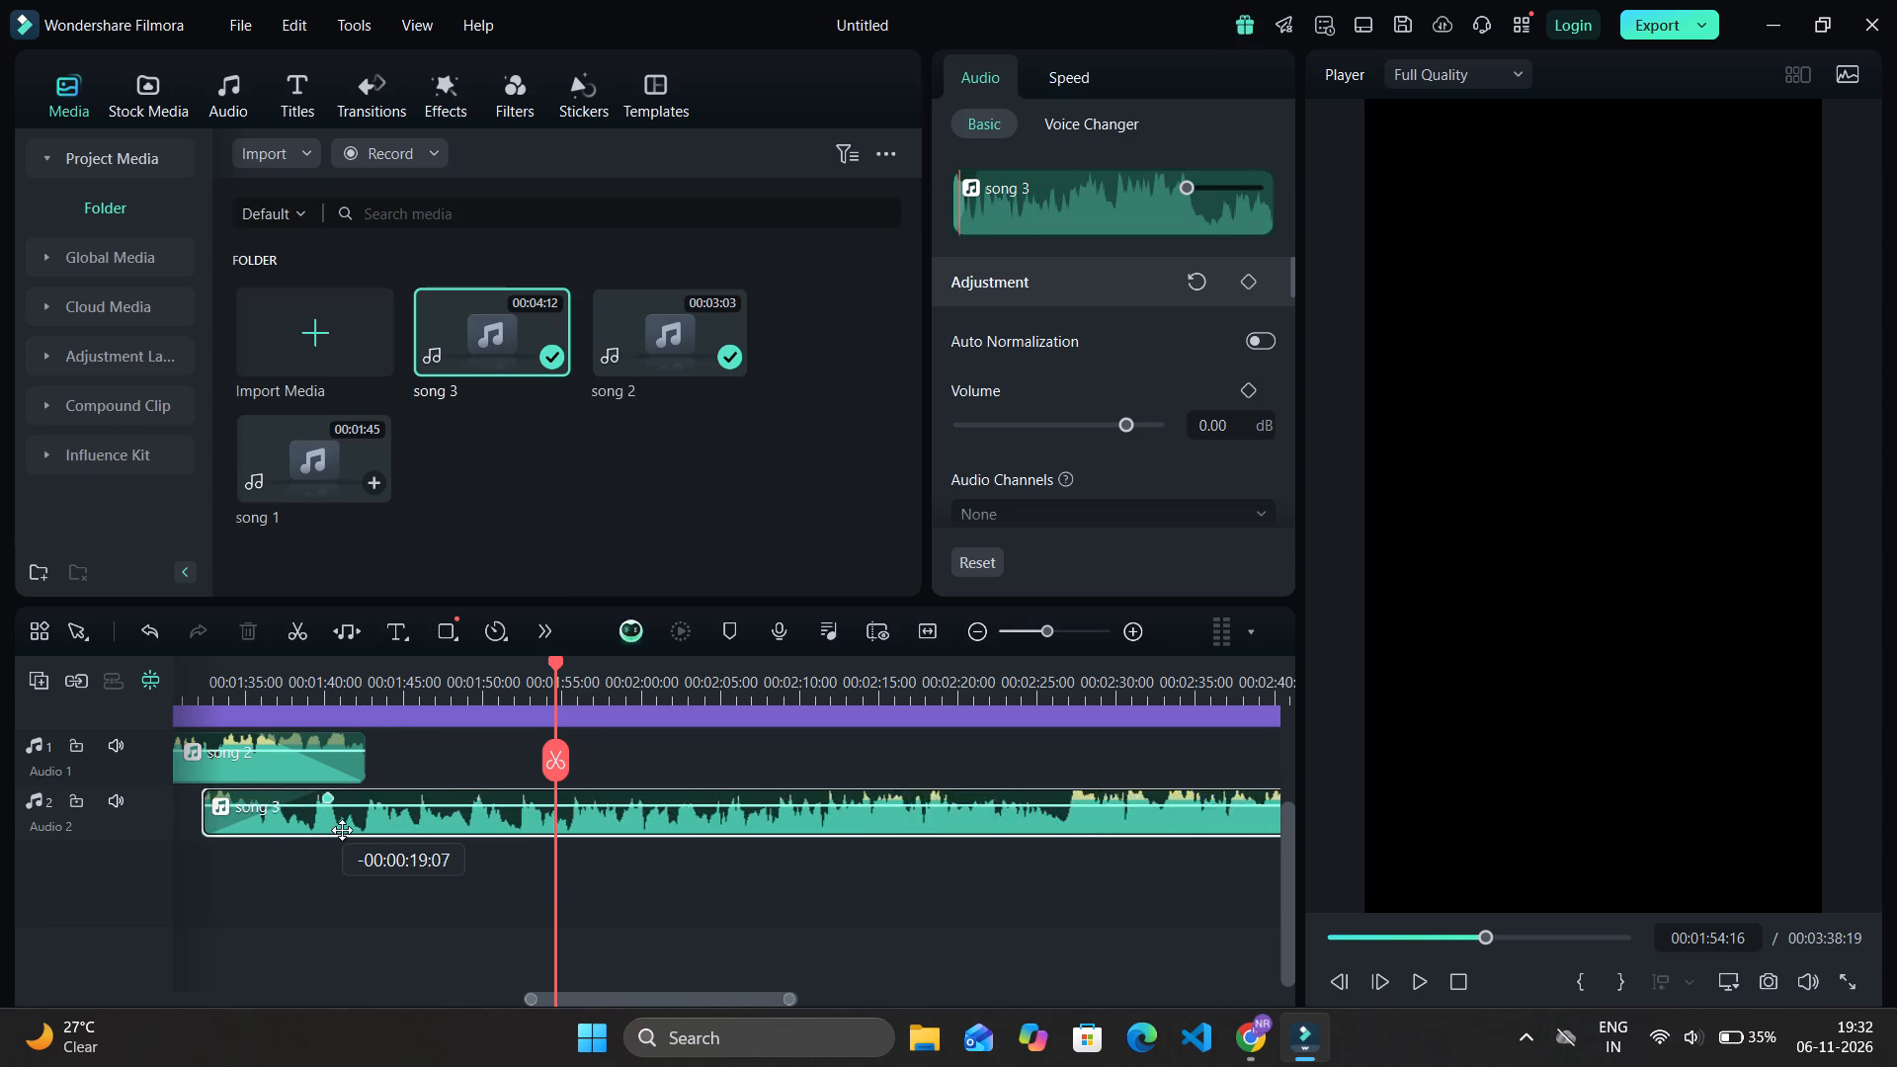
left_click_drag(342, 830, 340, 829)
left_click(546, 670)
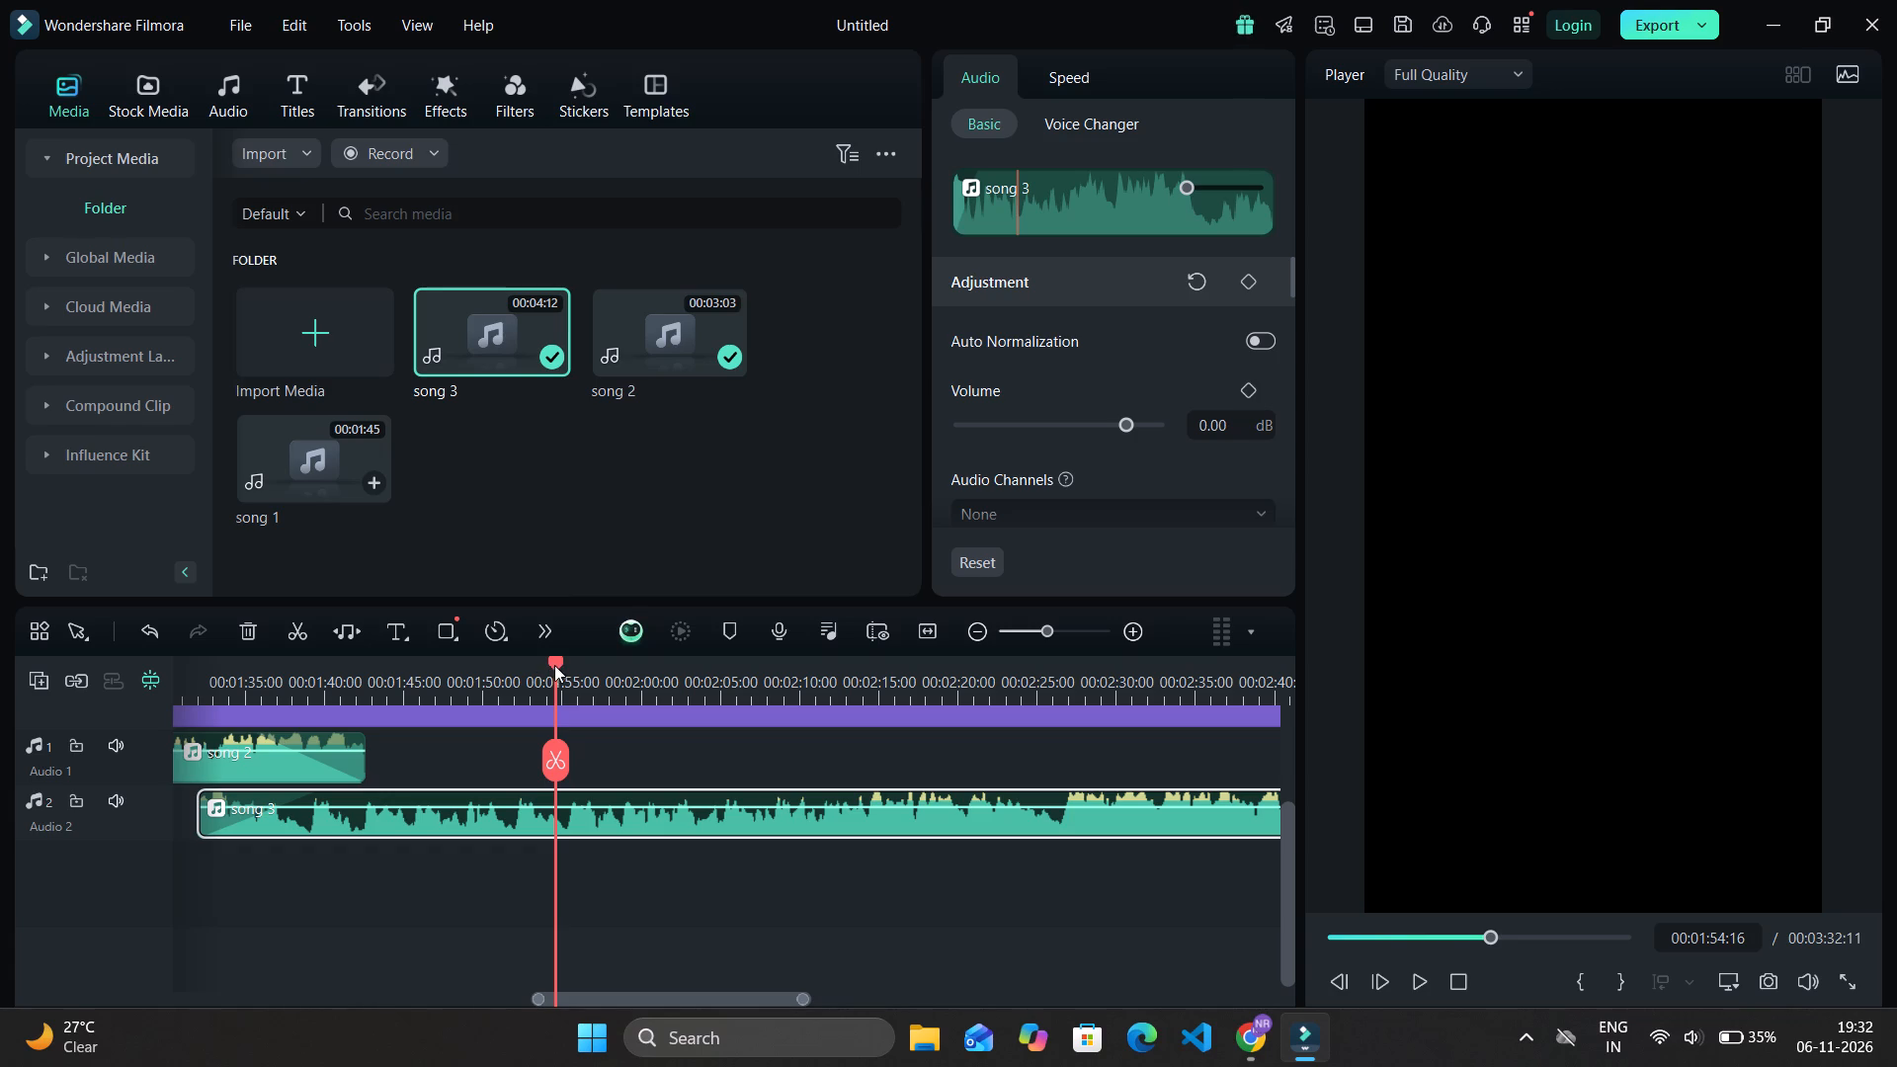
left_click_drag(553, 666, 204, 728)
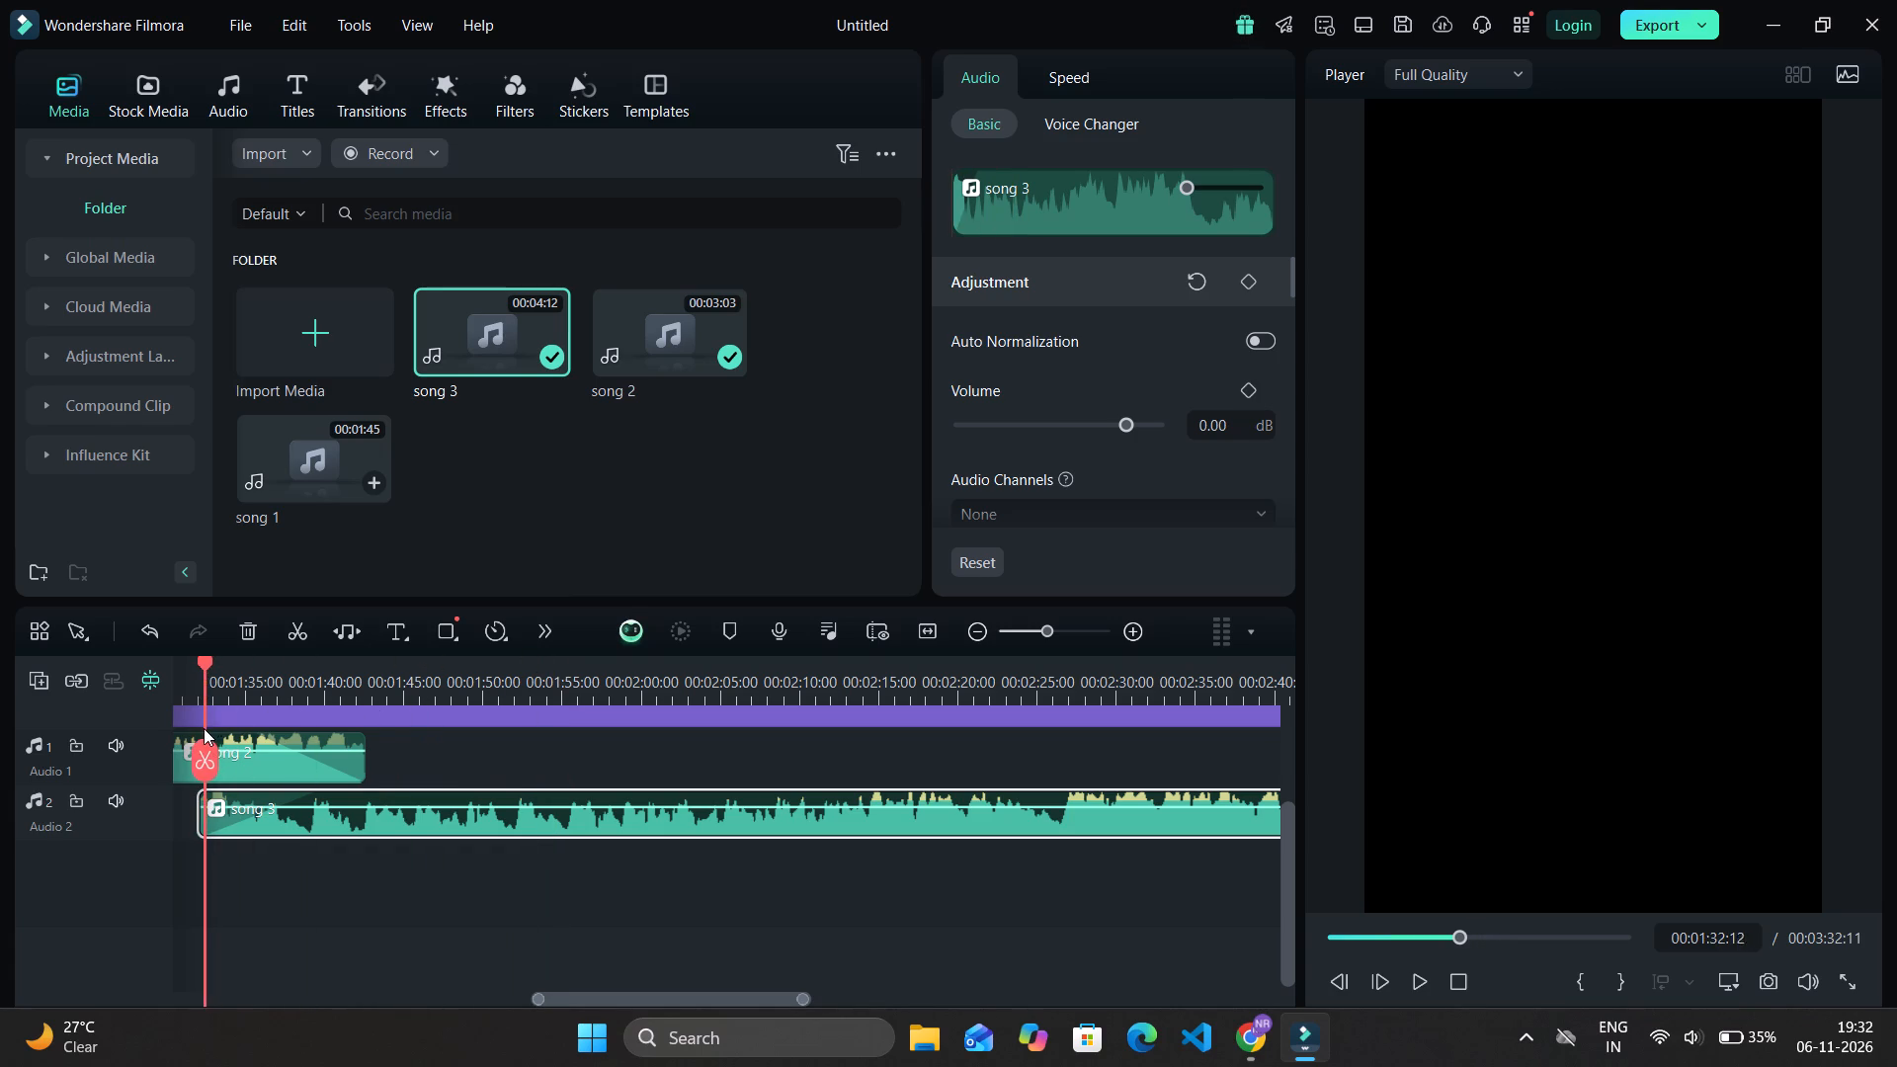
left_click_drag(204, 728, 200, 728)
key("space")
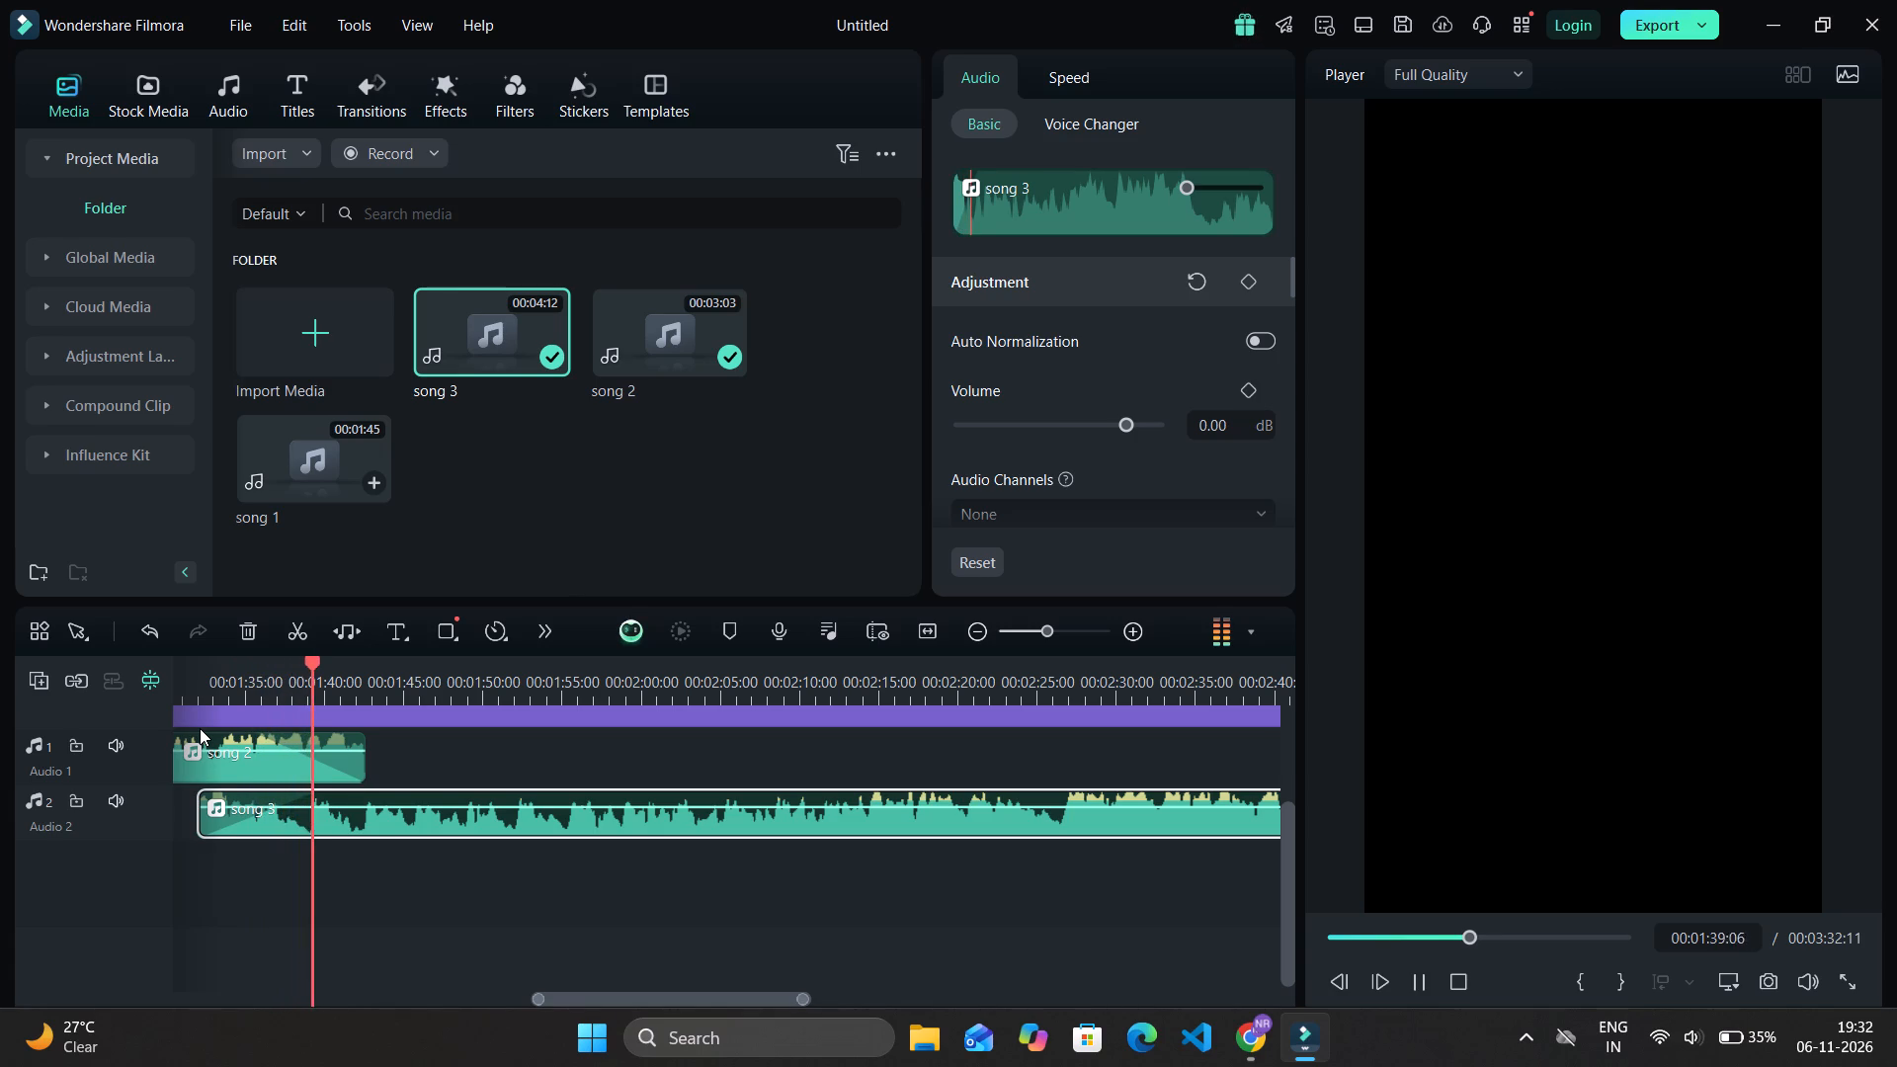
Shift song 3 about 6 seconds later on Audio 2 and extend its start back to about 00:01:35.
left_click_drag(360, 824, 454, 816)
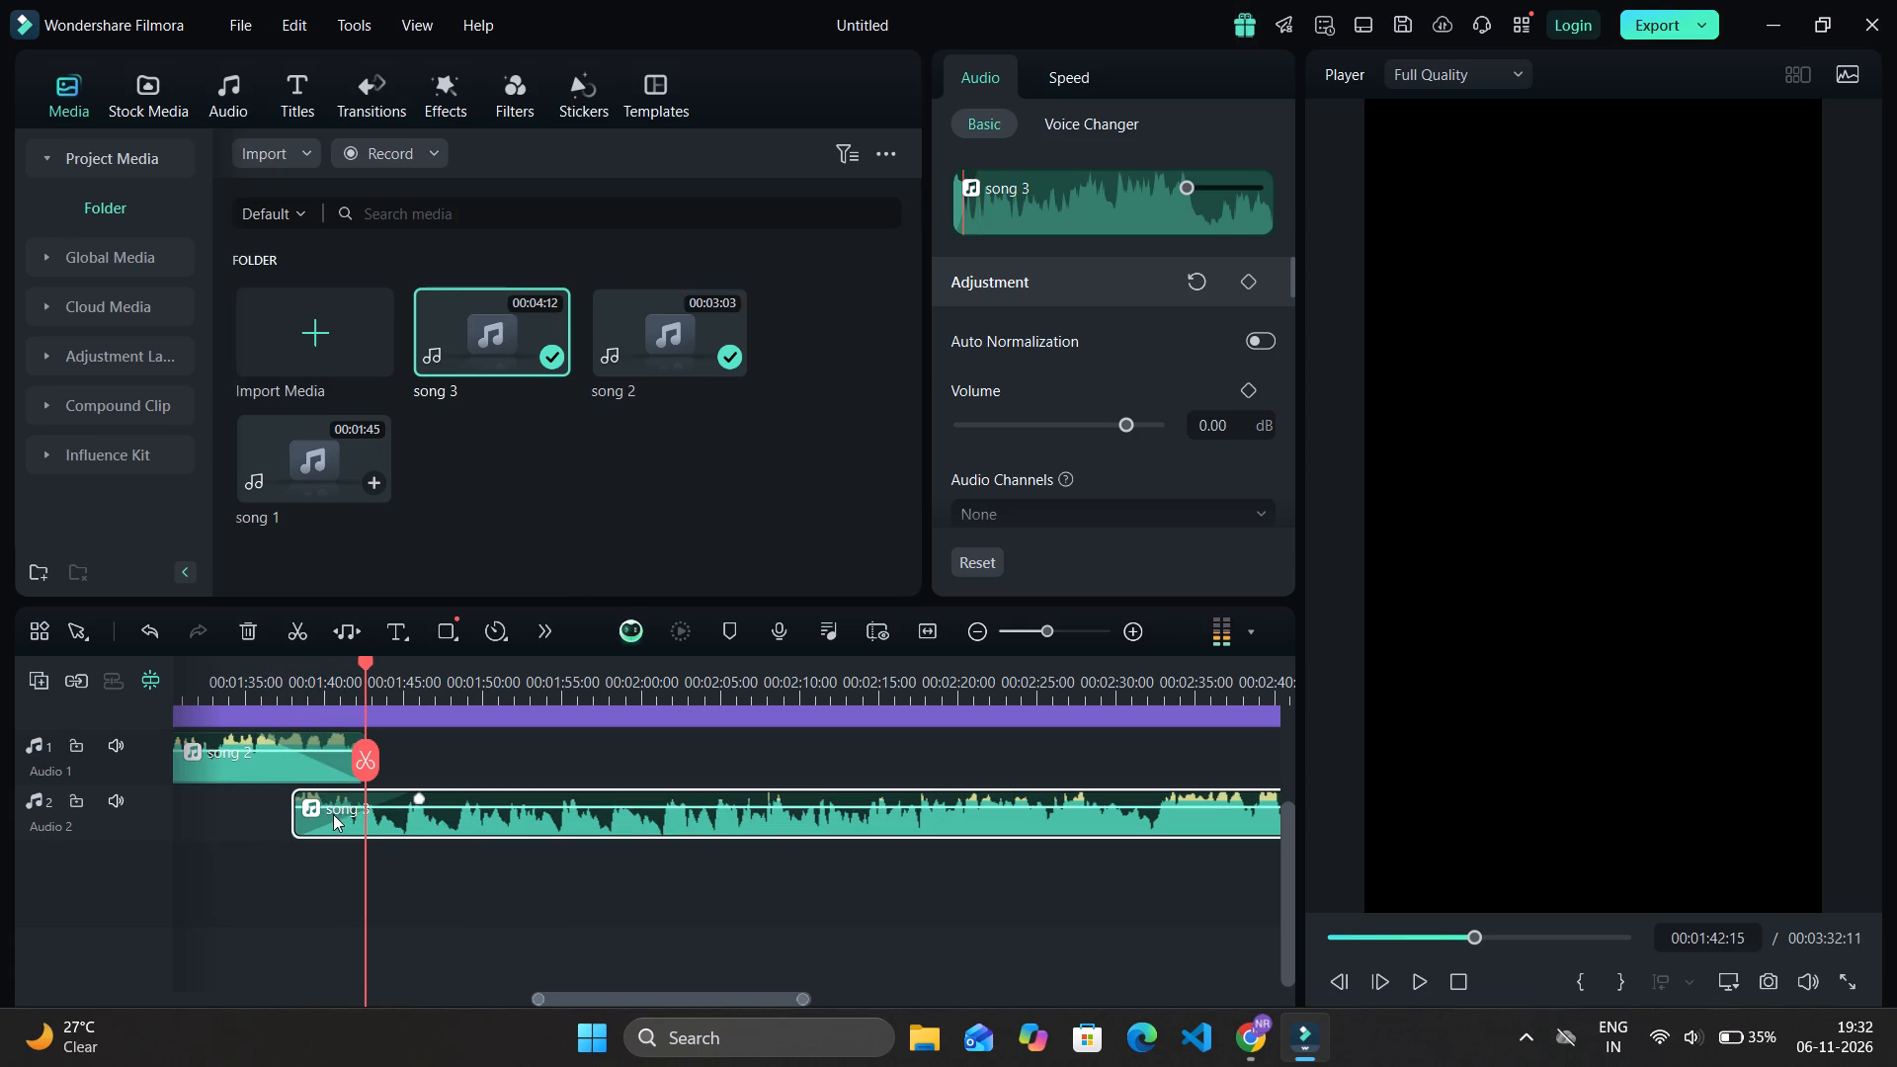
left_click_drag(300, 817, 260, 821)
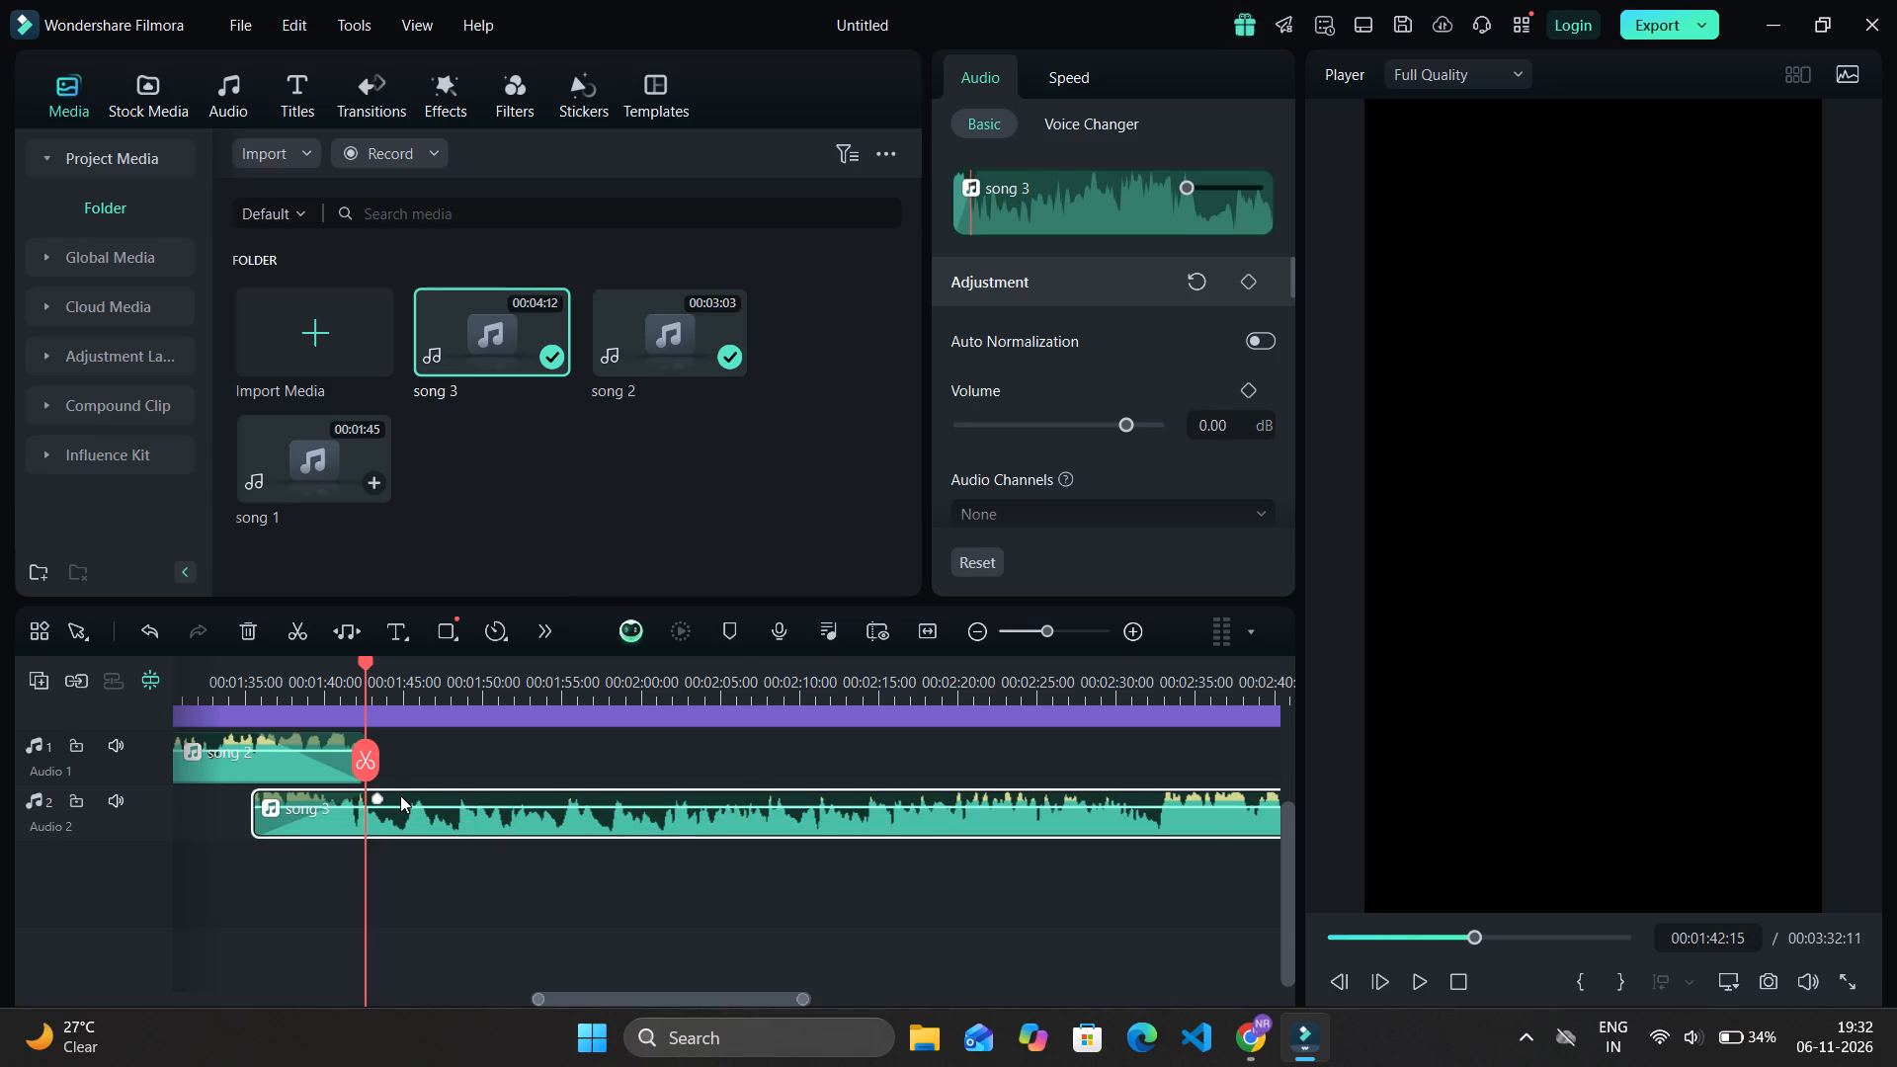
Play the timeline from about 00:01:30 past song 2's end to check the crossfade into song 3.
scroll(400, 795, "down", 4, "ctrl")
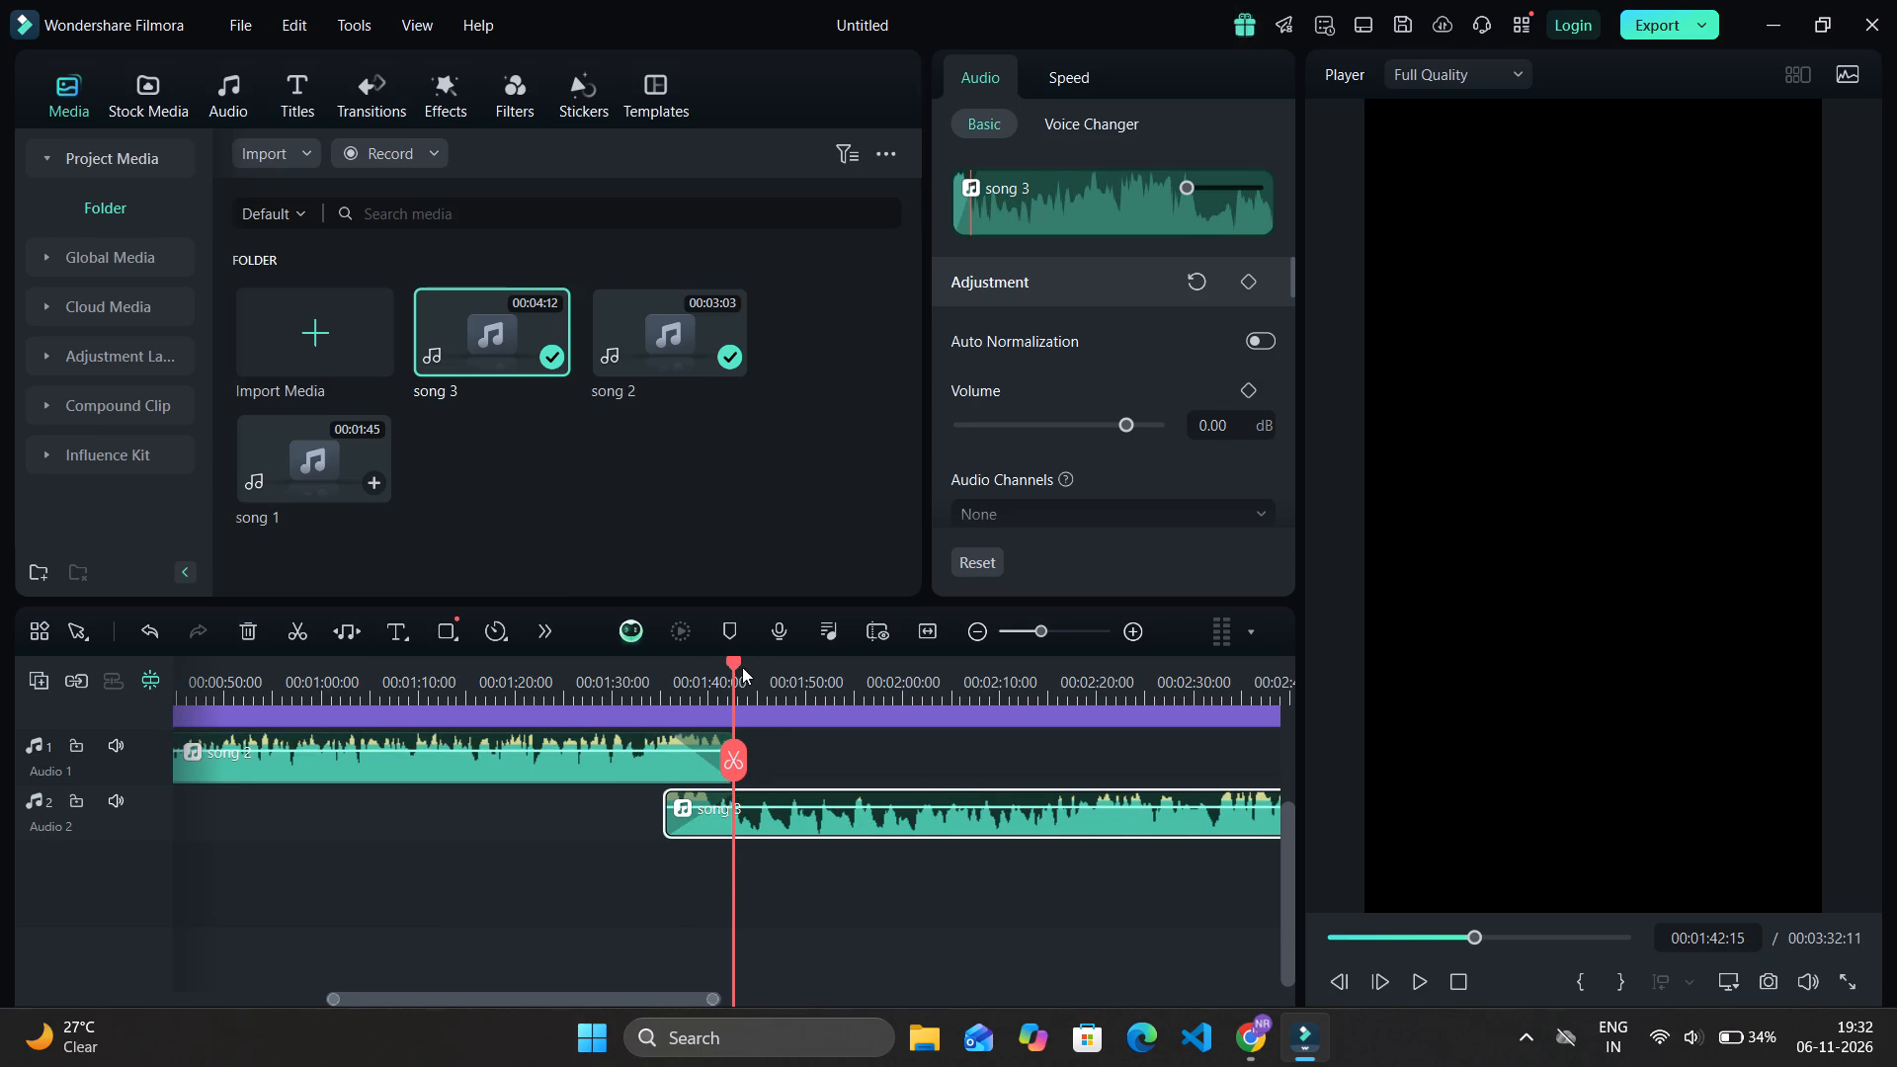
left_click_drag(742, 667, 608, 703)
key("space")
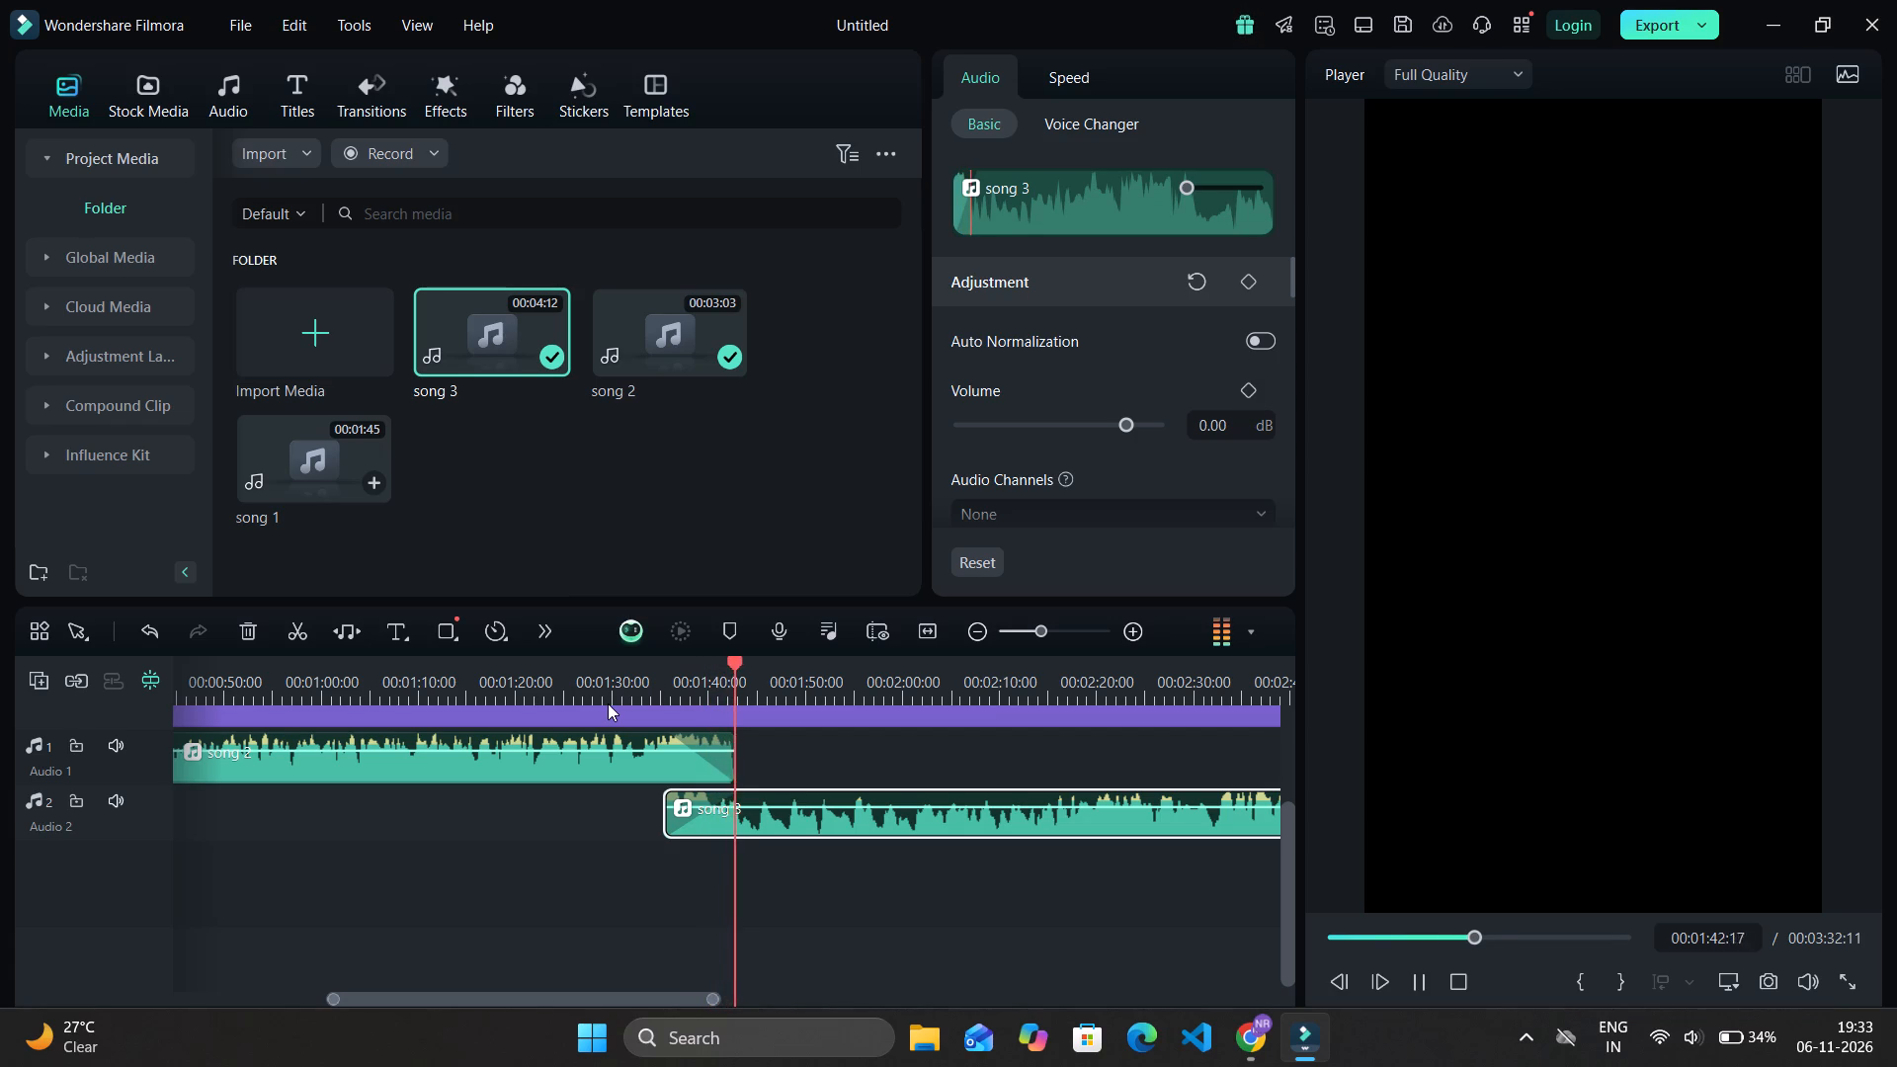
key("space")
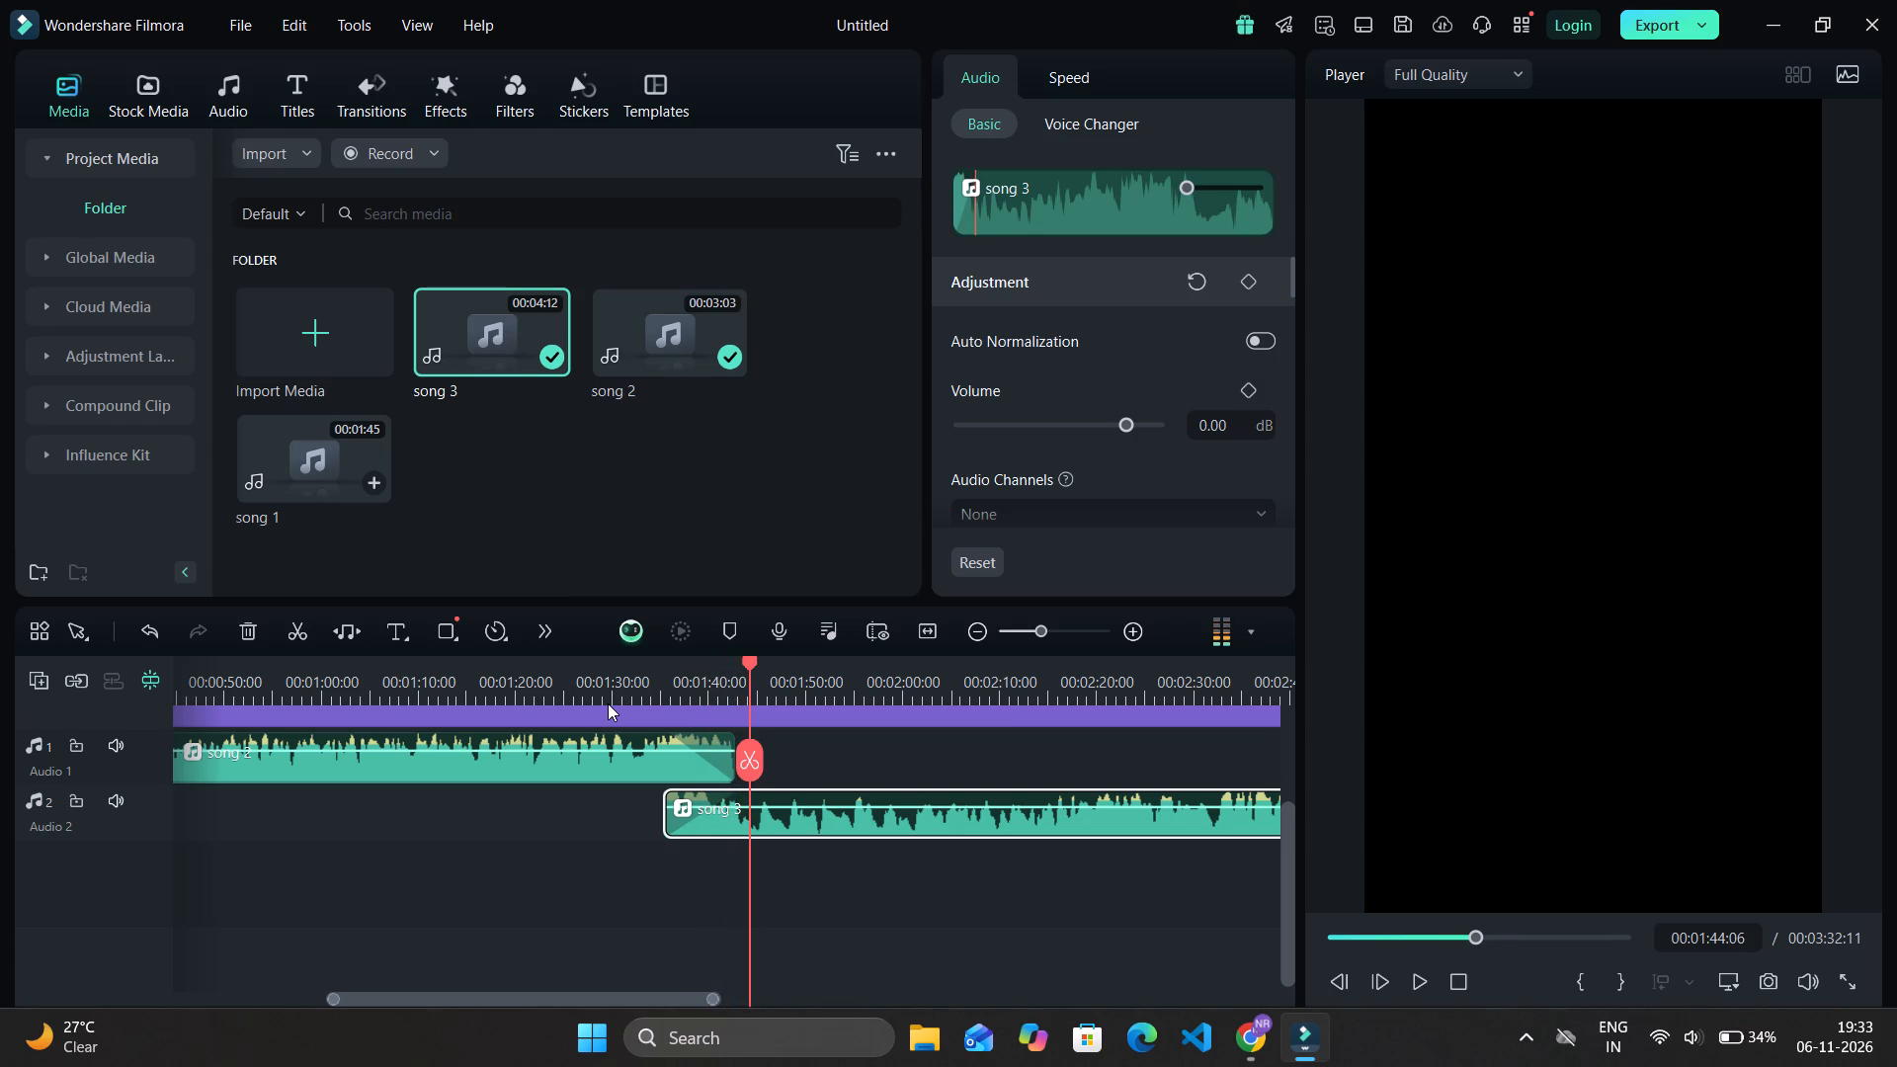
Extend song 3's beginning by nearly 3 seconds and shift the clip later so it starts at about 00:01:35.
left_click_drag(667, 814, 656, 814)
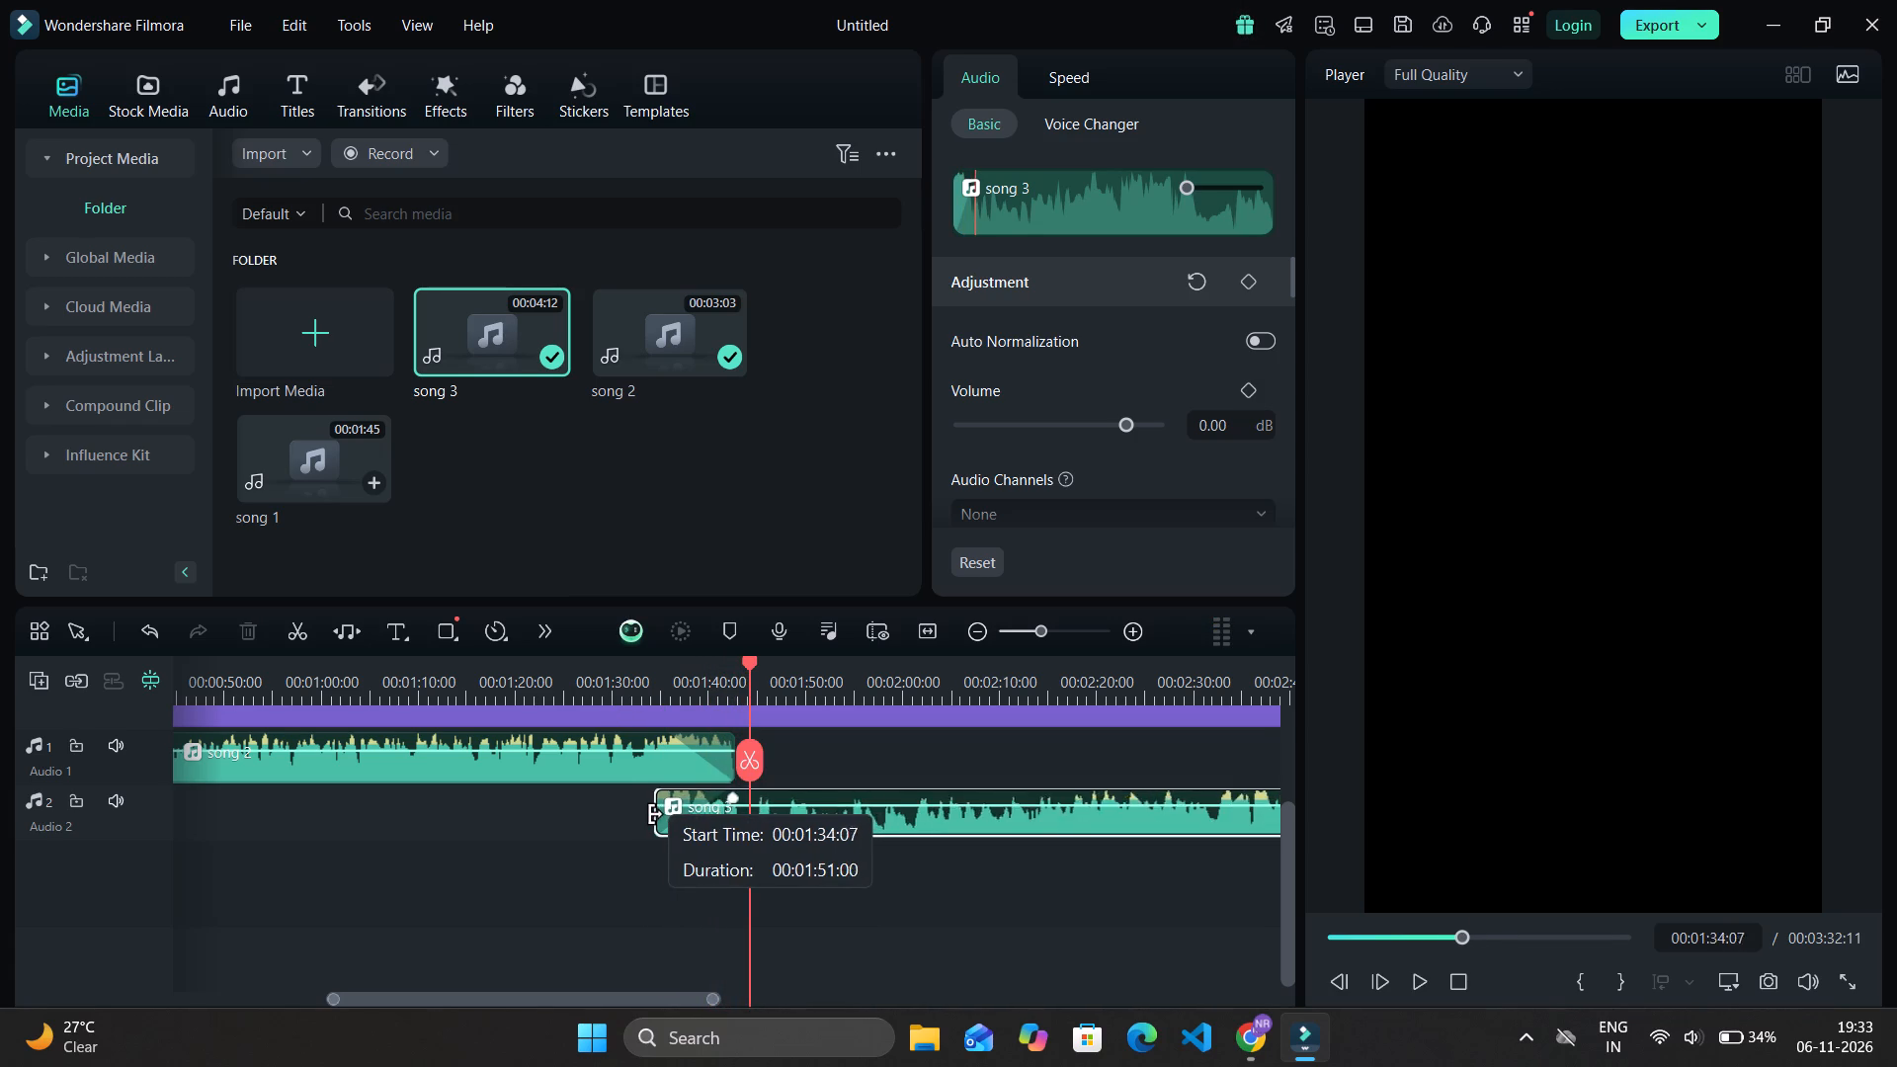
left_click_drag(656, 814, 640, 813)
left_click_drag(705, 822, 716, 821)
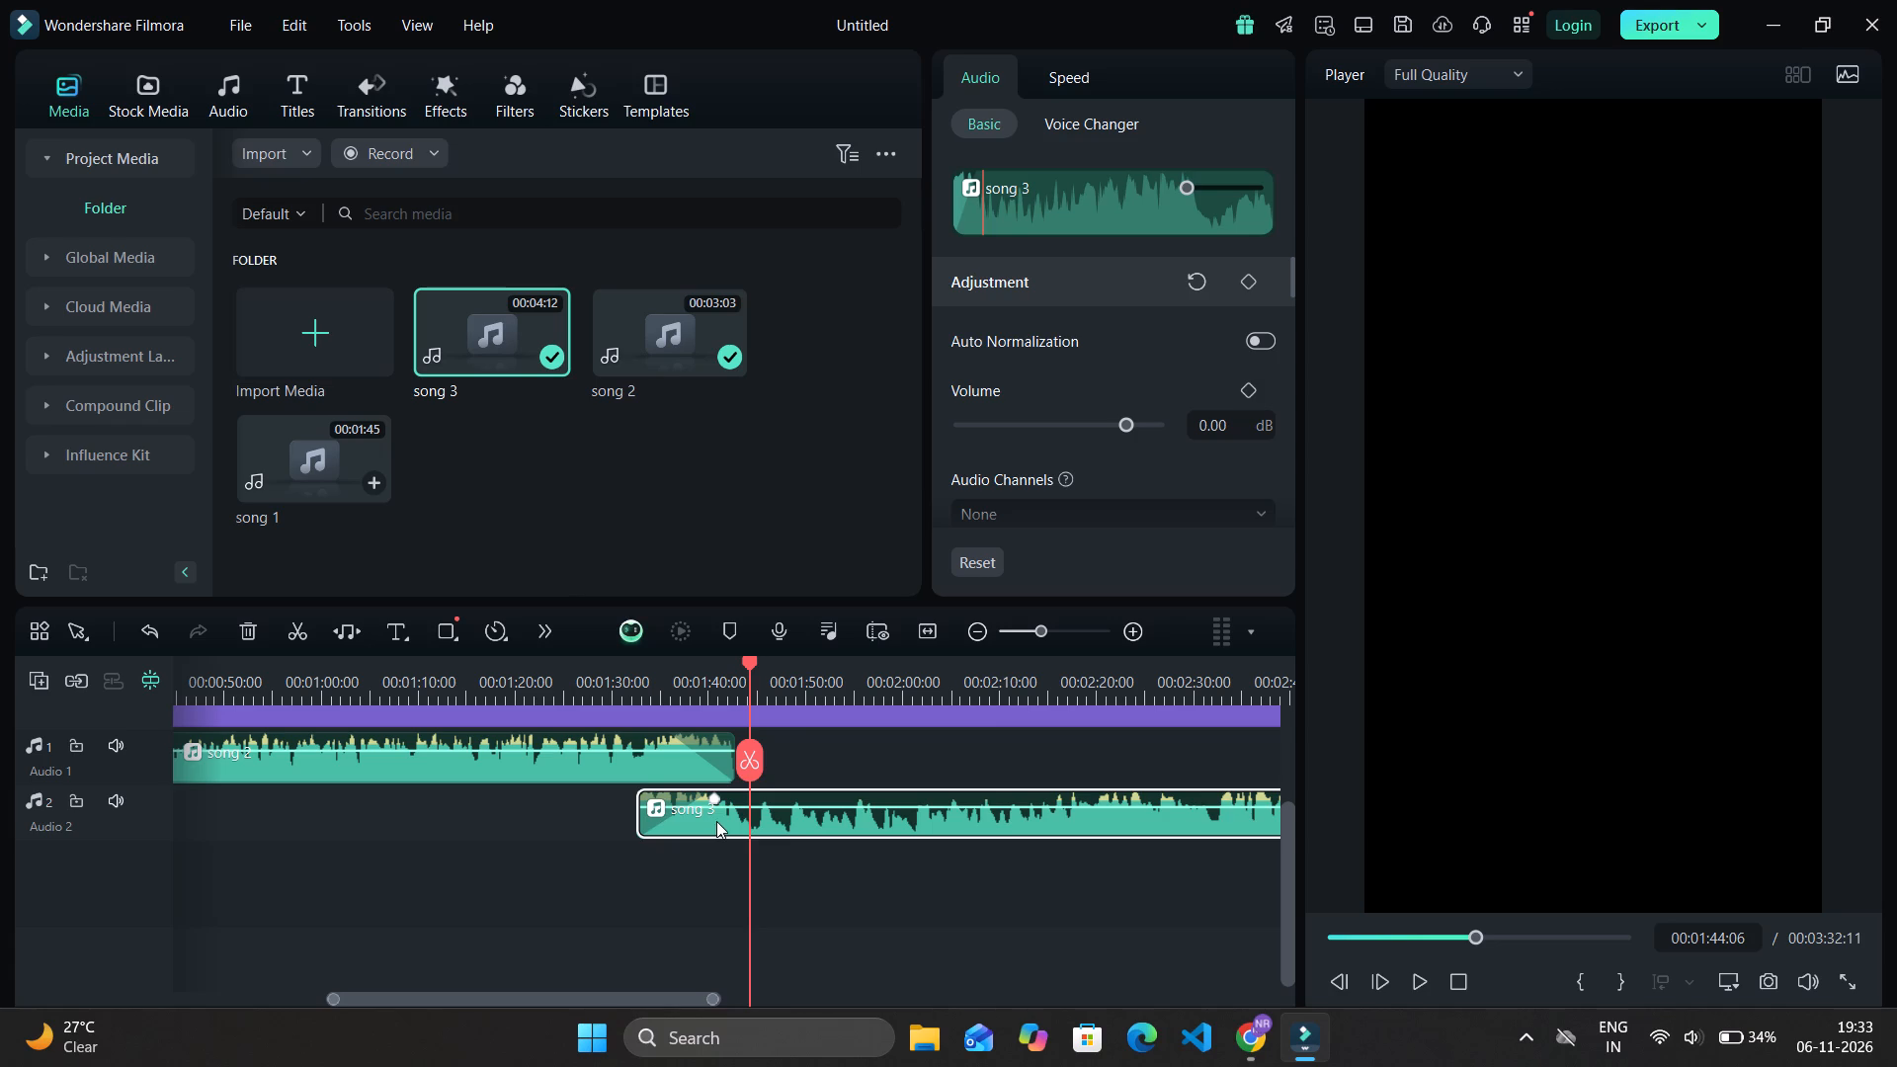
left_click_drag(716, 821, 732, 818)
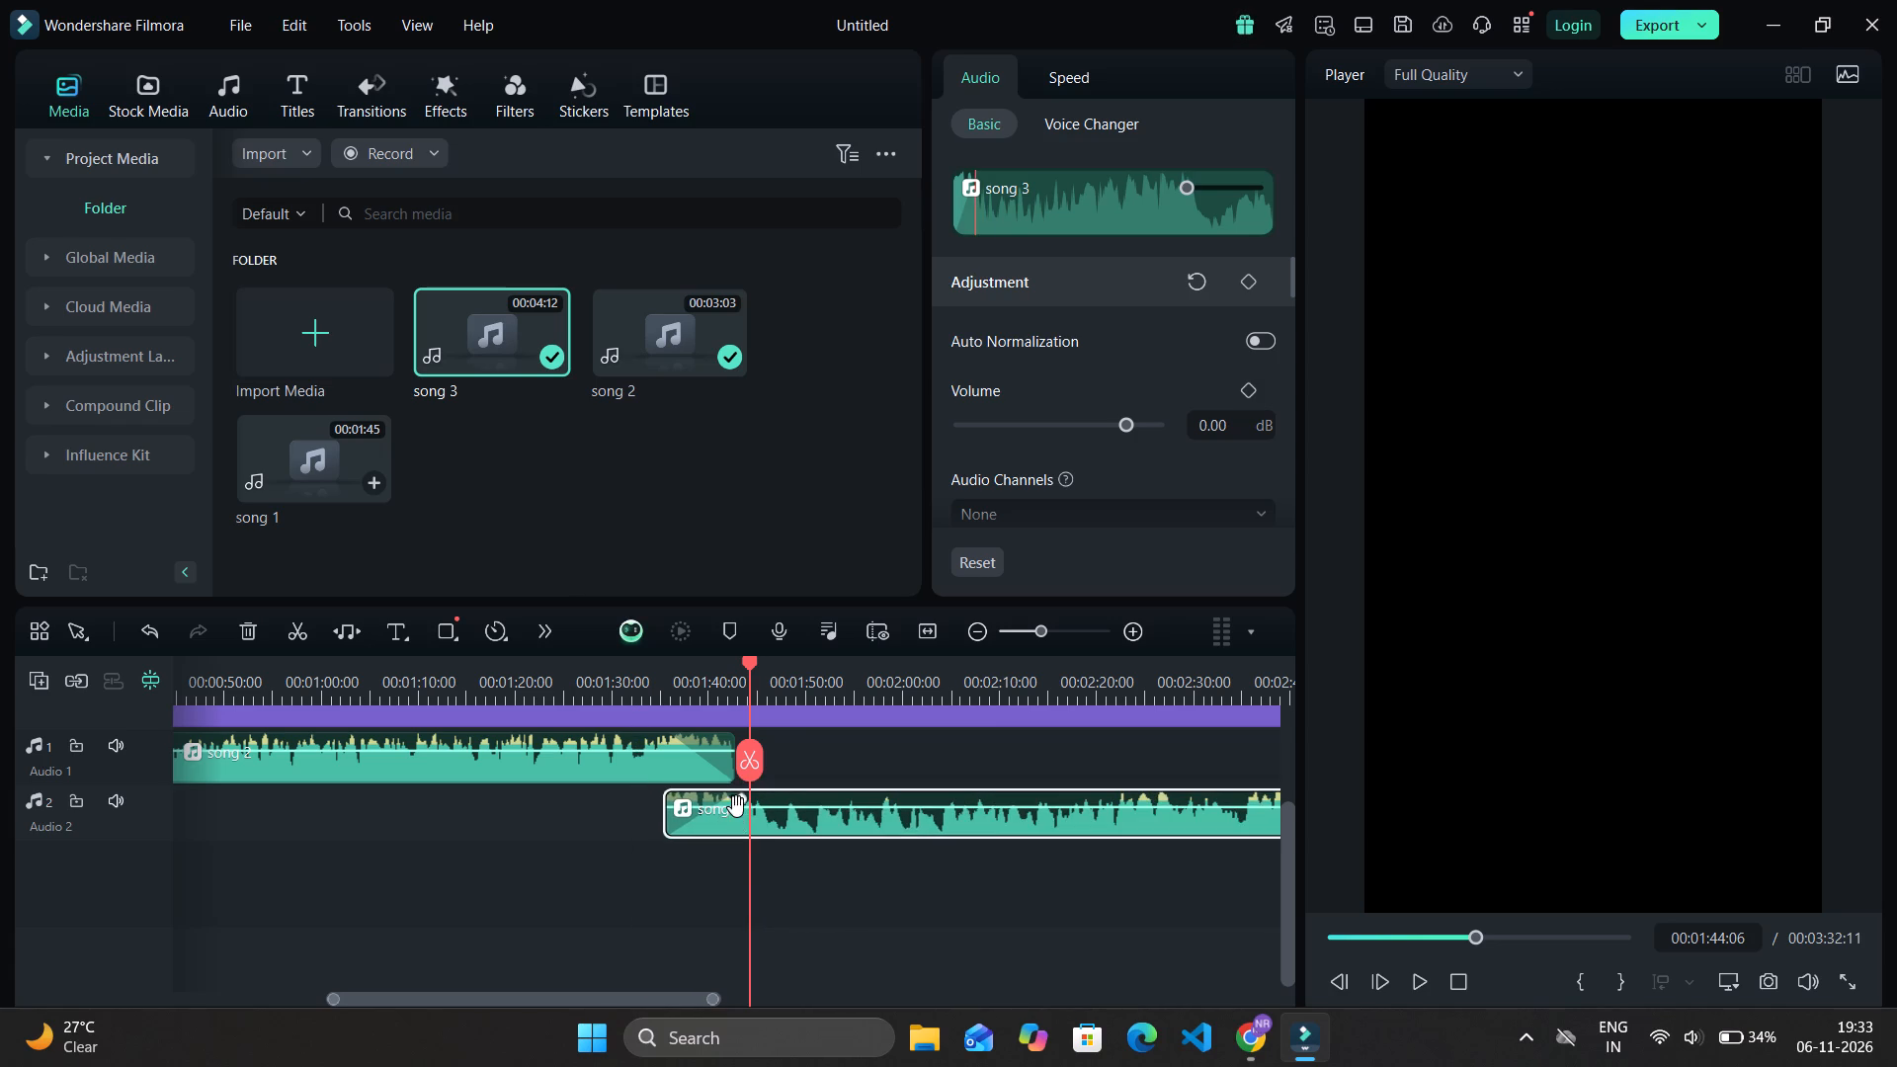
Shorten song 3's fade-in to about 7 seconds, ending near song 2's end, and play the transition from about 00:01:36.
left_click_drag(739, 803, 730, 800)
left_click_drag(747, 672, 672, 677)
key("space")
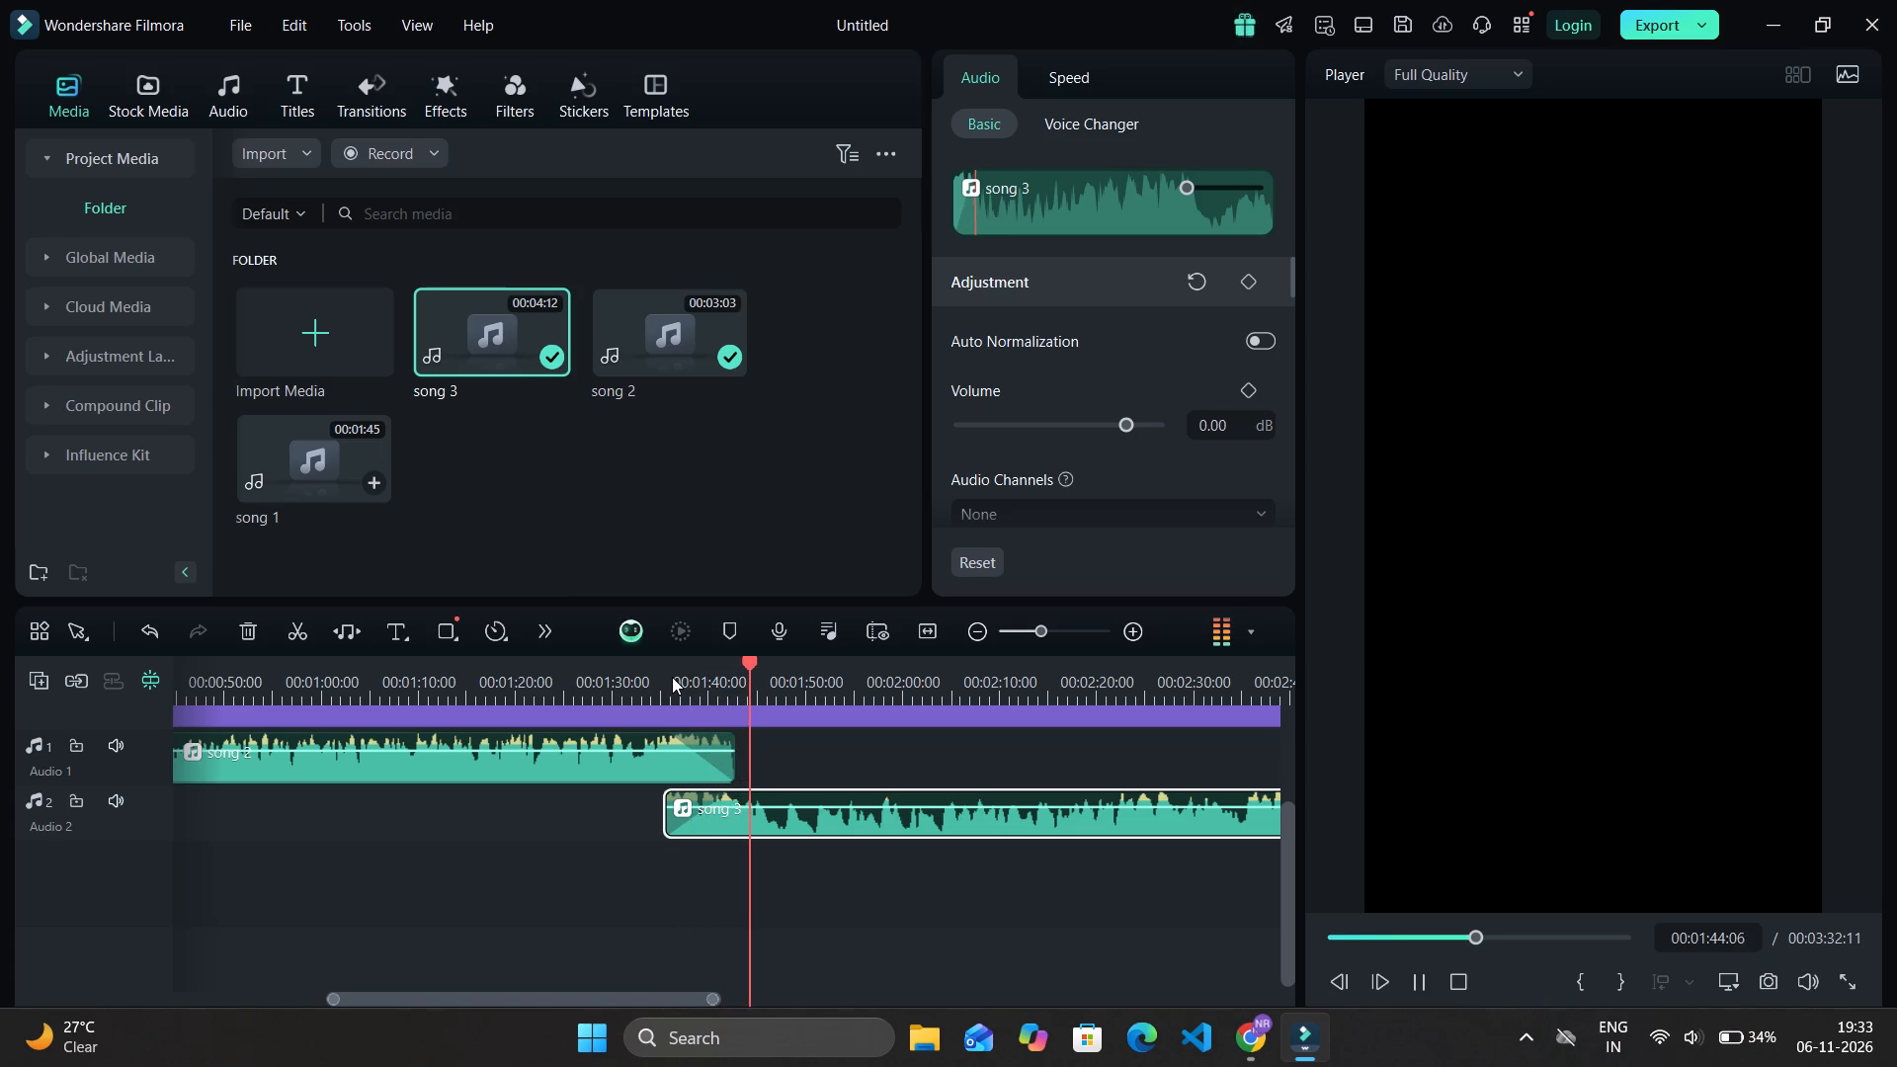
key("space")
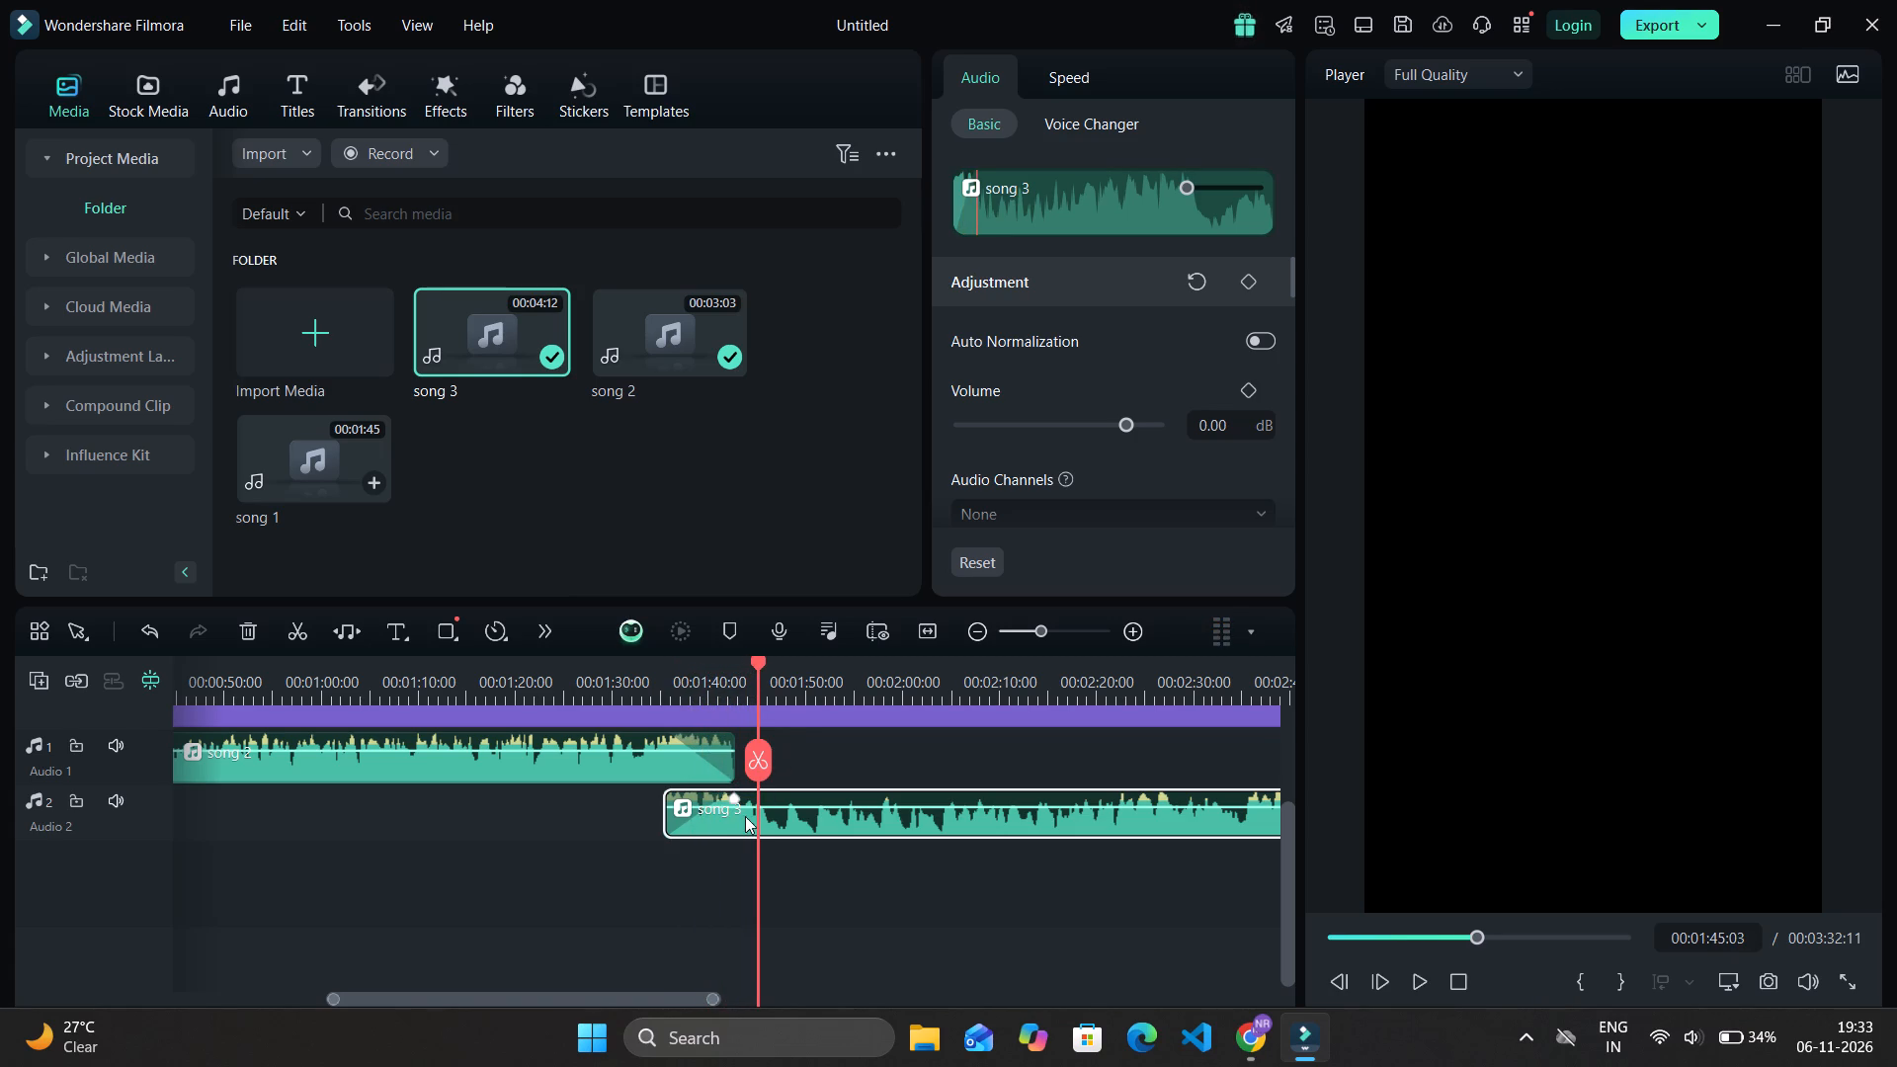
Move song 3 about one second earlier and lengthen its fade-in to 08:05, ending where song 2 ends.
left_click_drag(742, 820, 720, 818)
scroll(720, 818, "up", 12, "ctrl")
left_click_drag(660, 826, 623, 827)
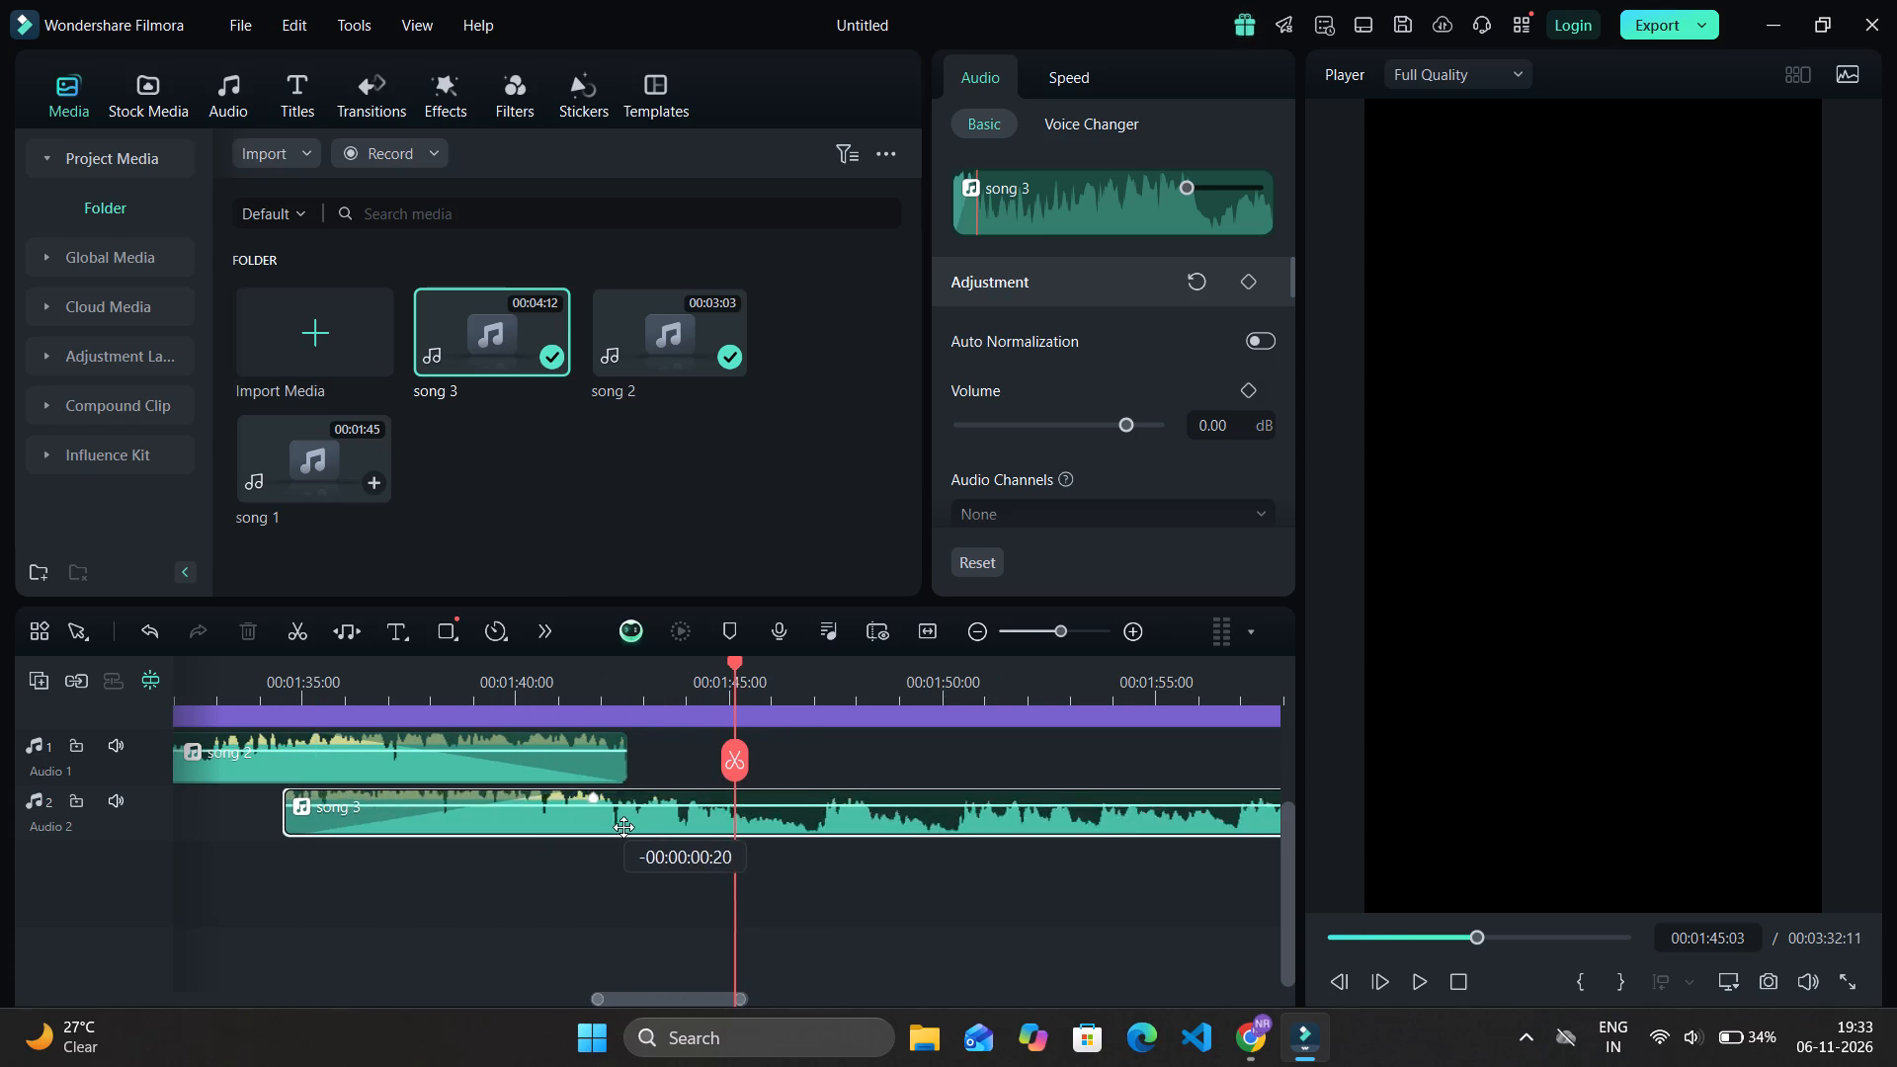
left_click_drag(623, 827, 619, 827)
left_click_drag(581, 796, 623, 788)
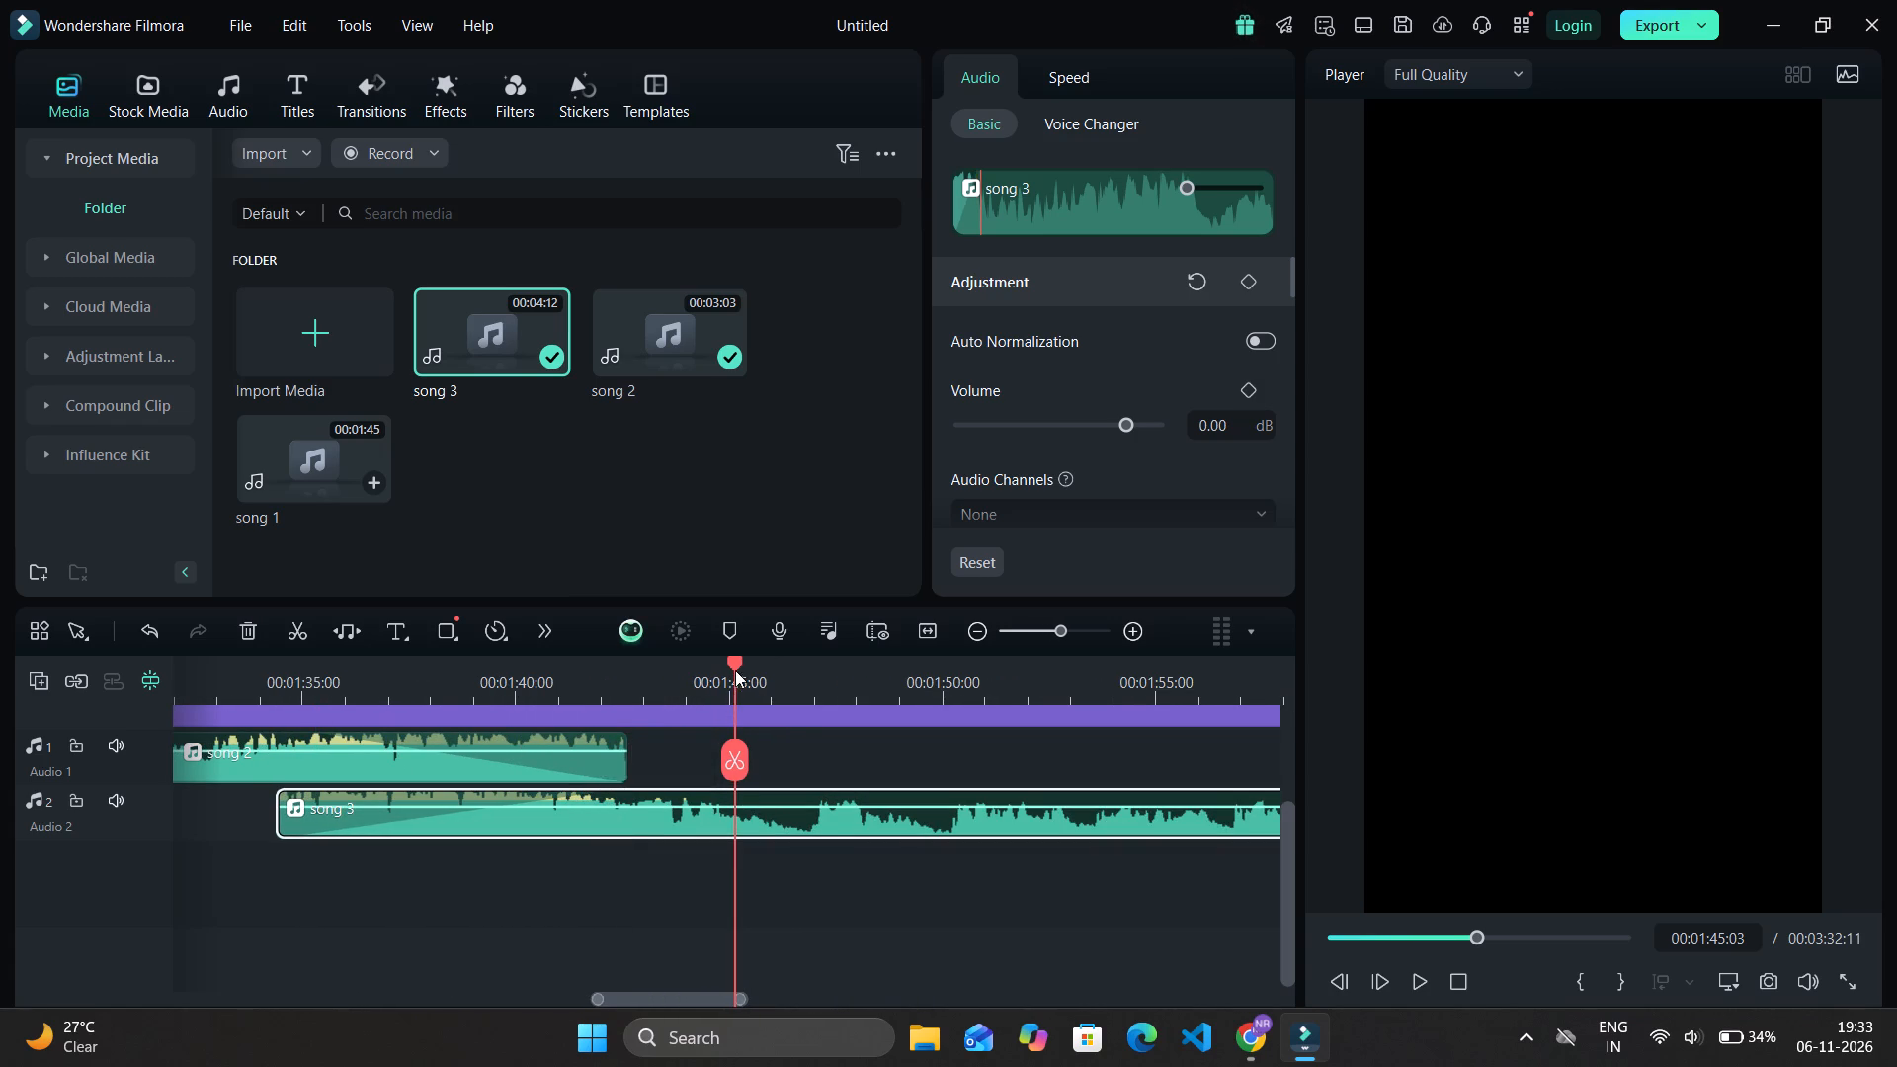
Play the timeline from about 00:01:36 past song 2's end to check the adjusted crossfade.
left_click_drag(734, 672, 339, 712)
key("space")
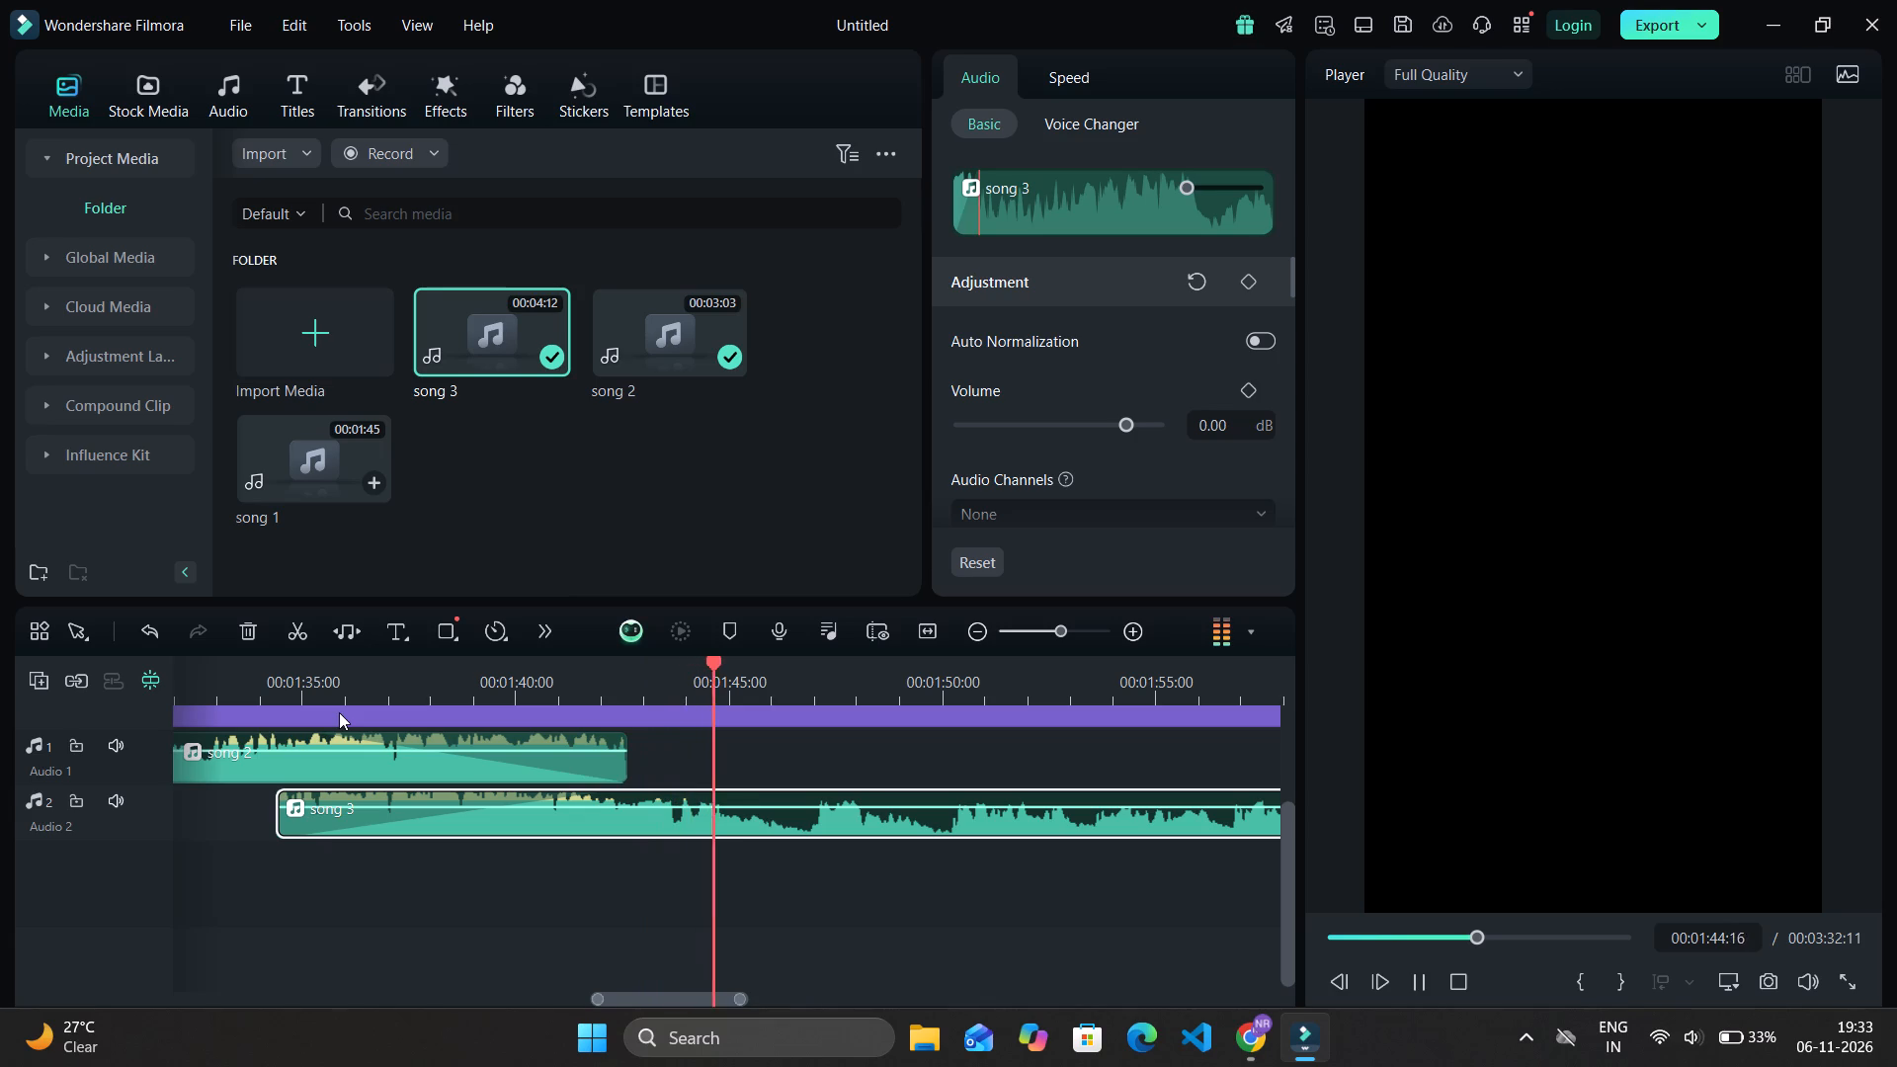
key("space")
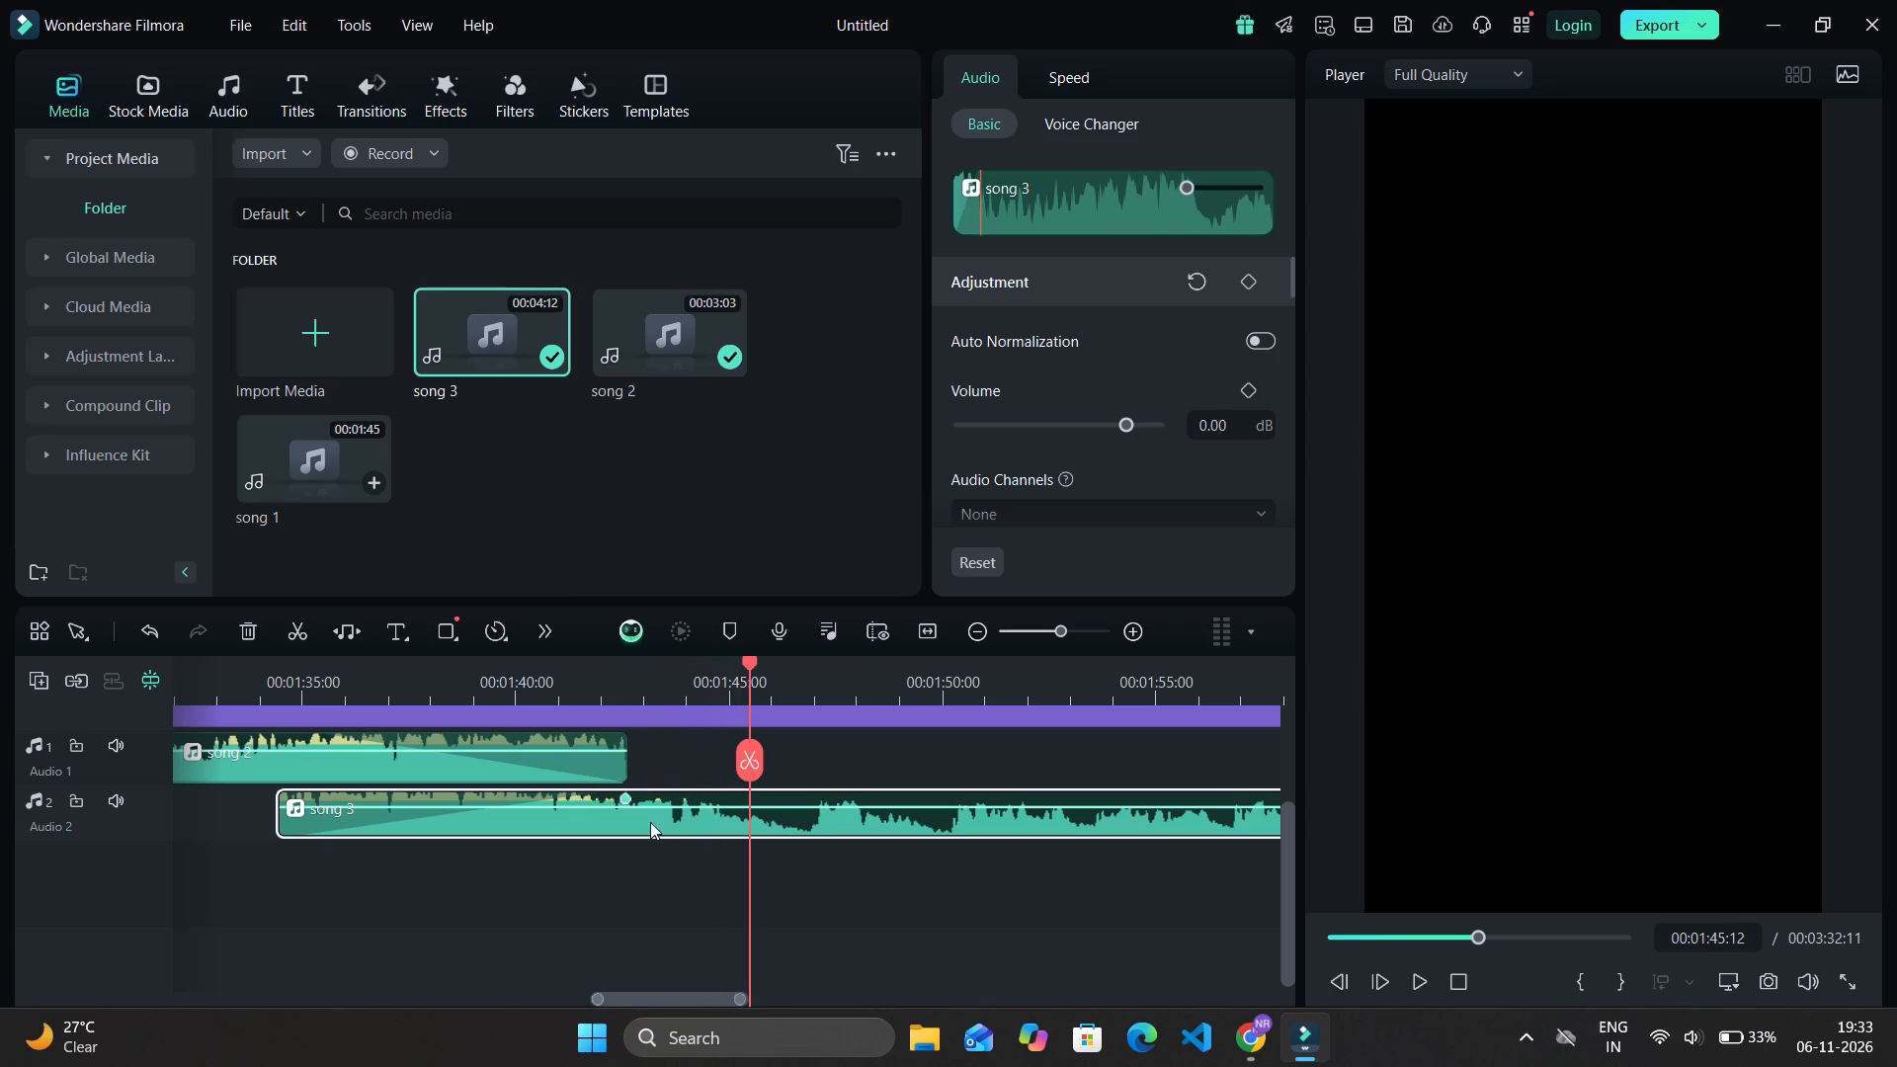
left_click(649, 810)
key("ctrl+z")
Move song 3 about 19 frames earlier and lengthen its fade-in to about 9 seconds, reaching song 2's end.
left_click_drag(647, 816, 615, 815)
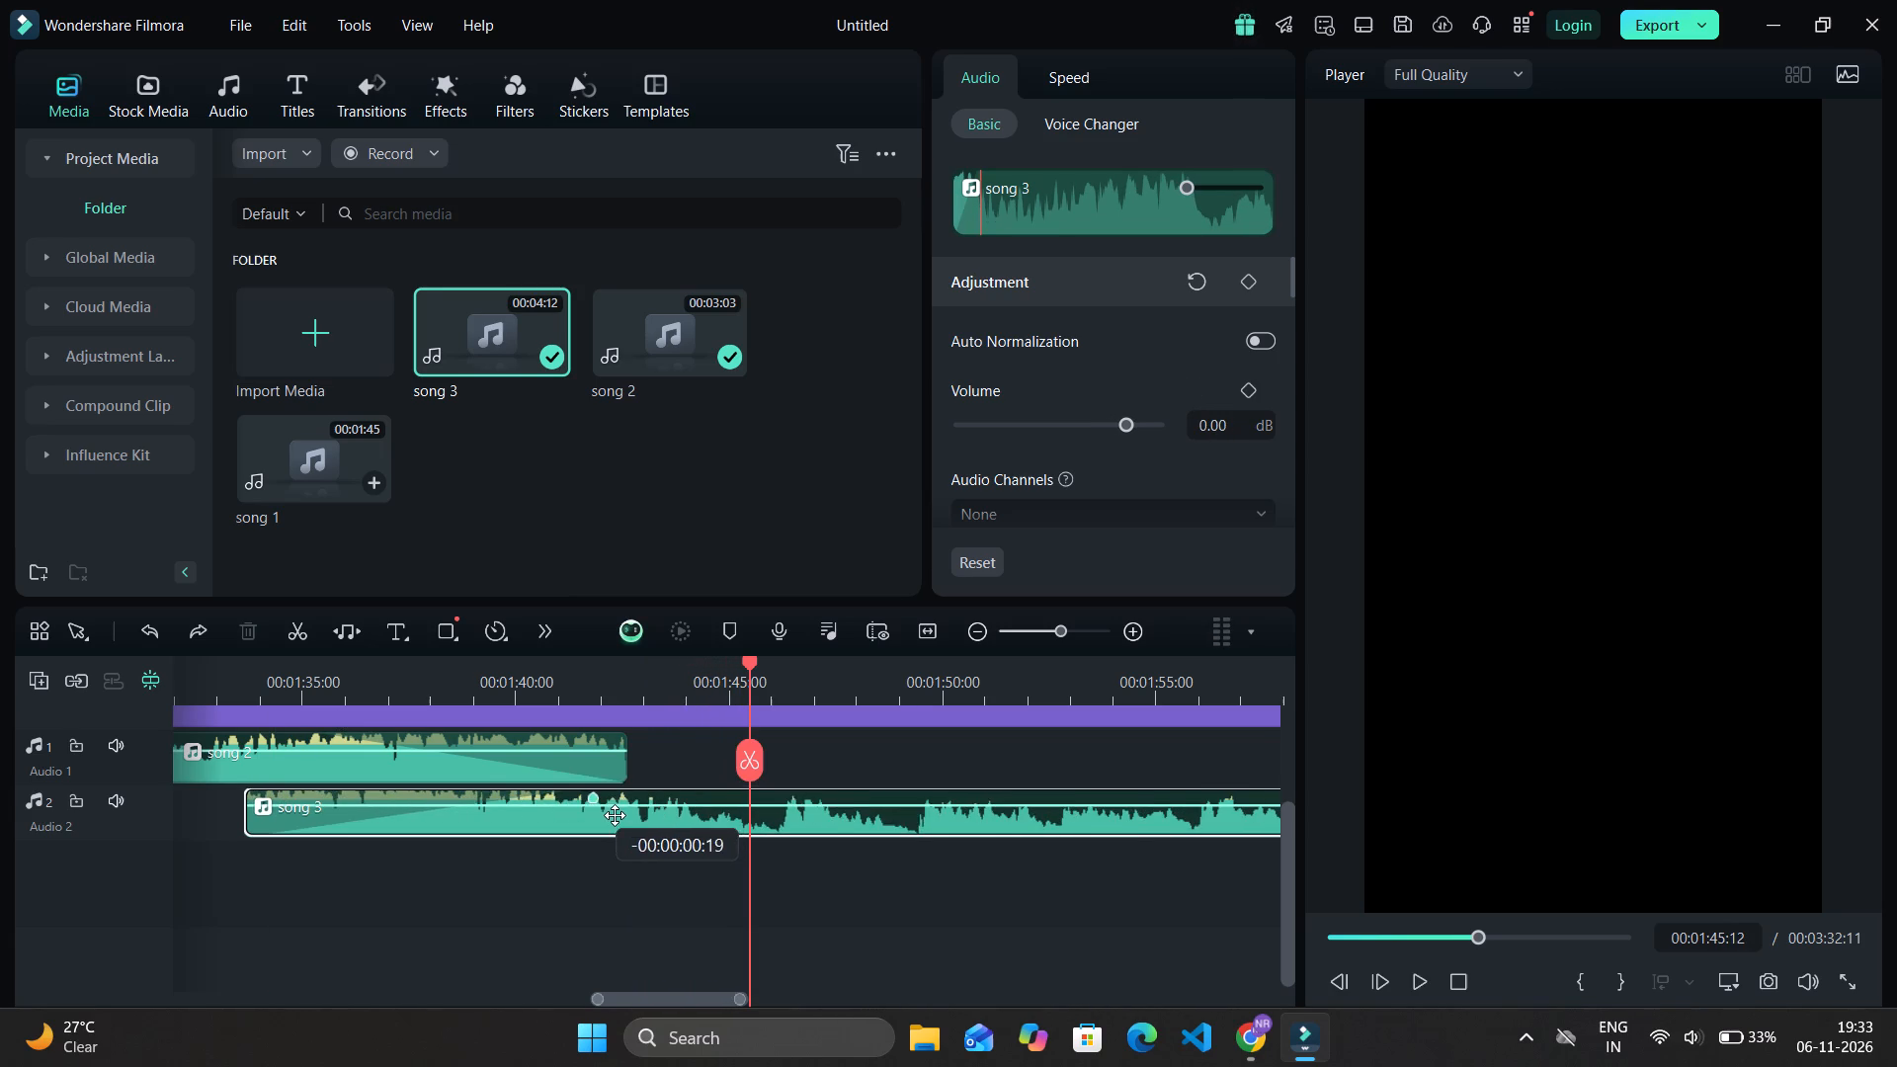
left_click_drag(615, 815, 616, 814)
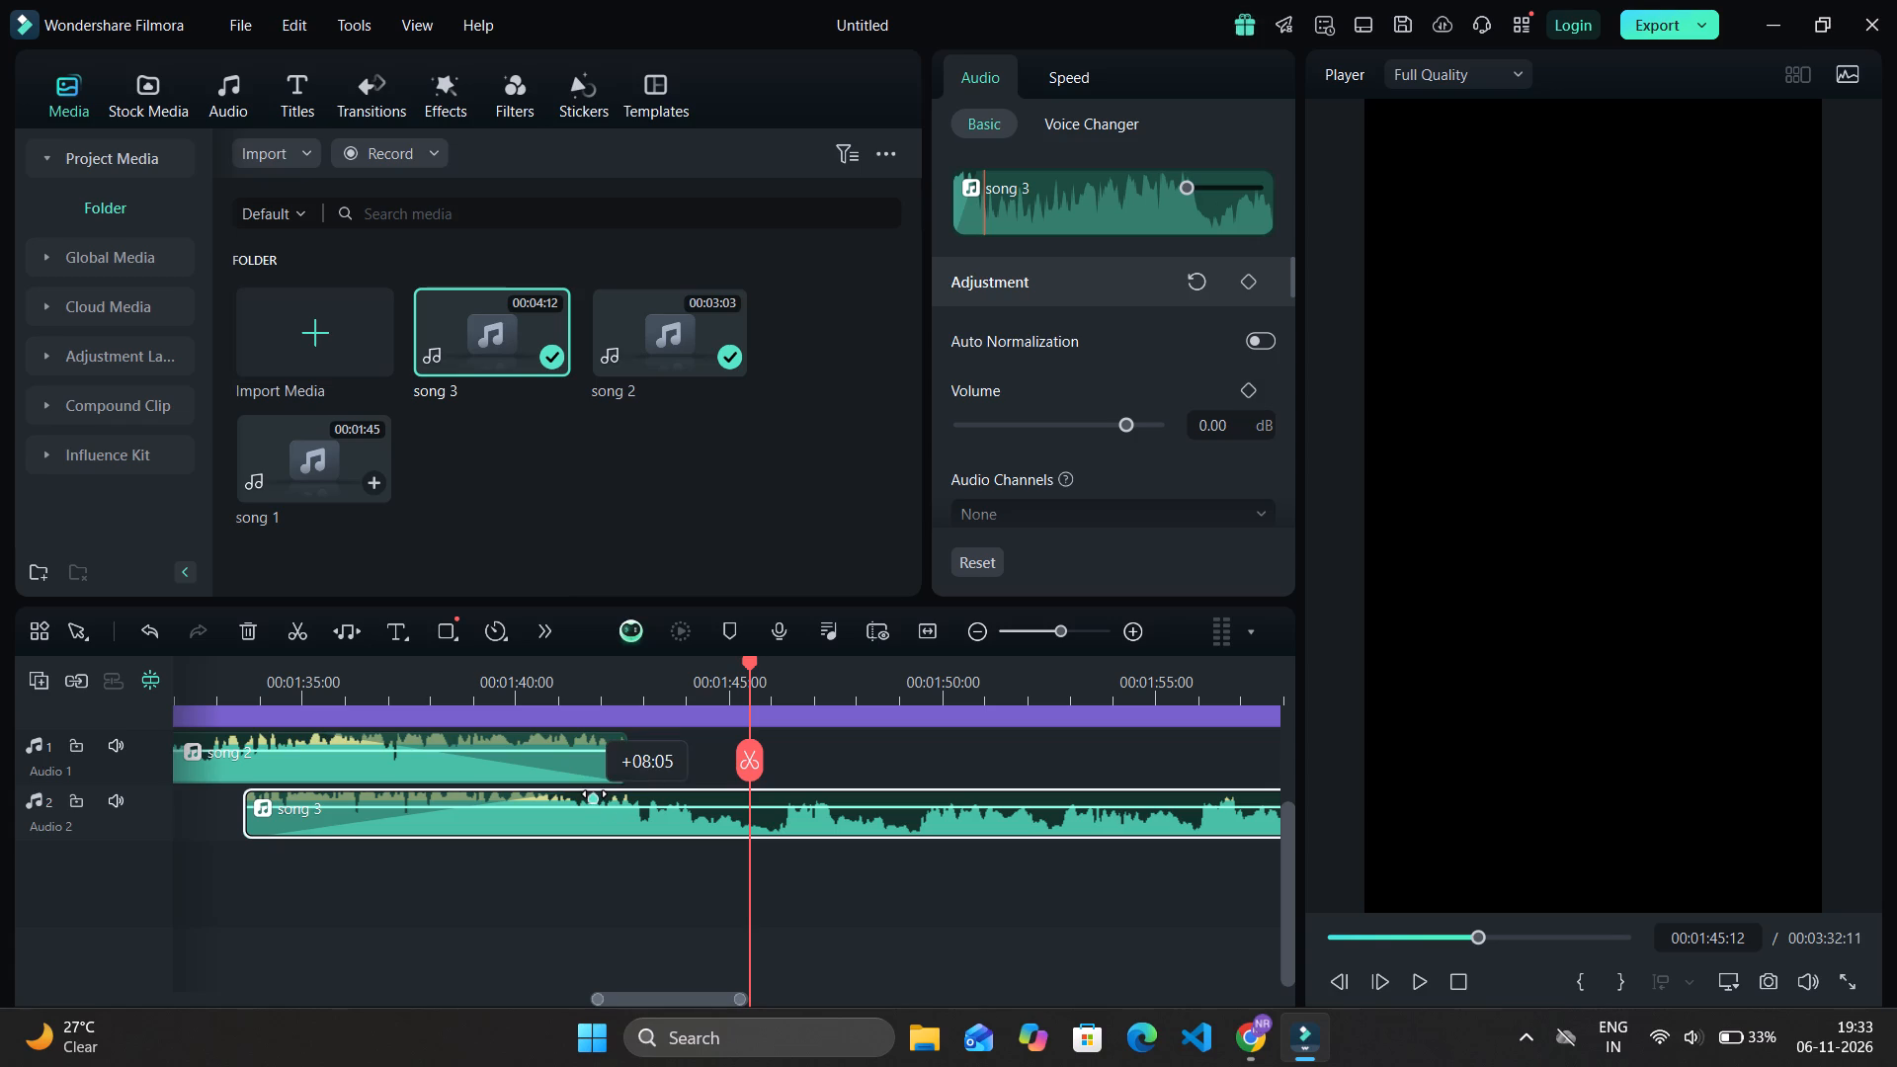
left_click_drag(595, 795, 630, 789)
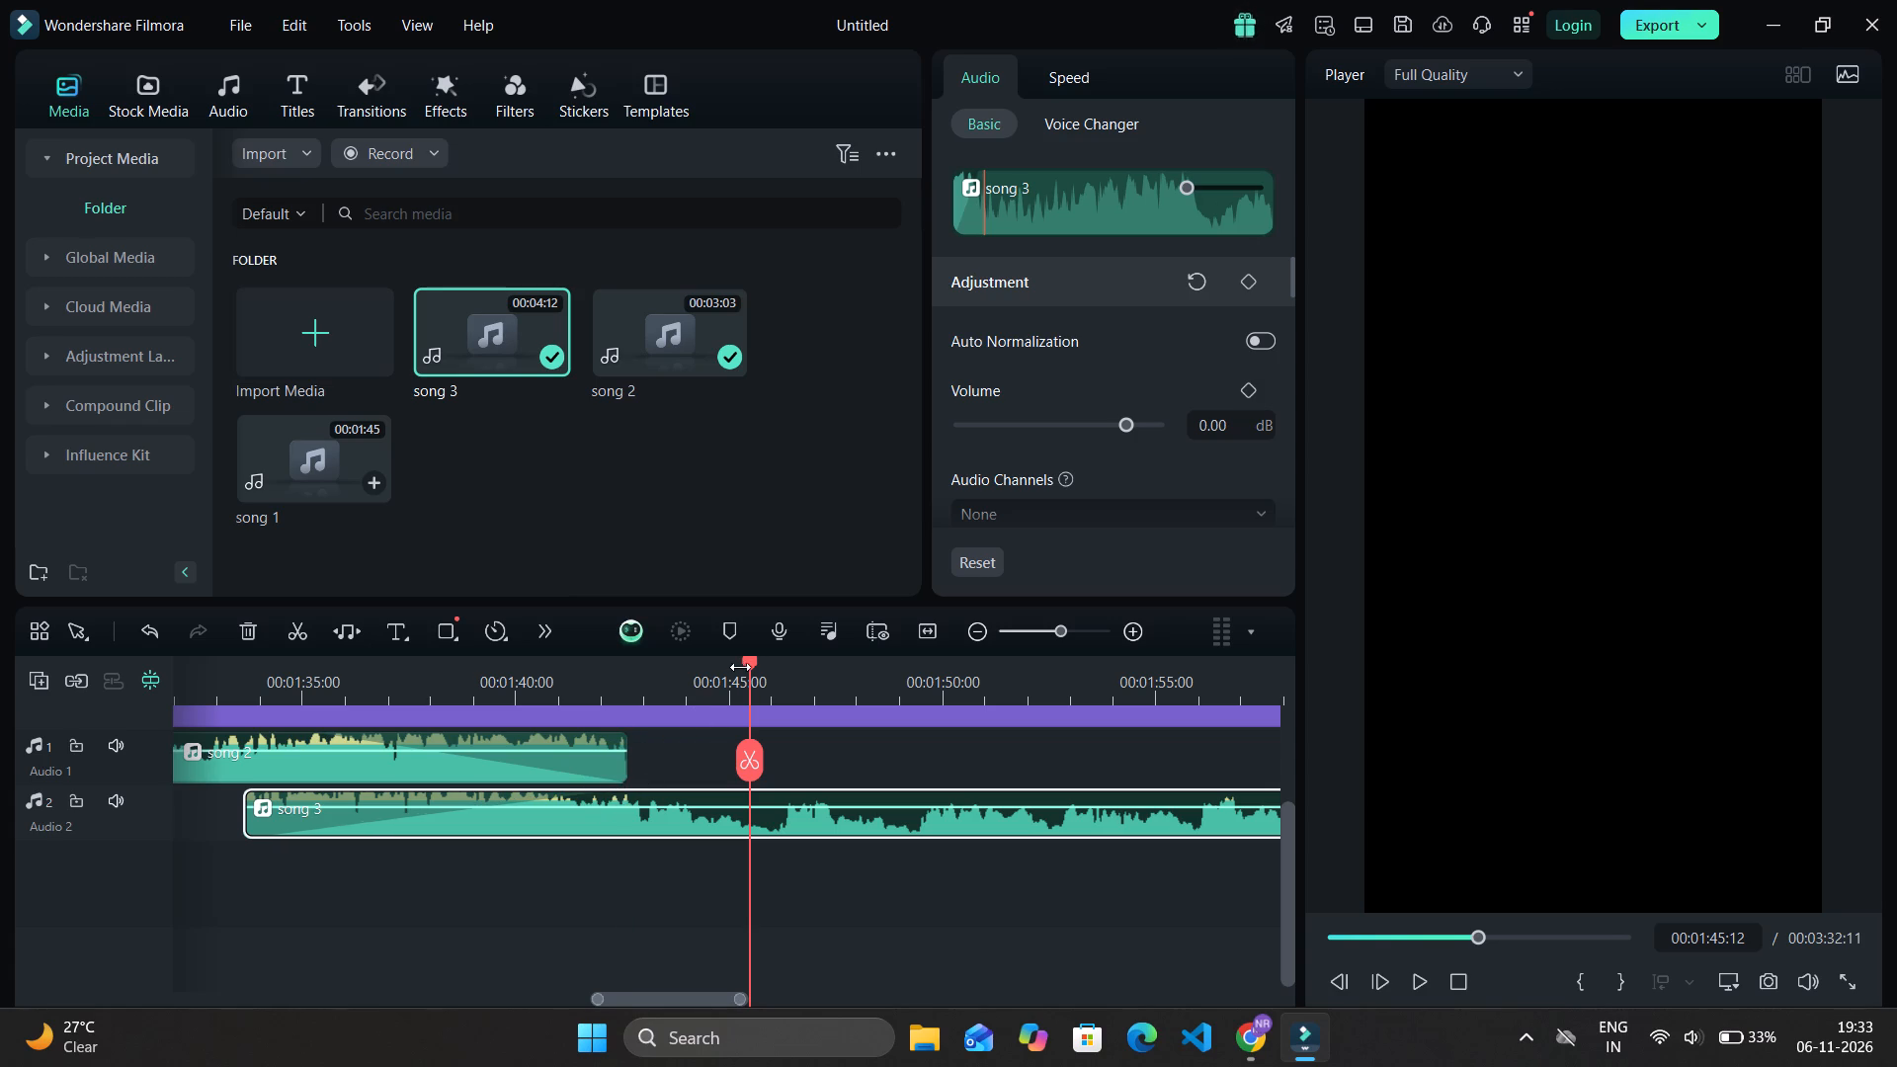
Play the timeline from about 00:01:37 to about 00:01:54 to check the crossfade from song 2 into song 3.
left_click_drag(747, 668, 385, 689)
key("space")
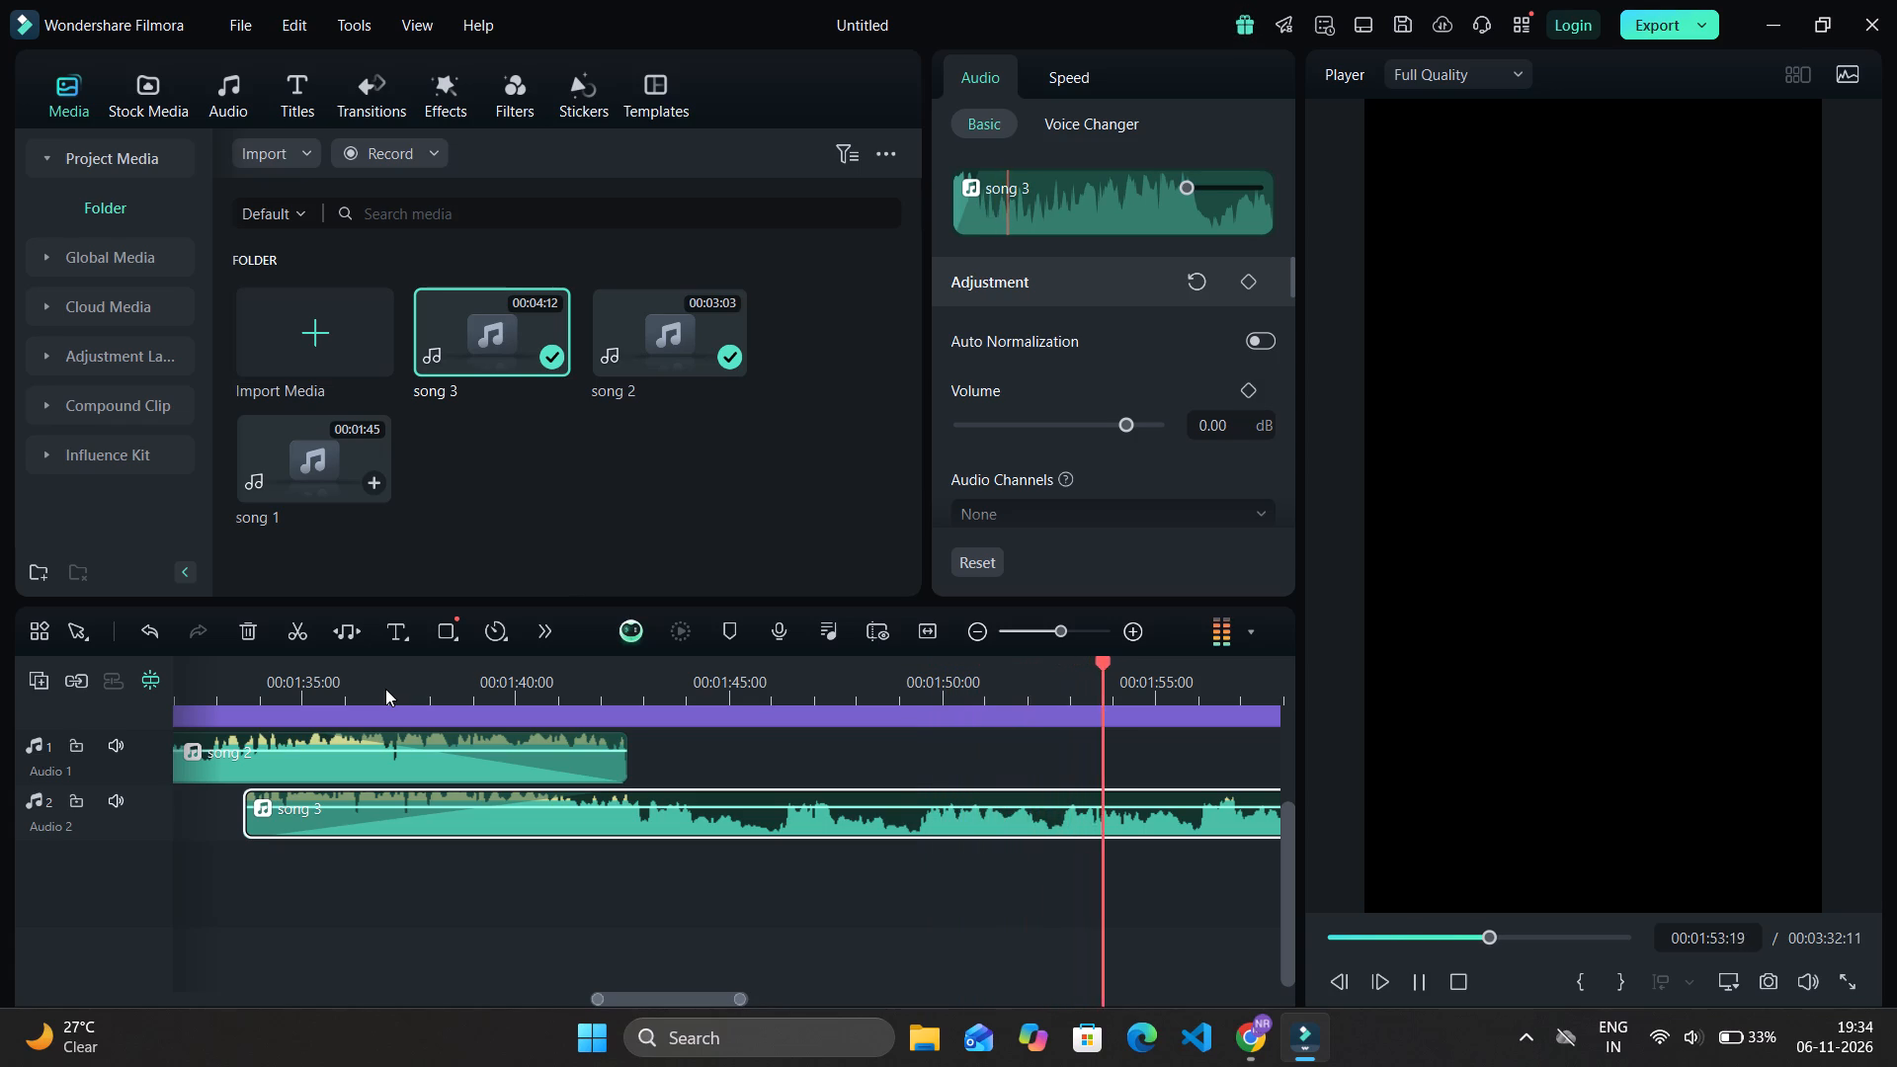
key("space")
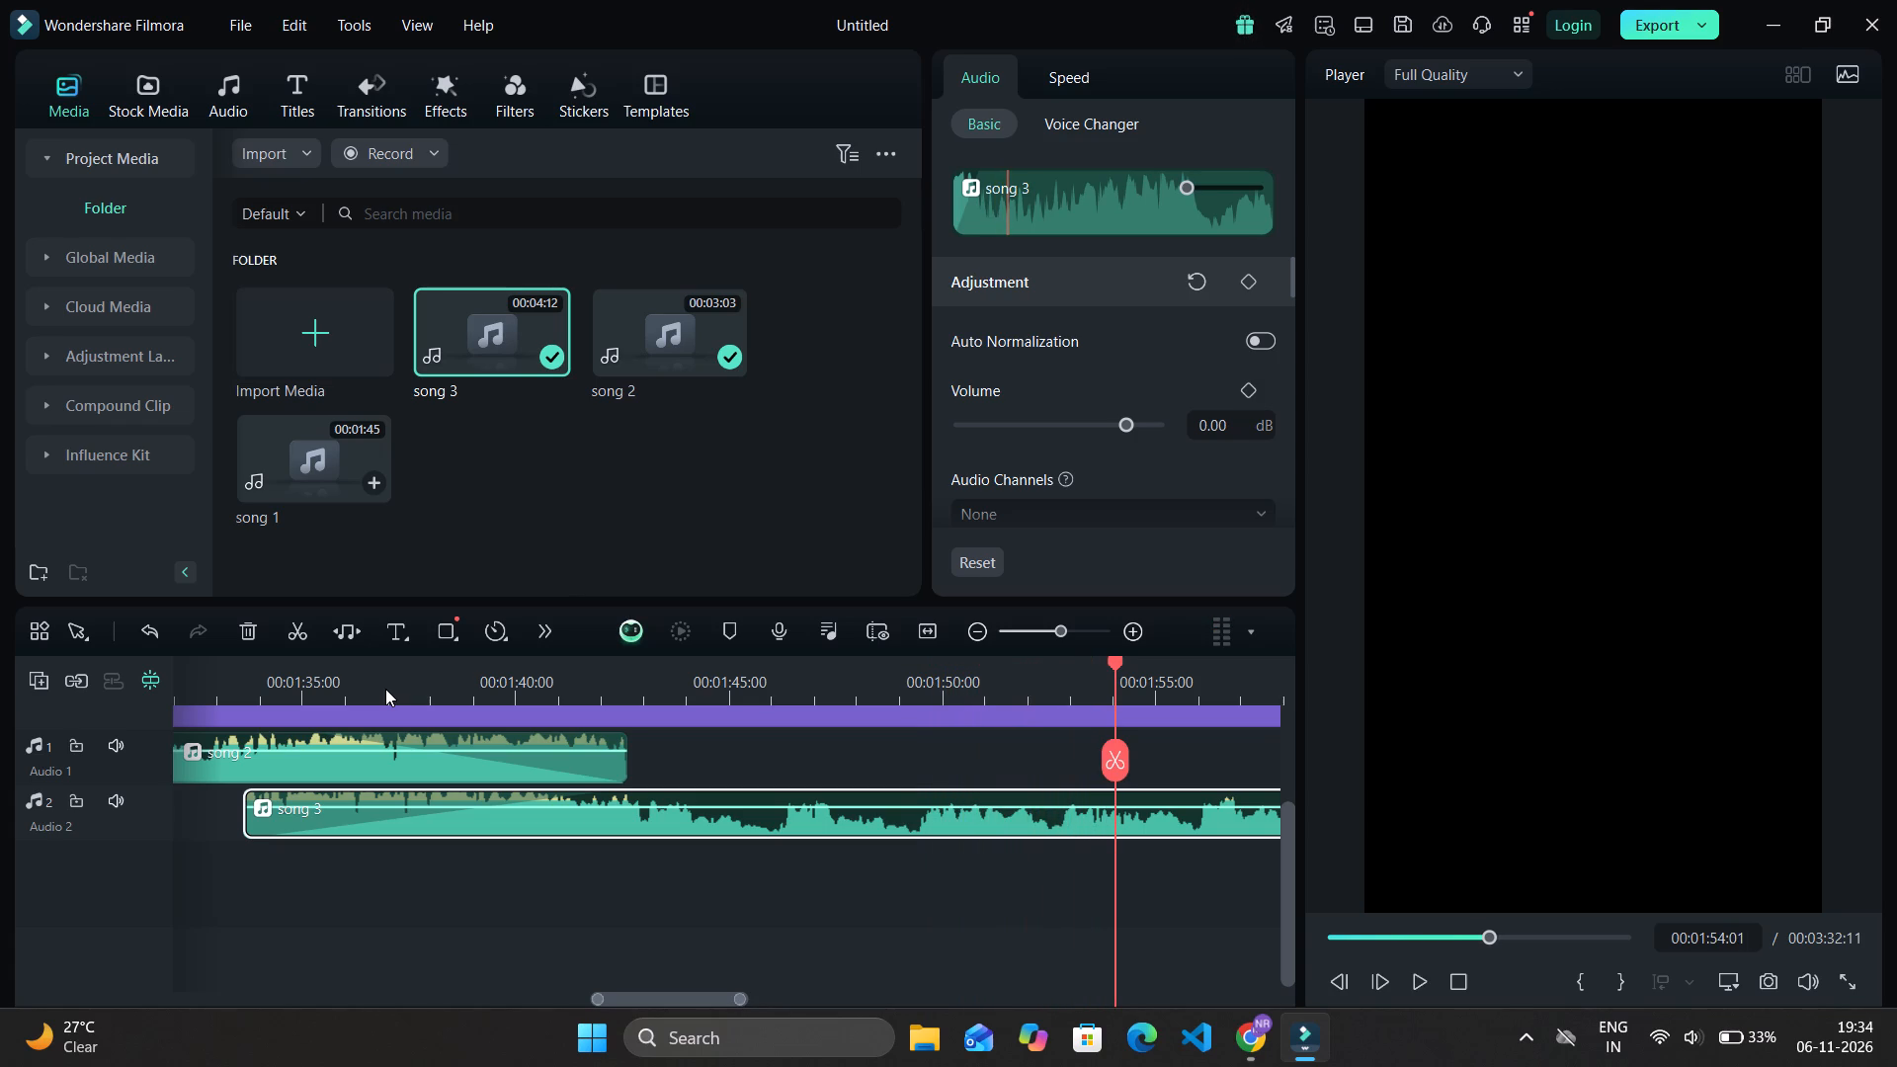
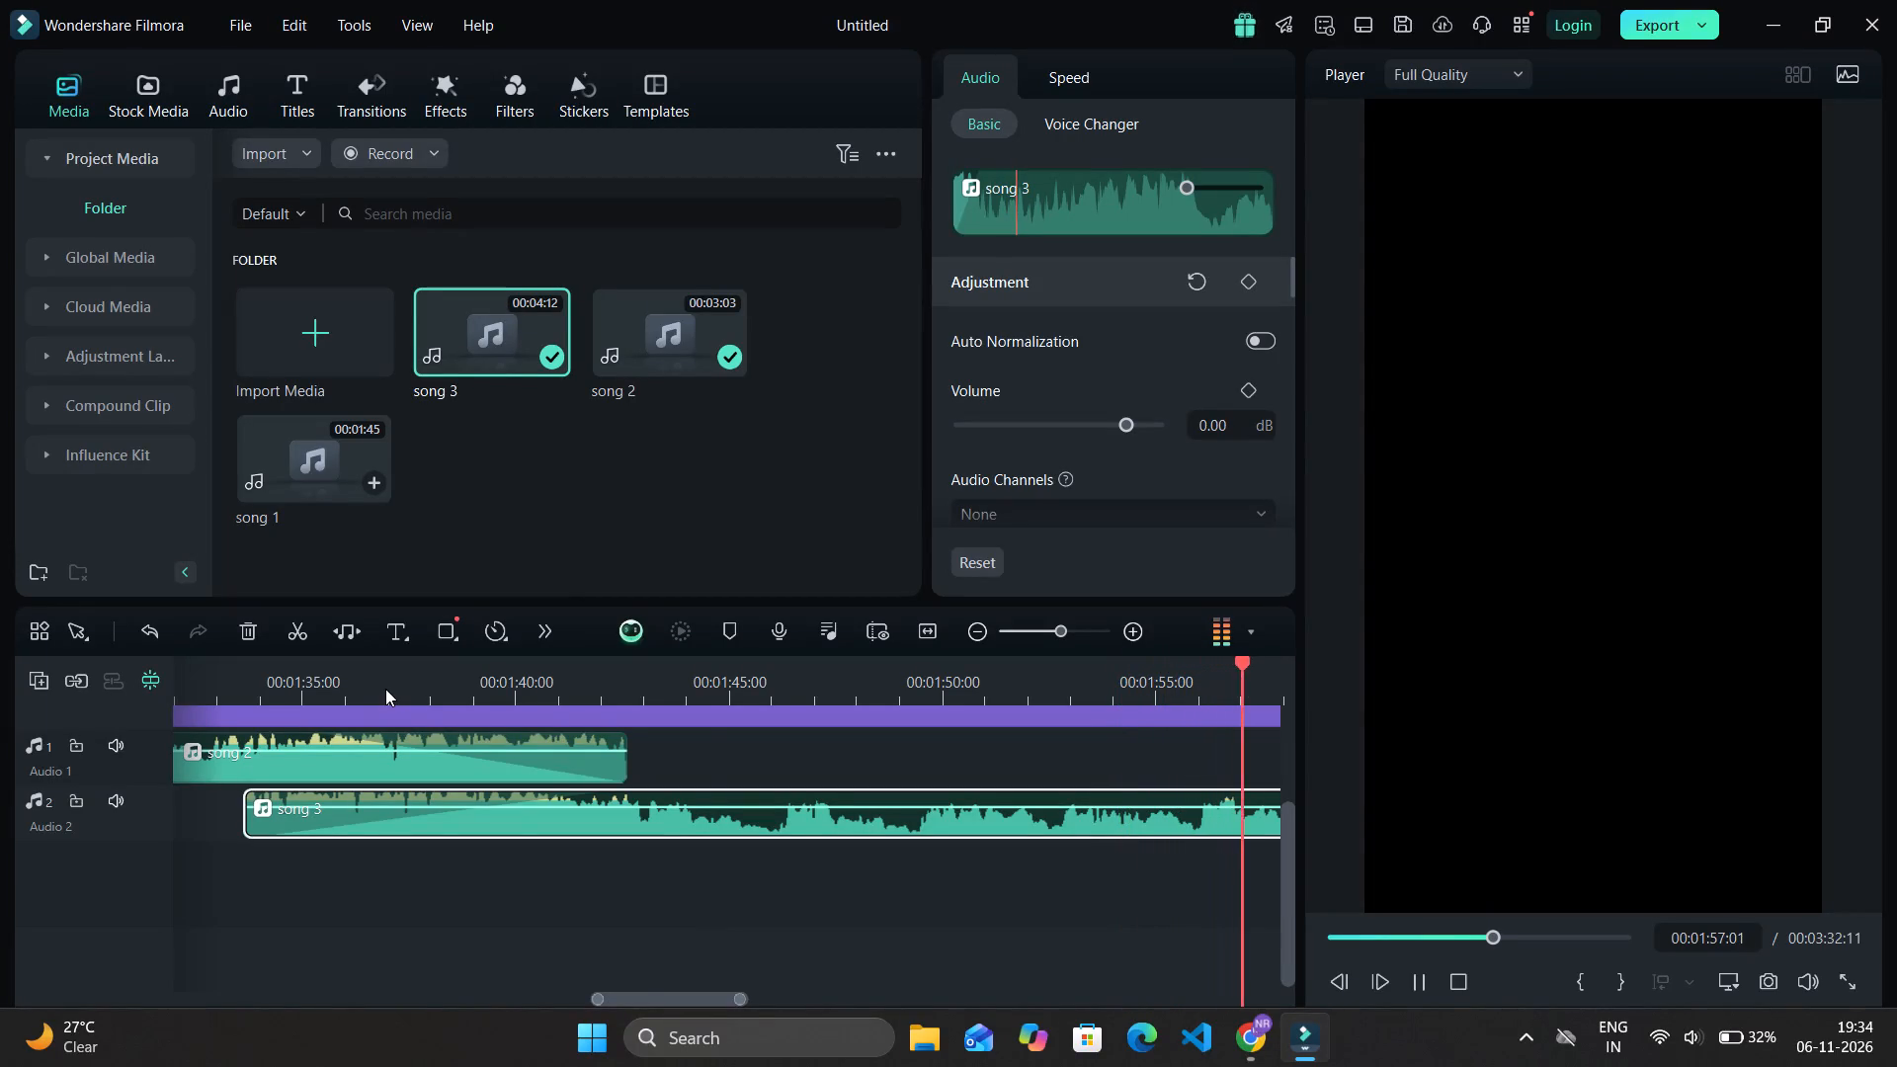
Play song 3 to about 00:02:21, and replay it from 00:02:14 to listen for a cut point.
scroll(385, 689, "down", 7, "ctrl")
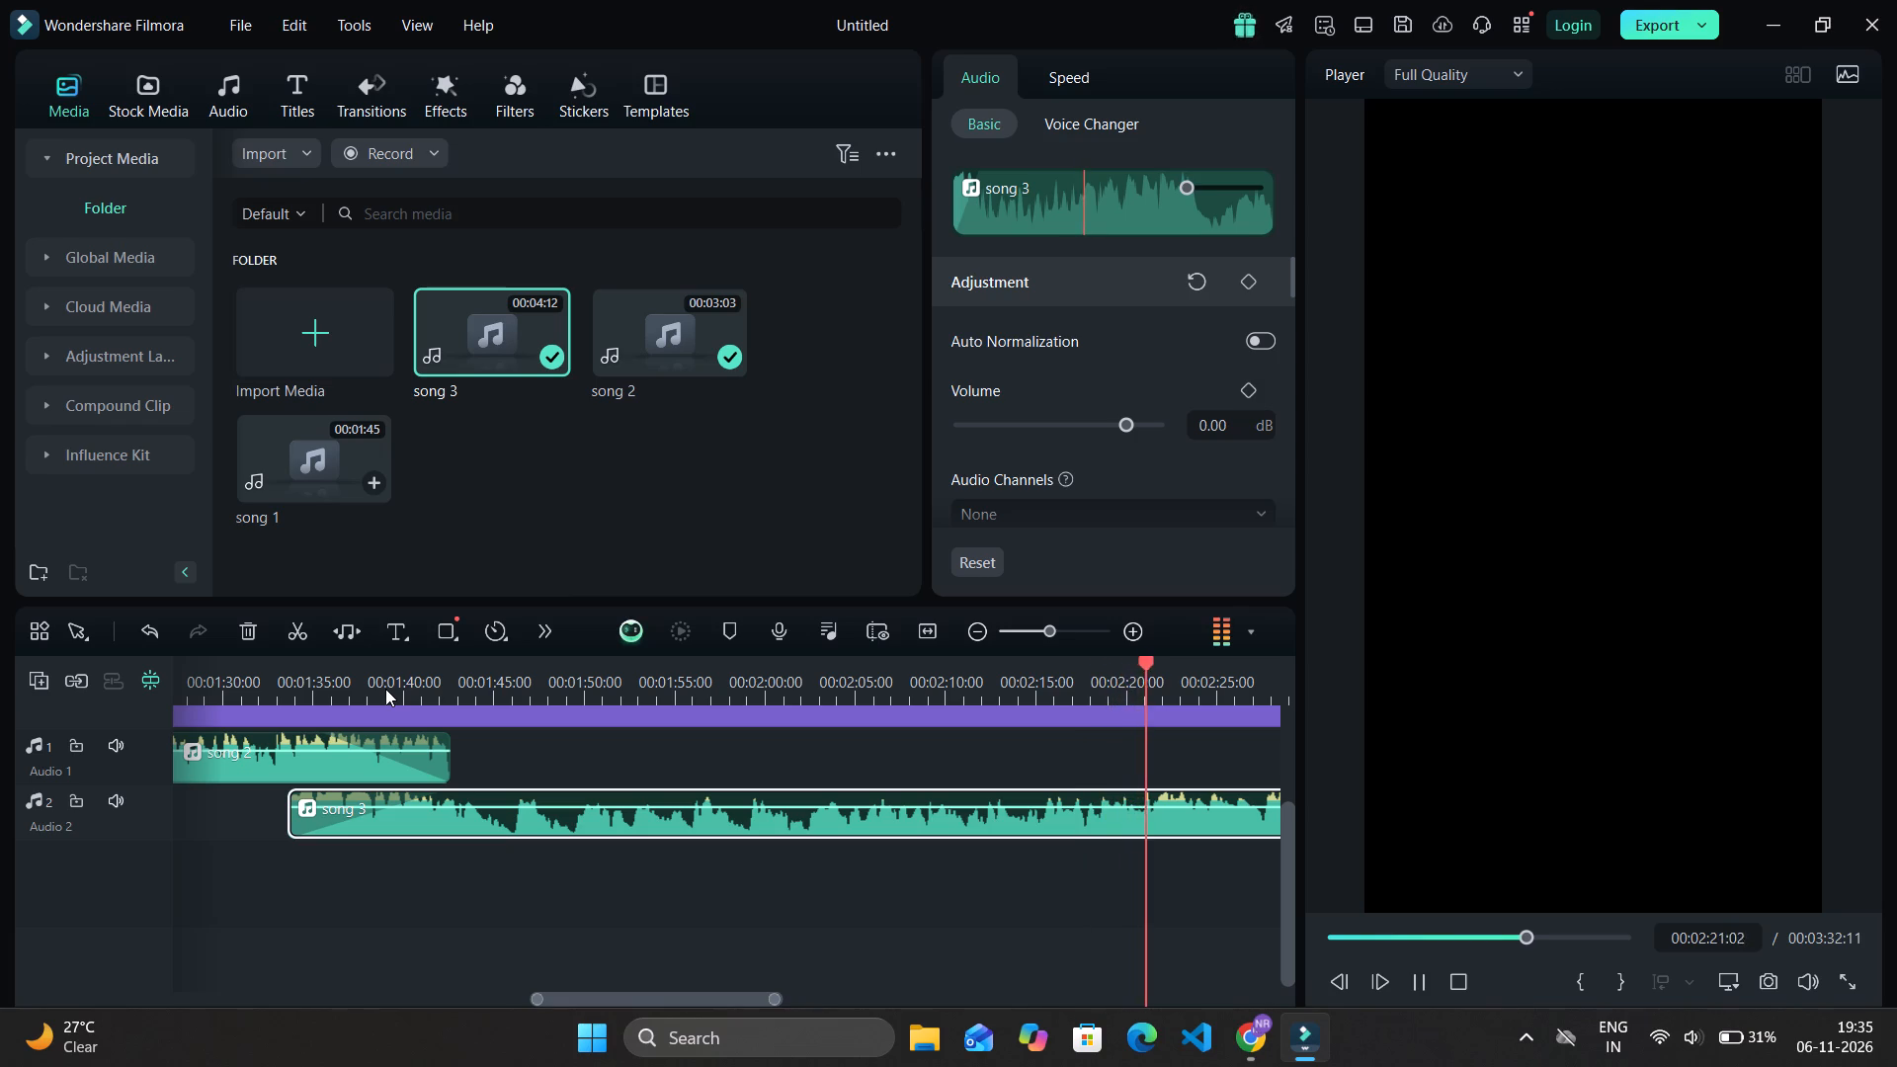
key("space")
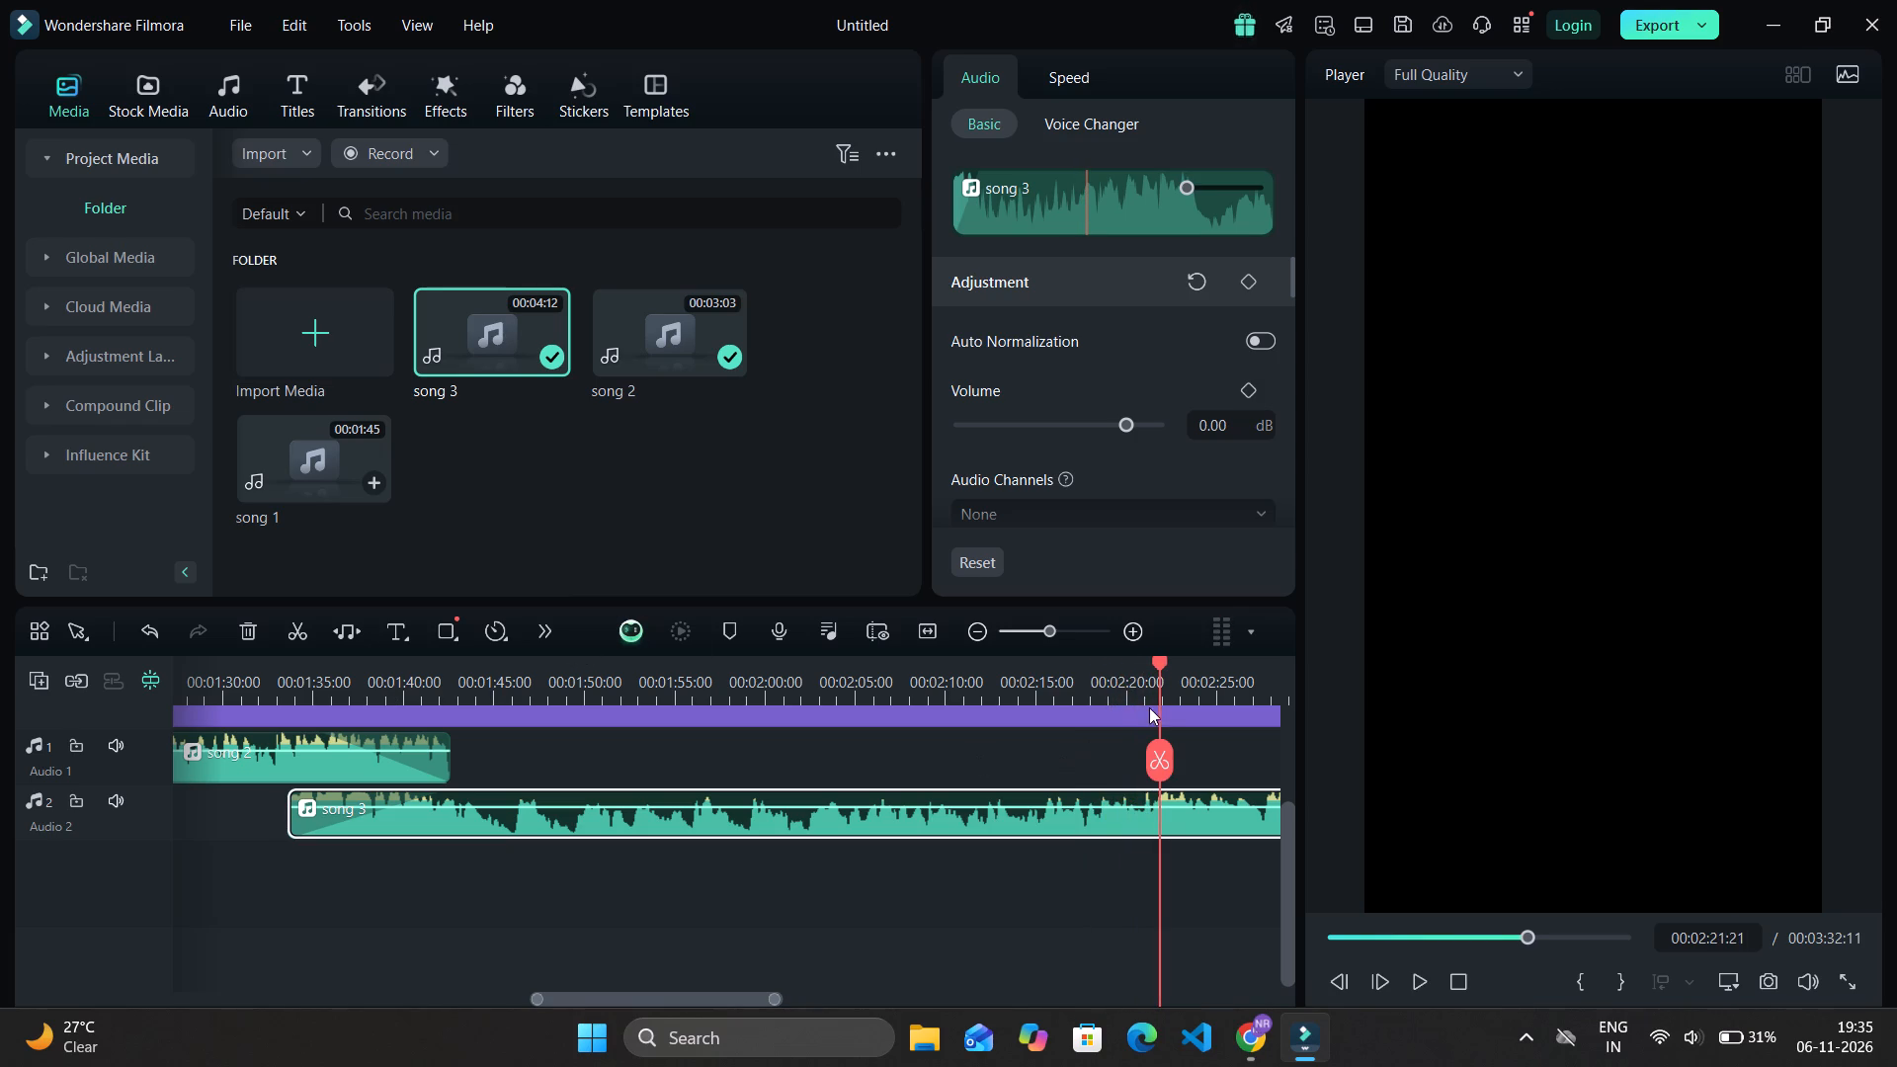
left_click_drag(1163, 664, 1018, 670)
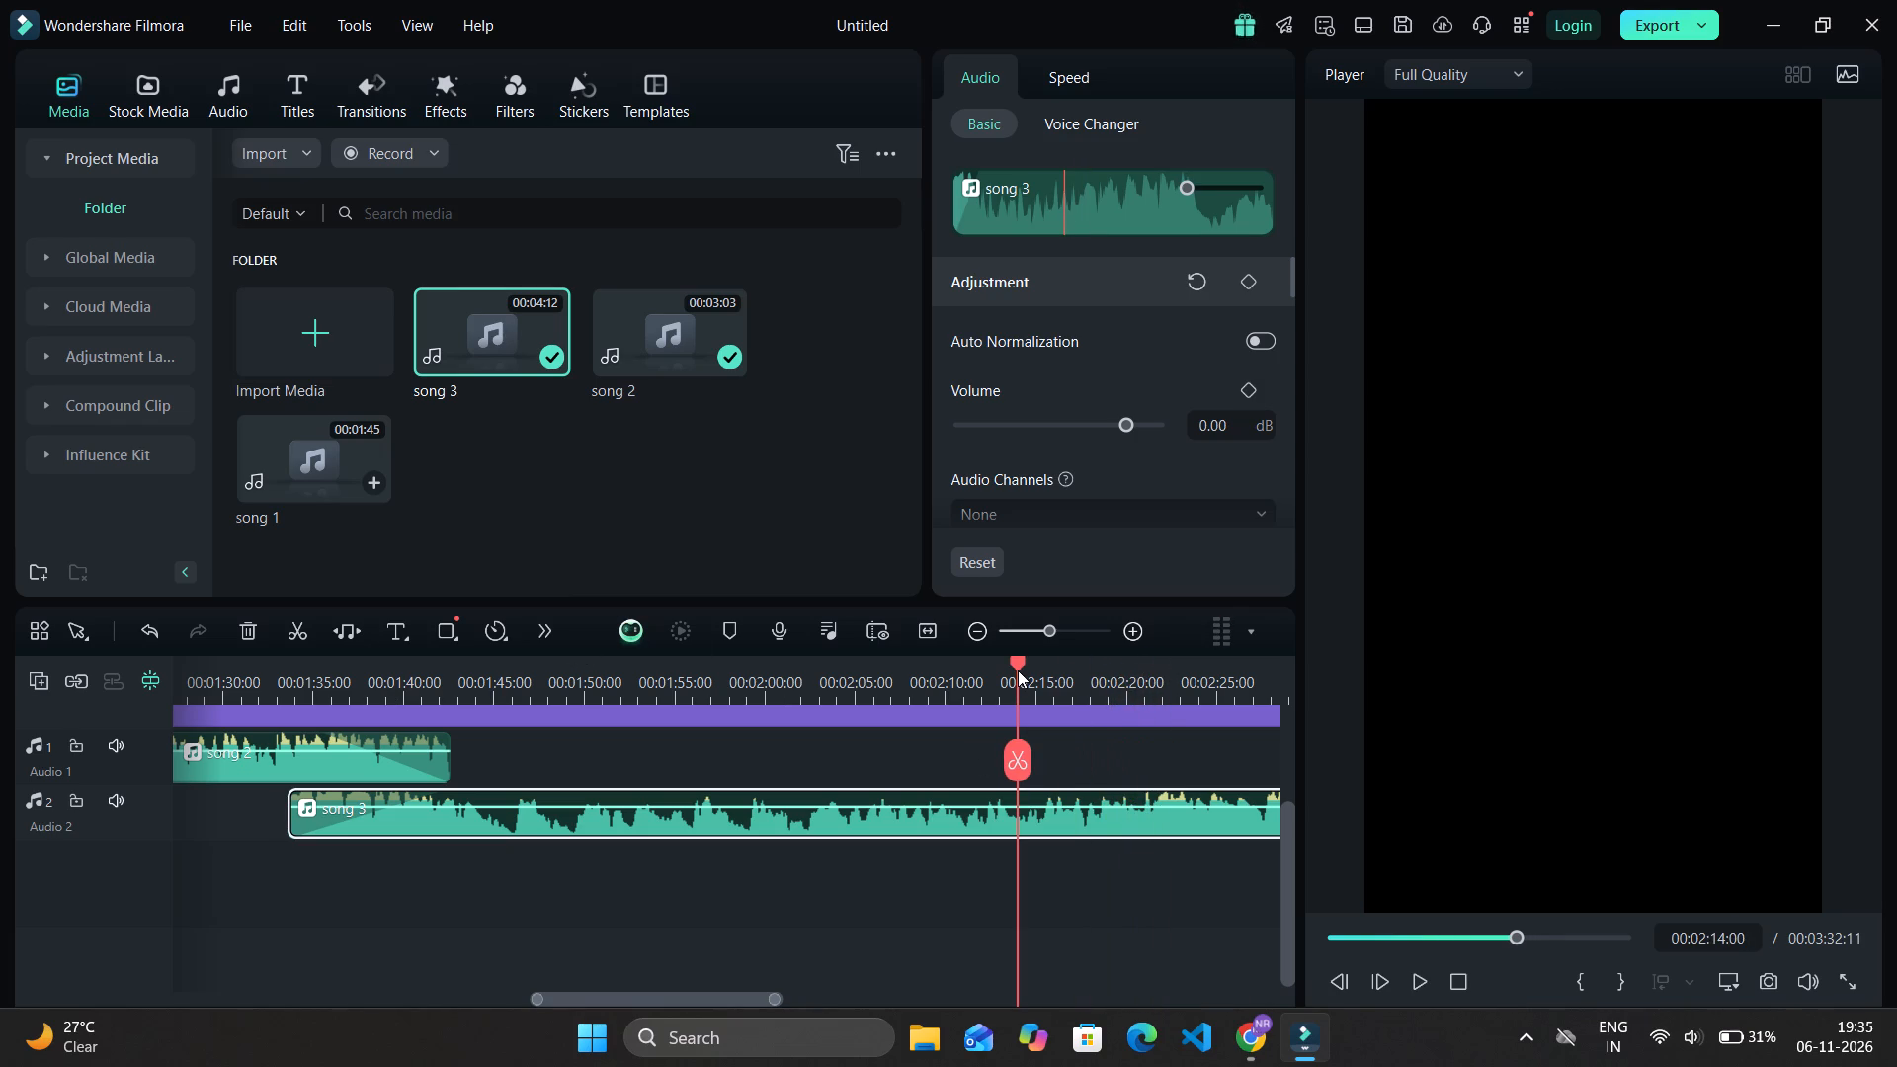
key("space")
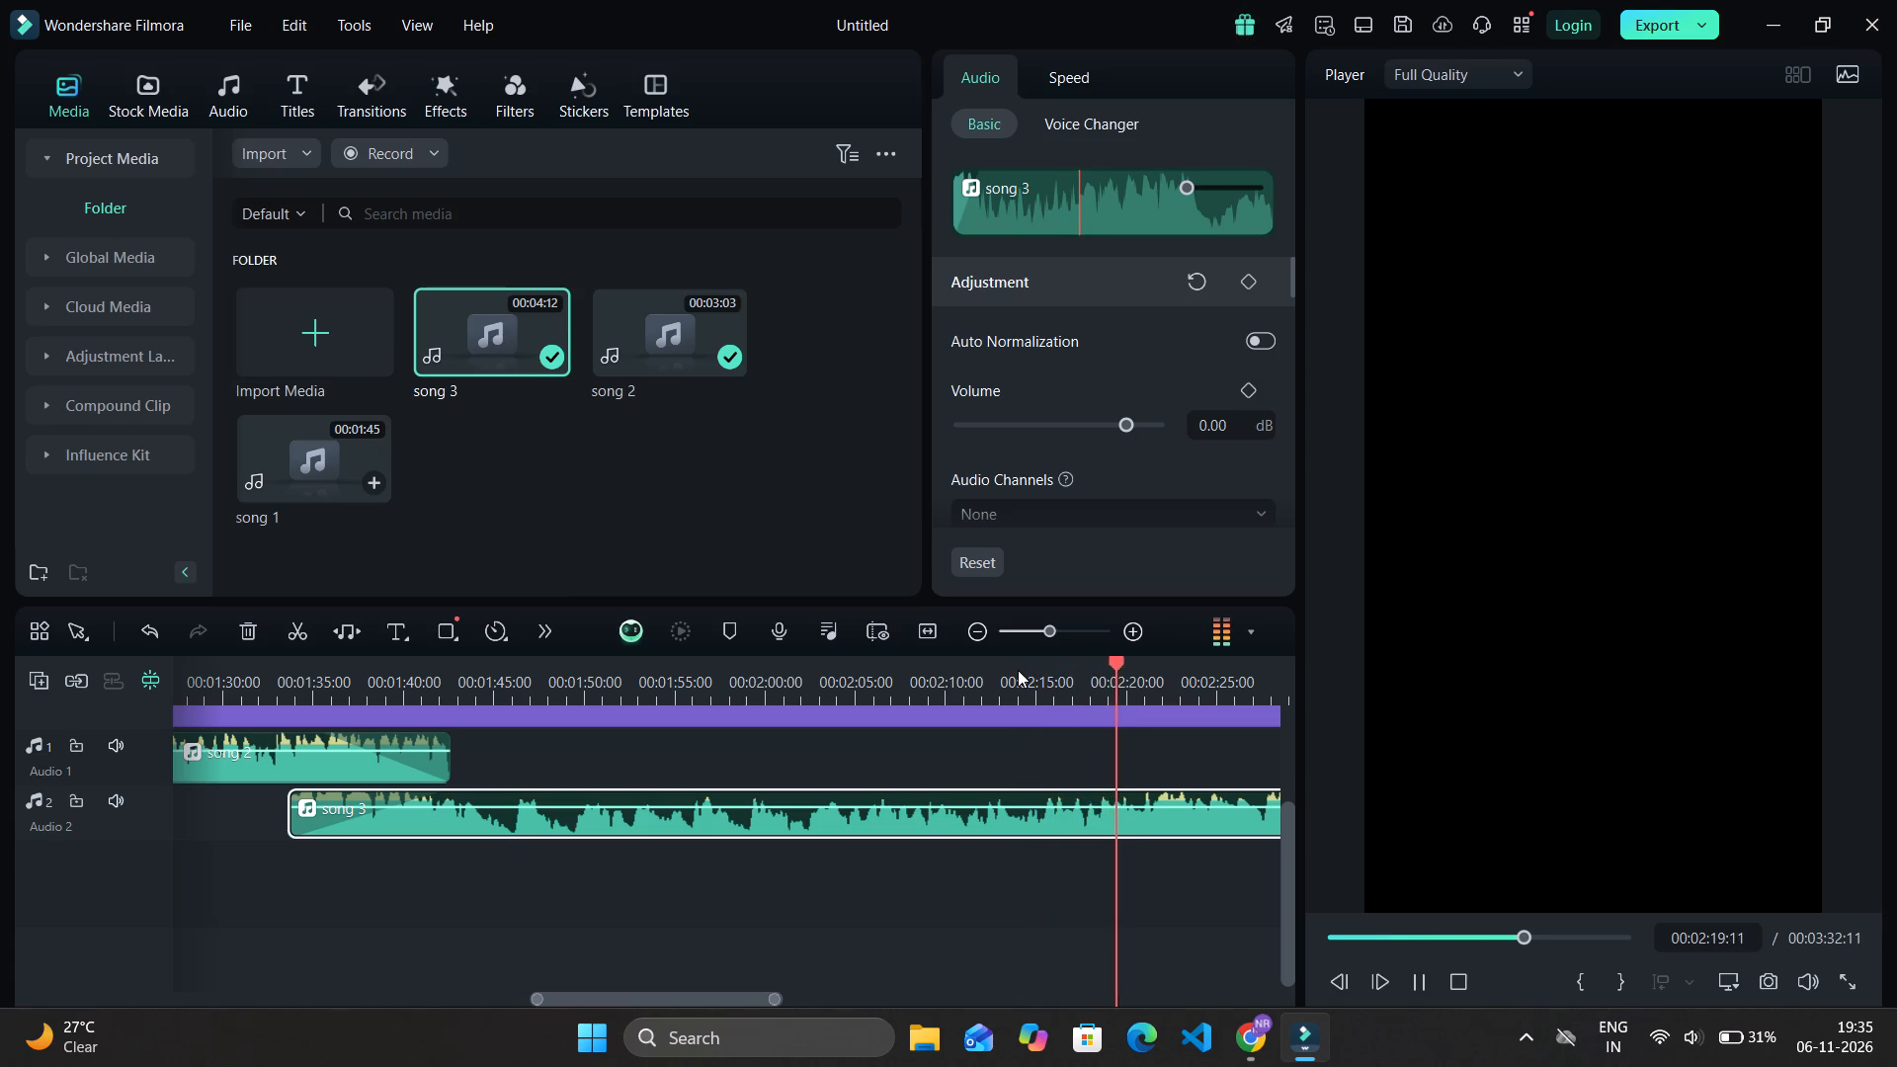
key("space")
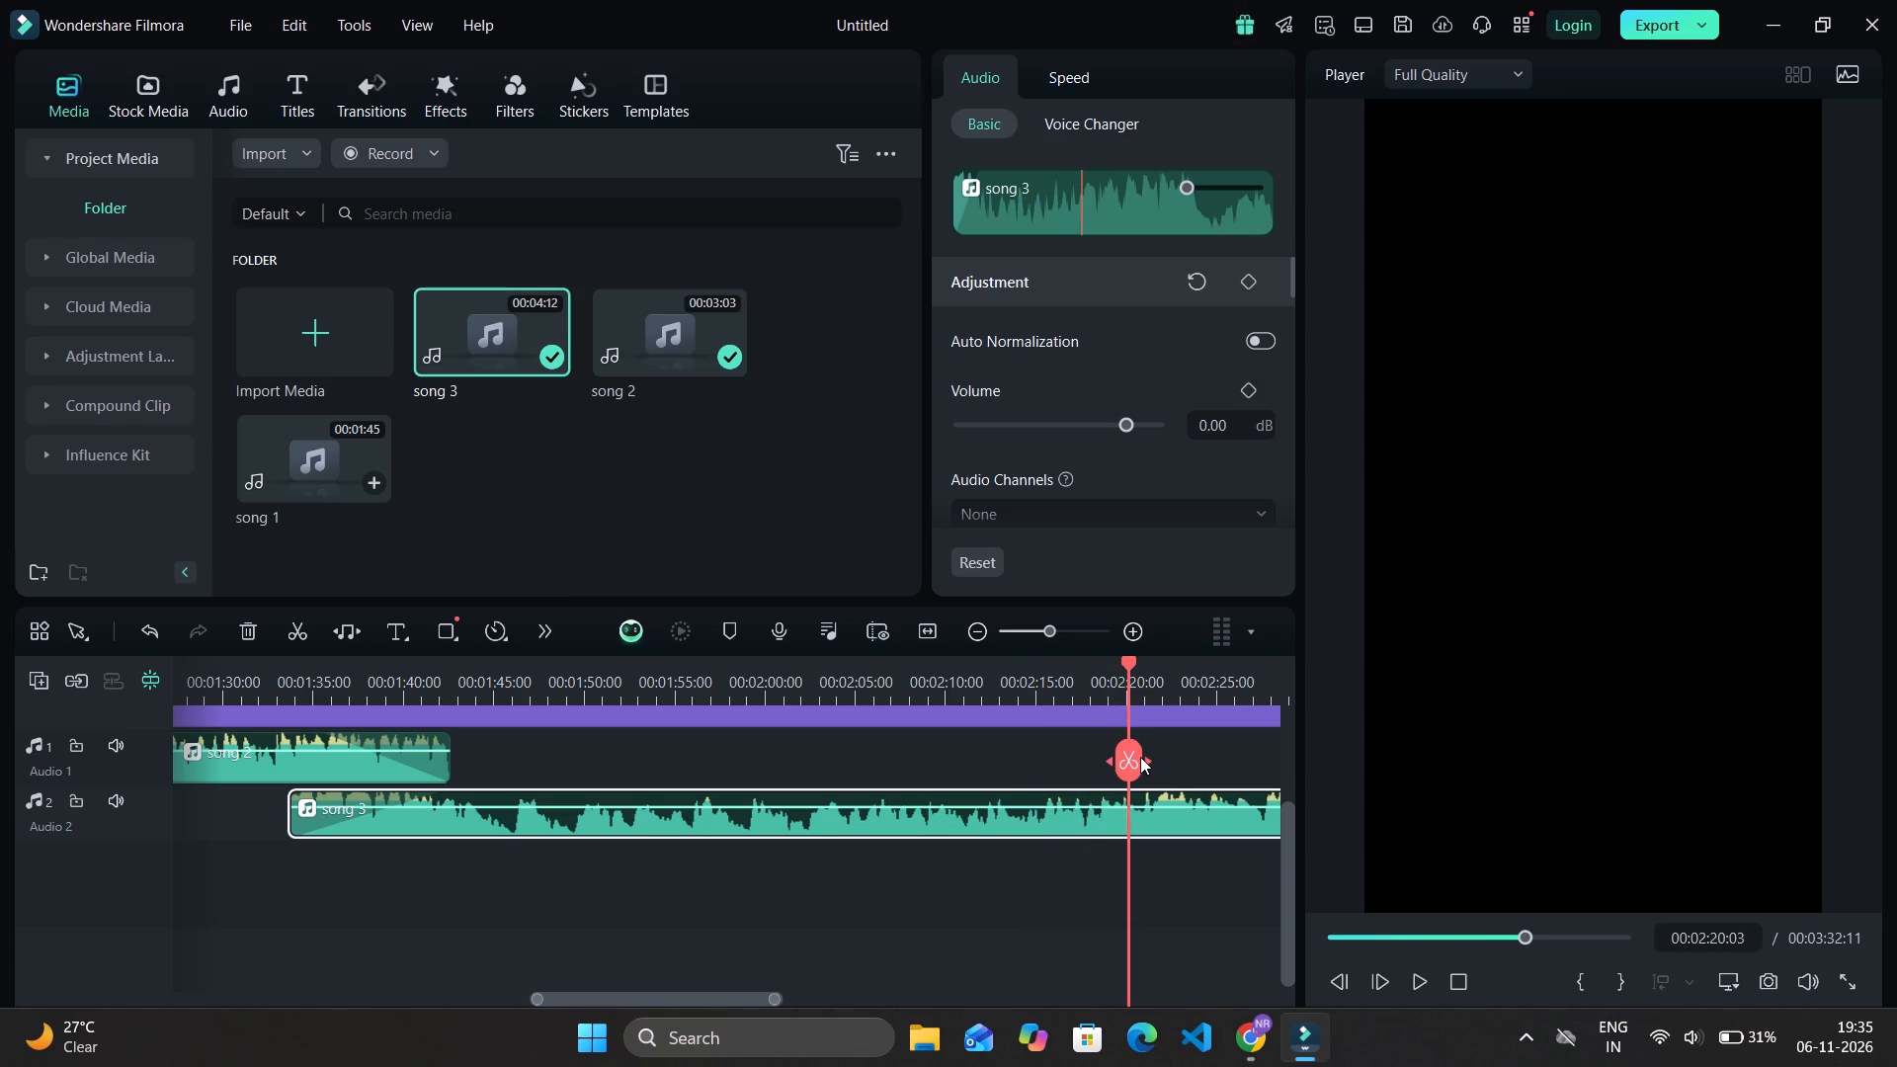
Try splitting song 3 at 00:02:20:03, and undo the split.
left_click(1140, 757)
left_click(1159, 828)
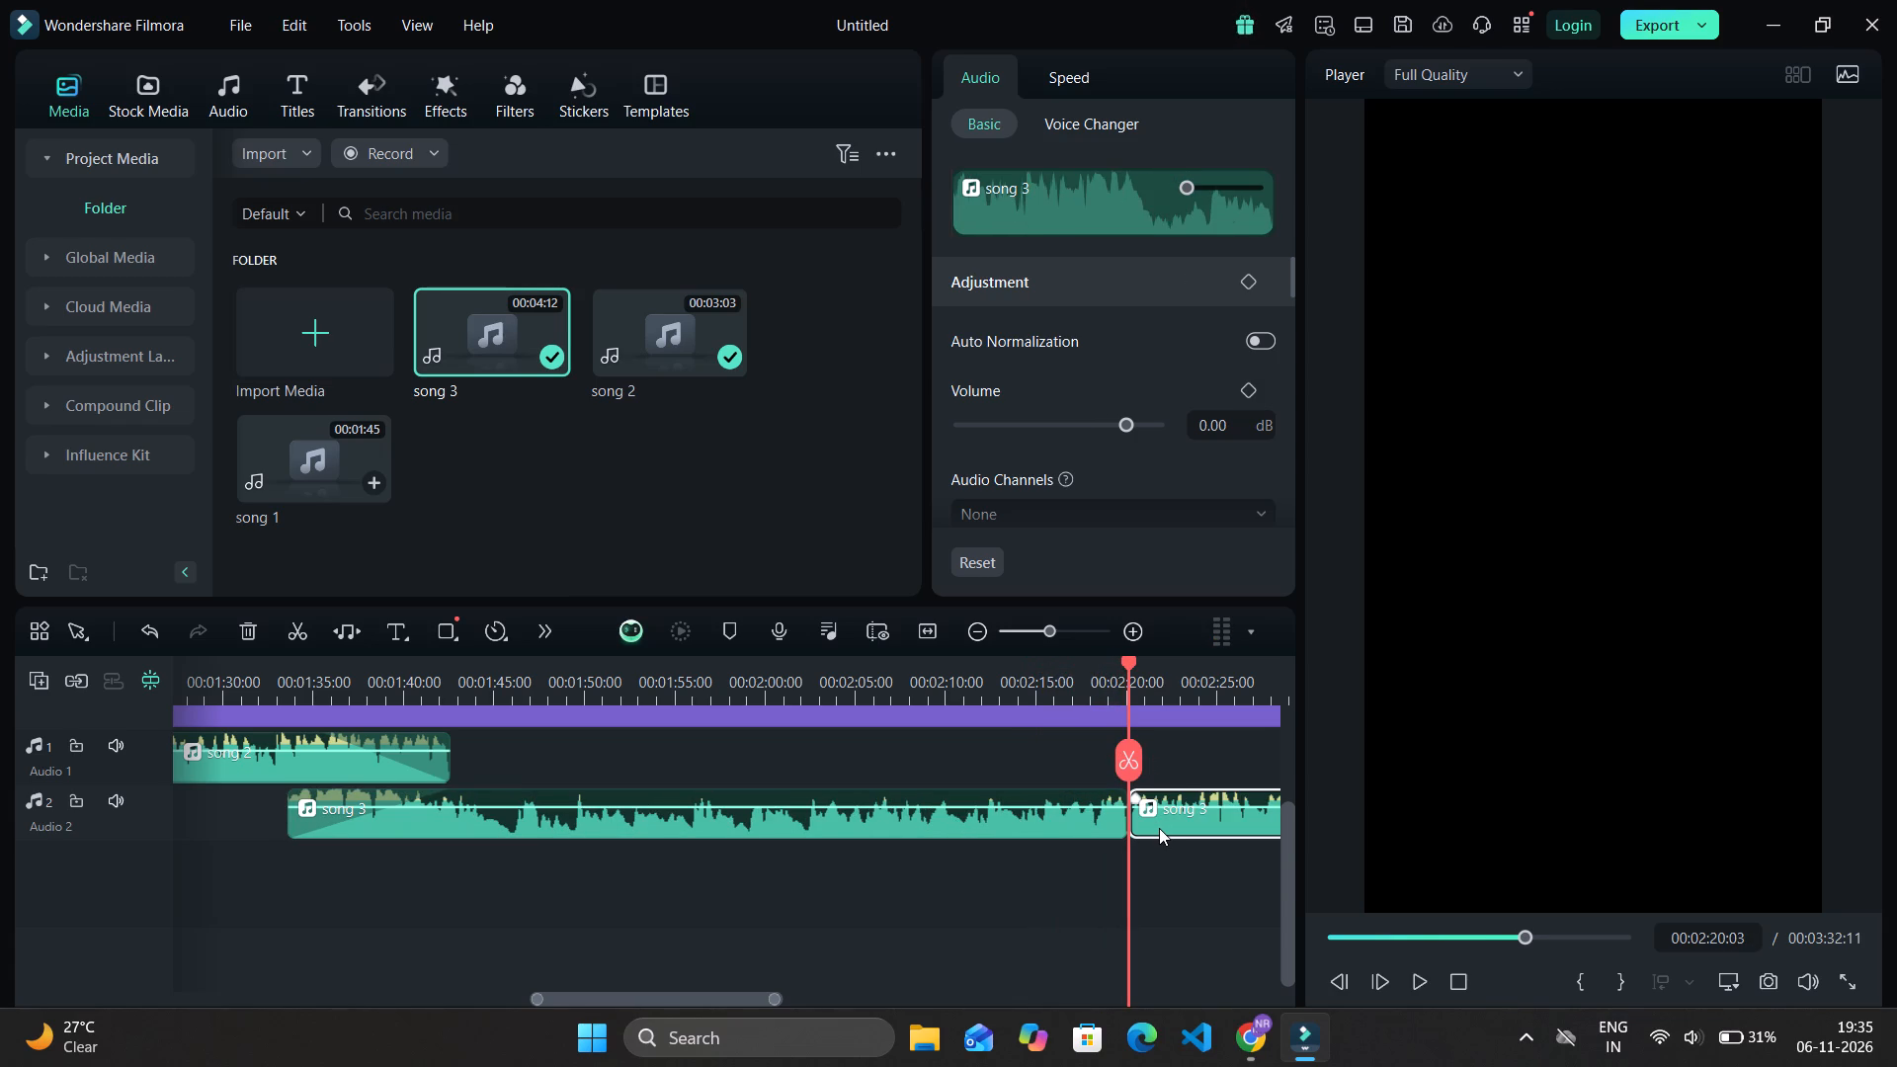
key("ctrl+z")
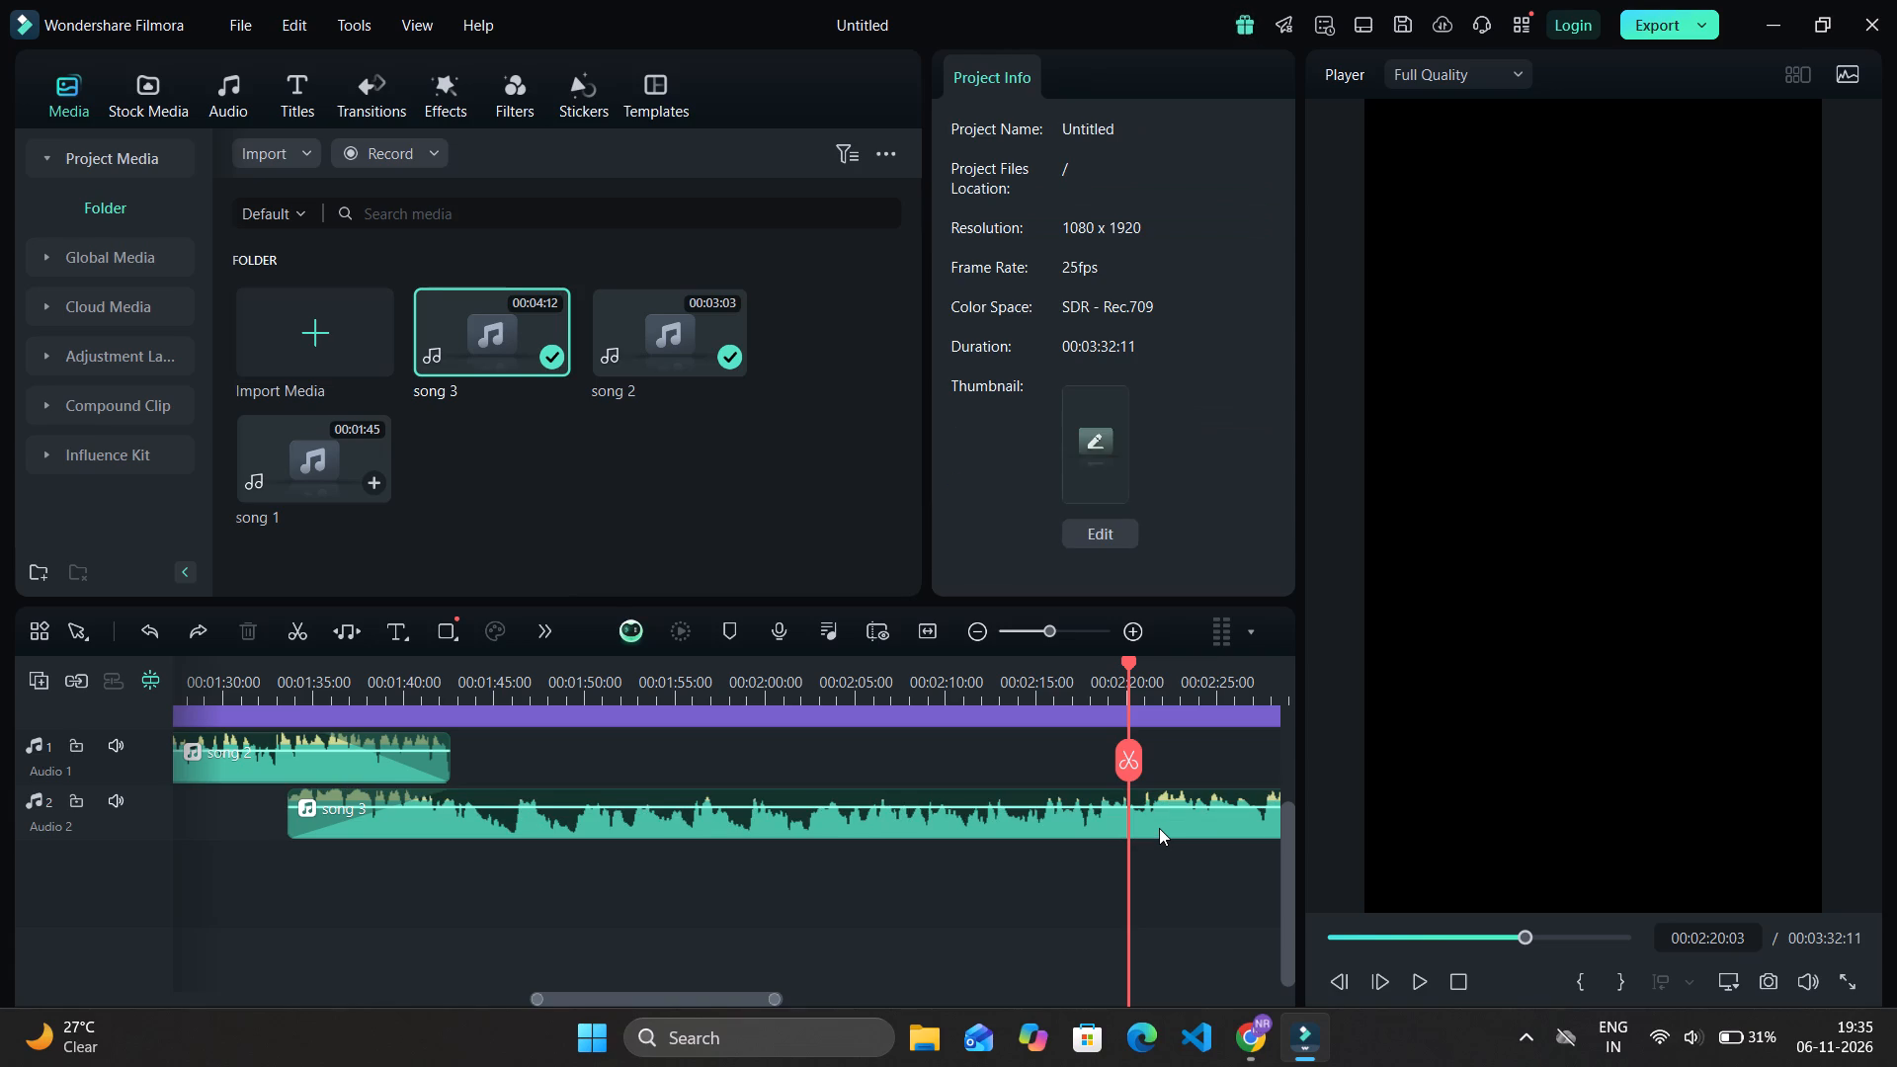
Split song 3 at 00:02:21:01 and delete the part after the cut.
key("space")
key("space")
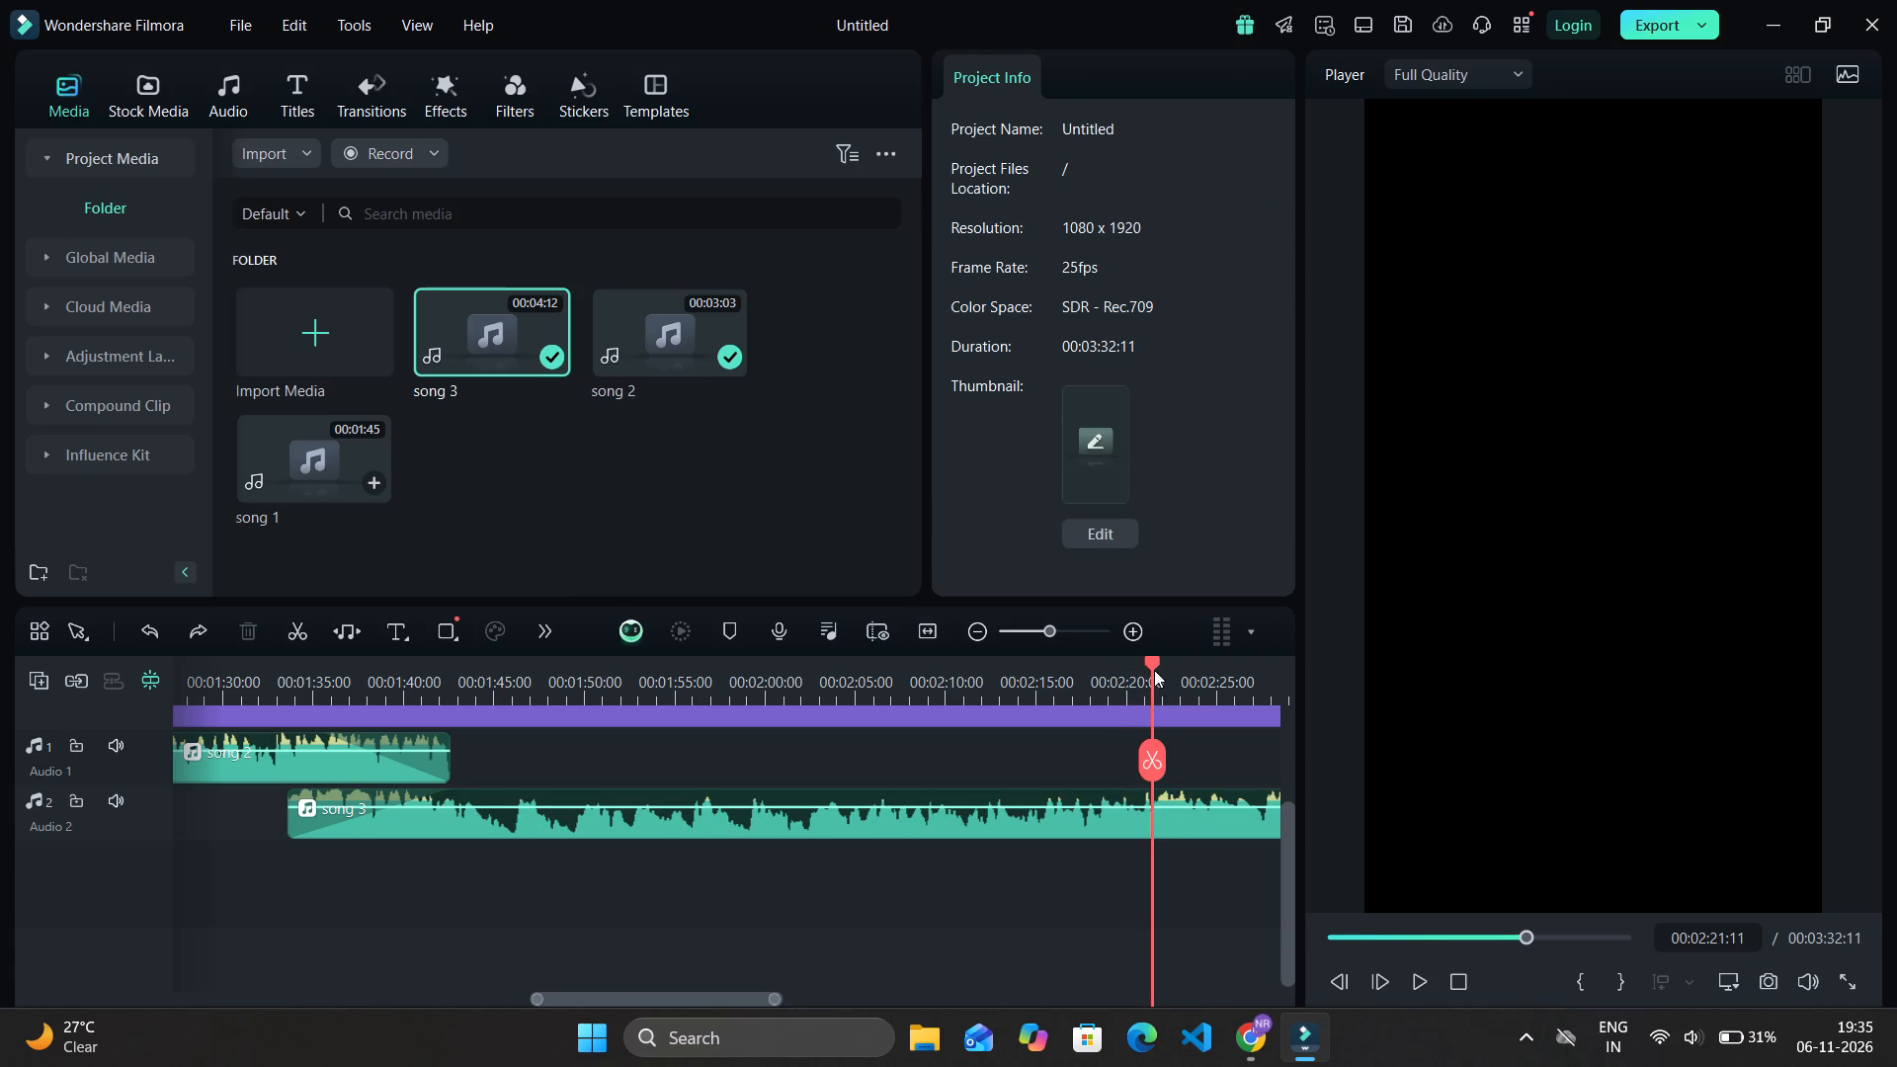
left_click_drag(1154, 670, 1145, 670)
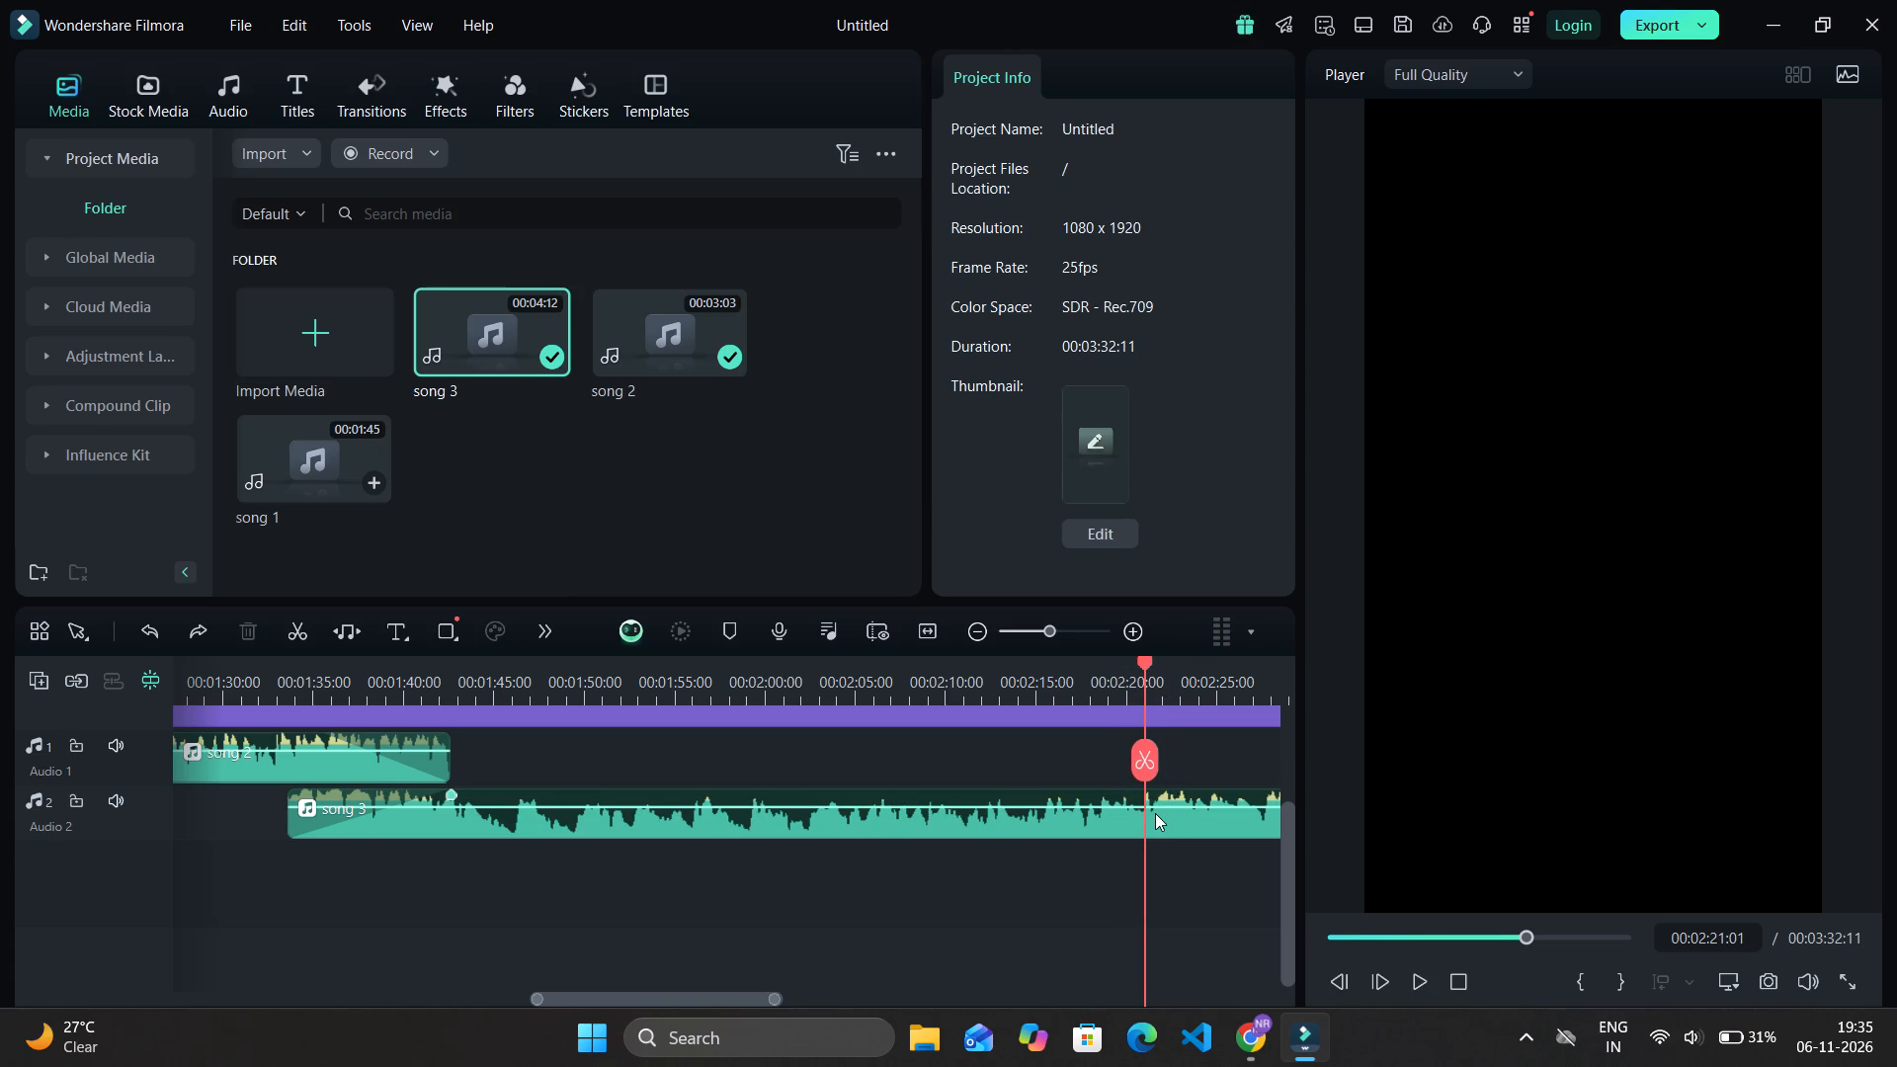
left_click(1155, 813)
left_click(1143, 763)
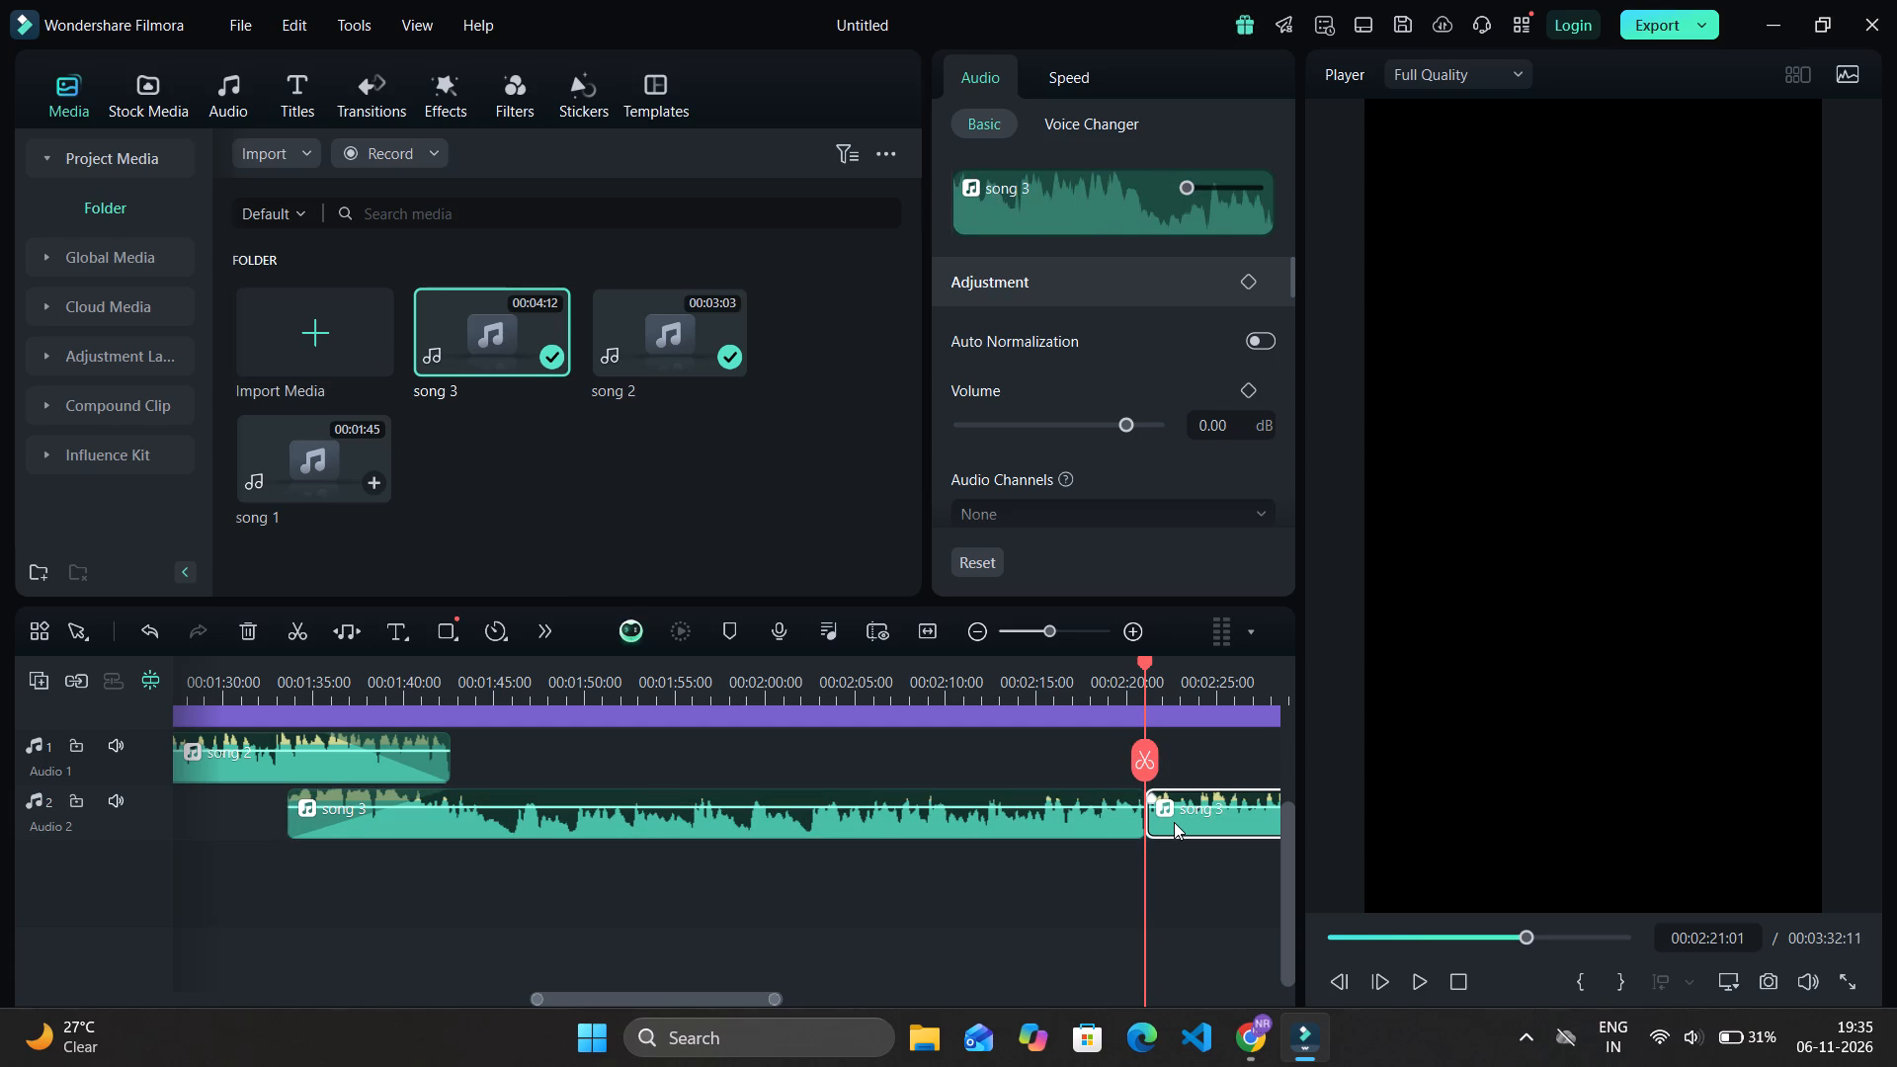
key("Delete")
Add a fade-out of about 1 second to the end of song 3.
scroll(1174, 822, "up", 13, "ctrl")
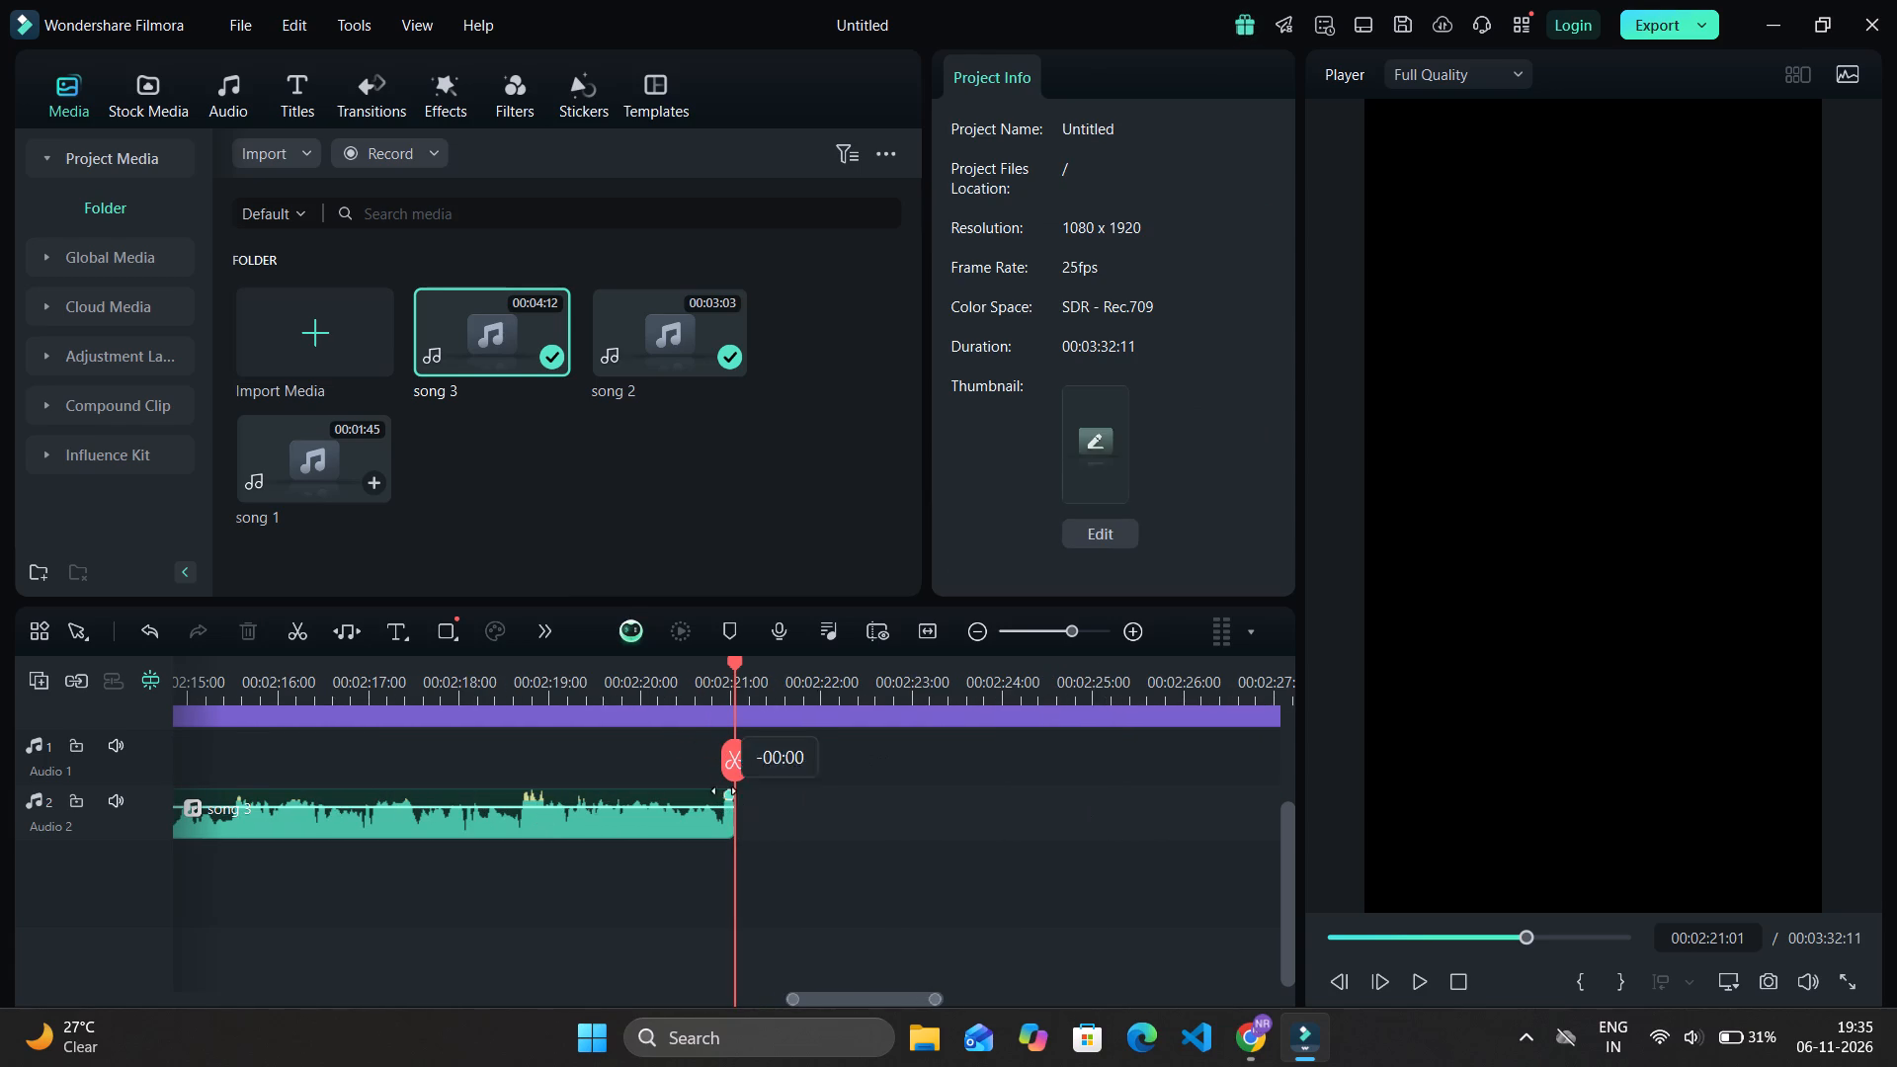
left_click_drag(729, 791, 640, 801)
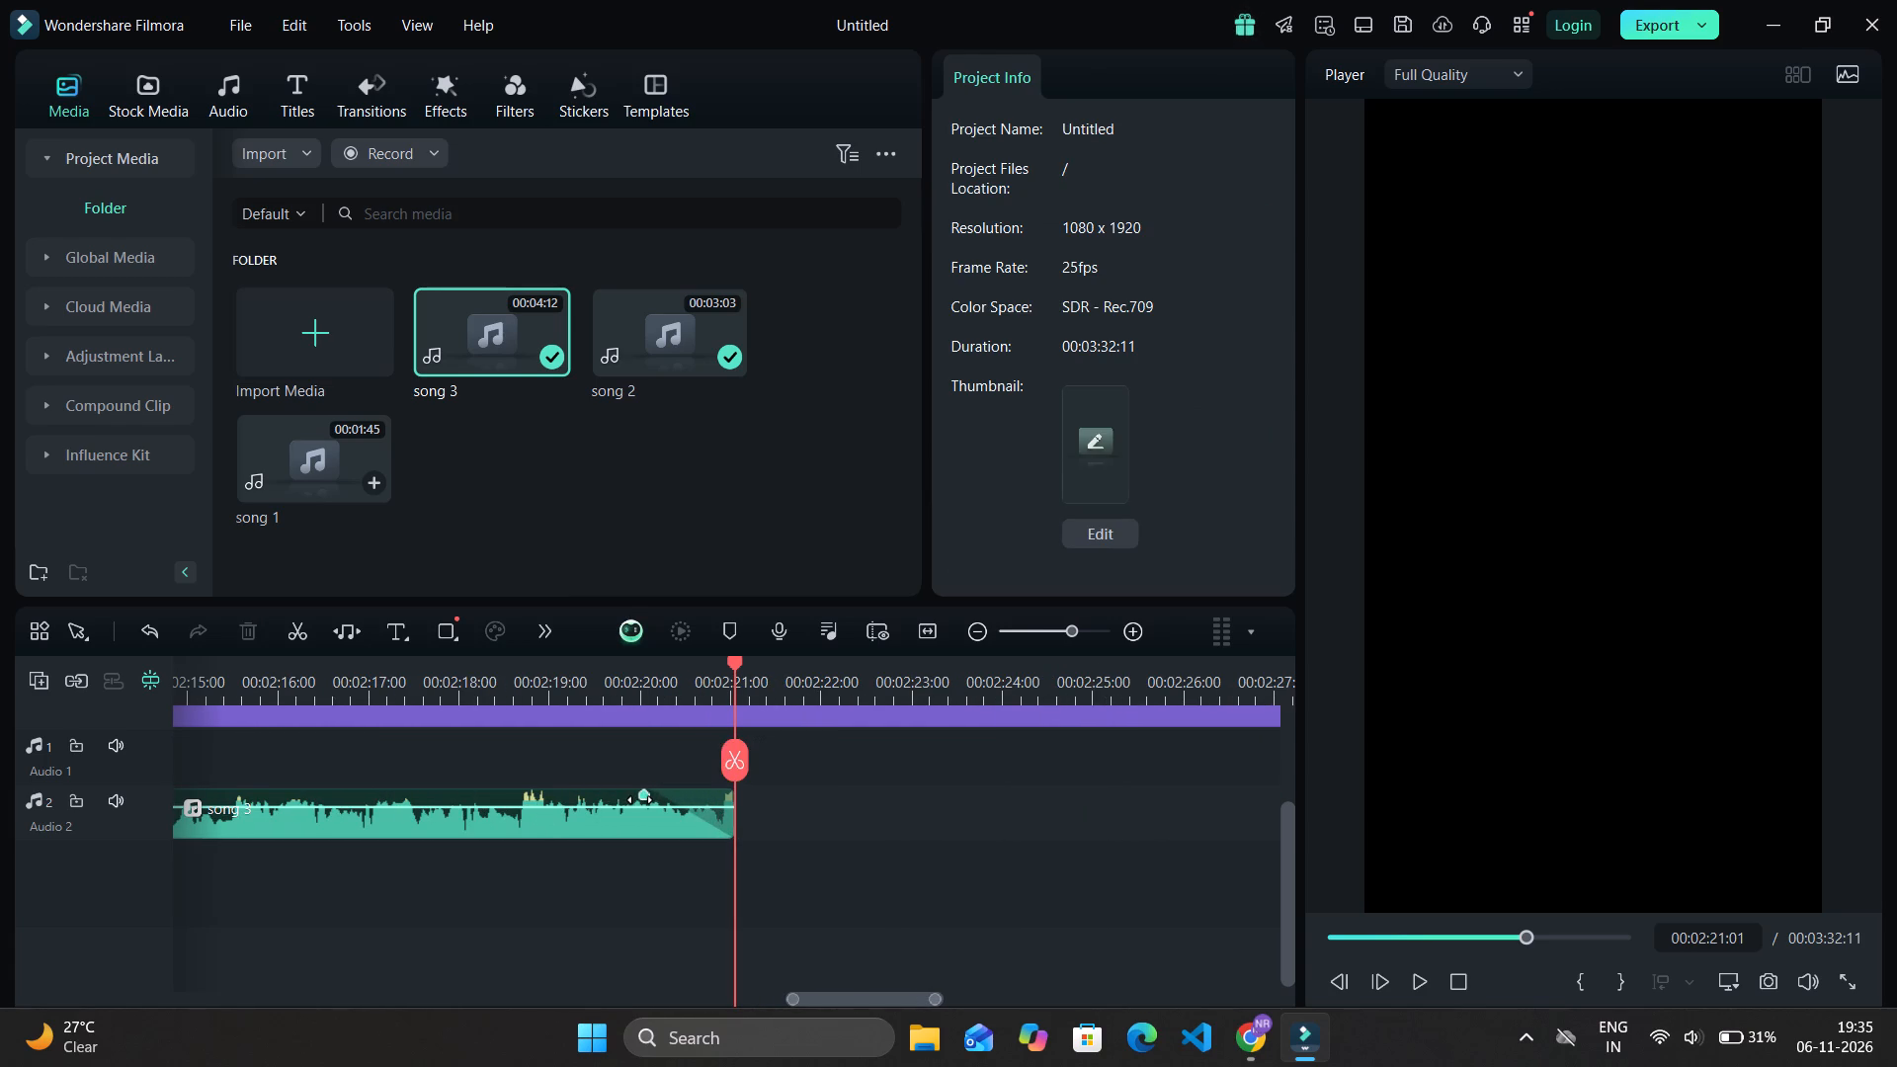
Play from about 00:02:19 past the end of song 3 to check its fade-out.
left_click_drag(733, 669, 583, 713)
key("space")
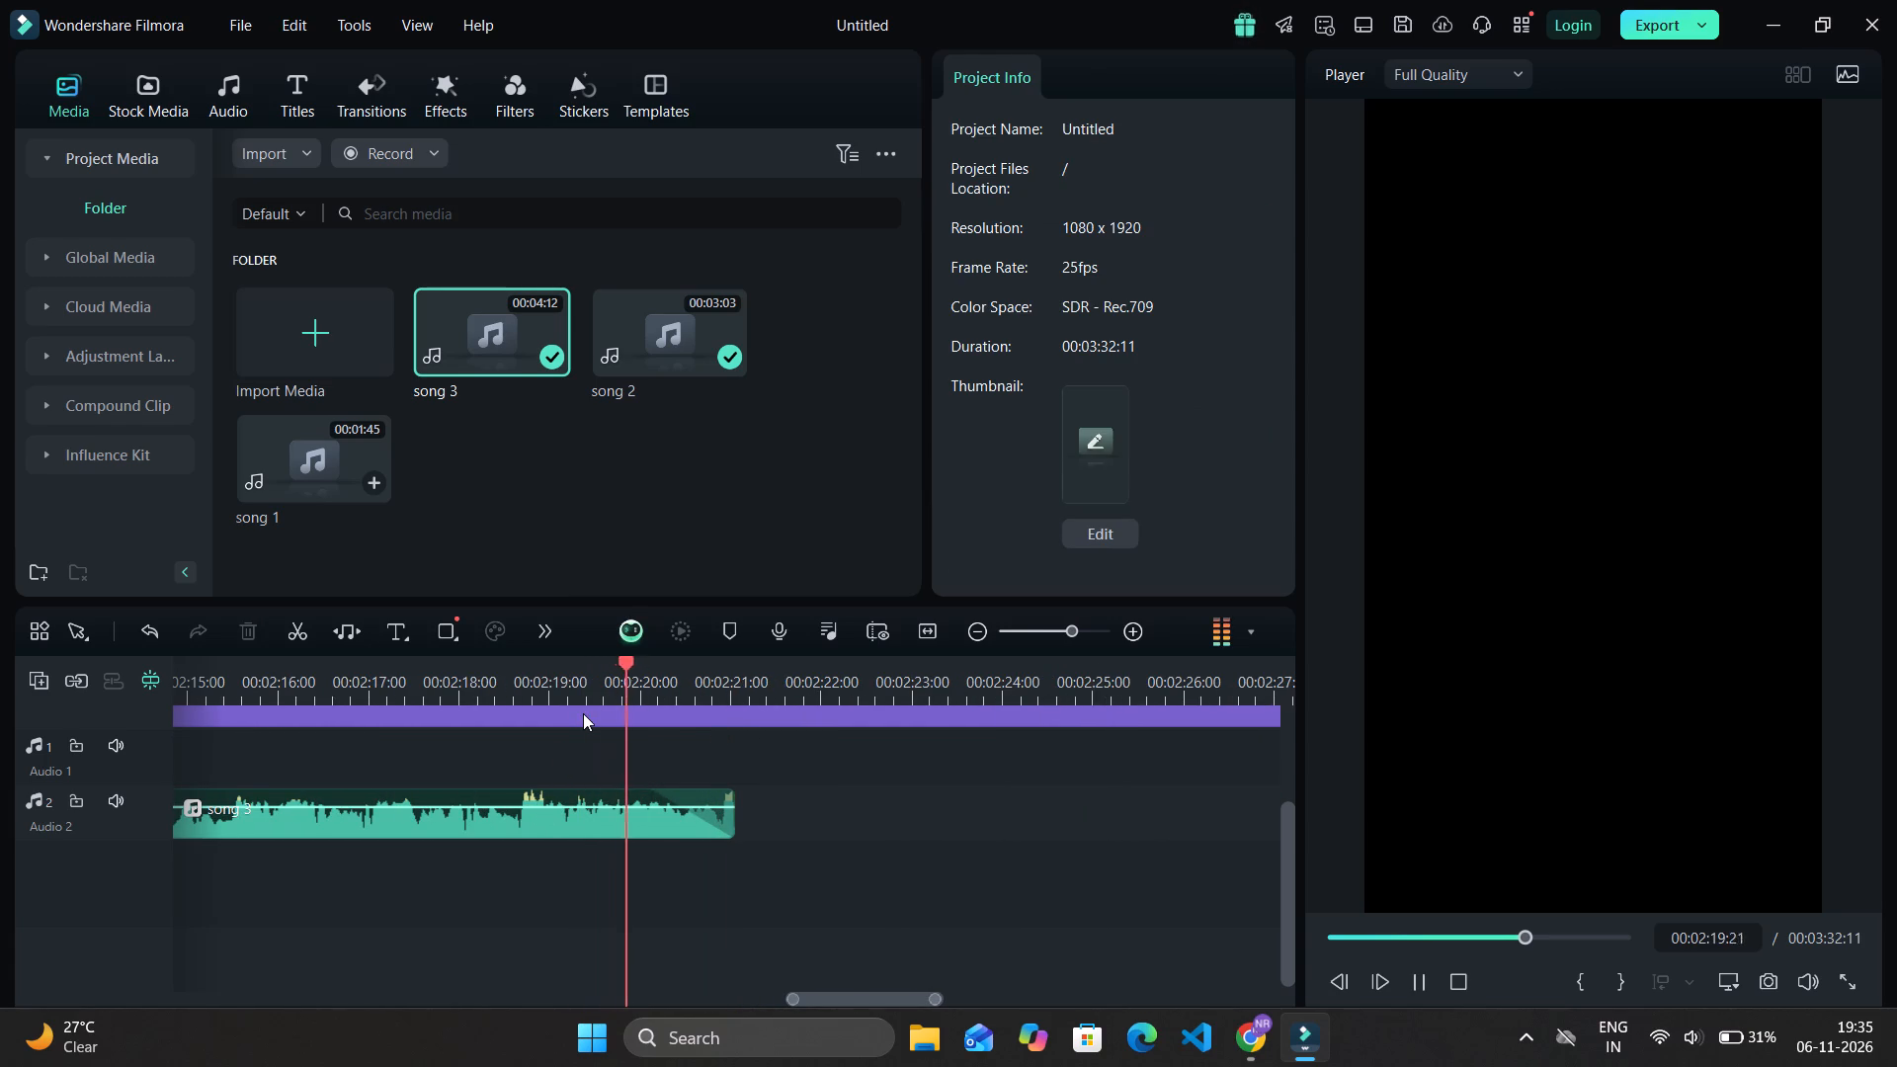
key("space")
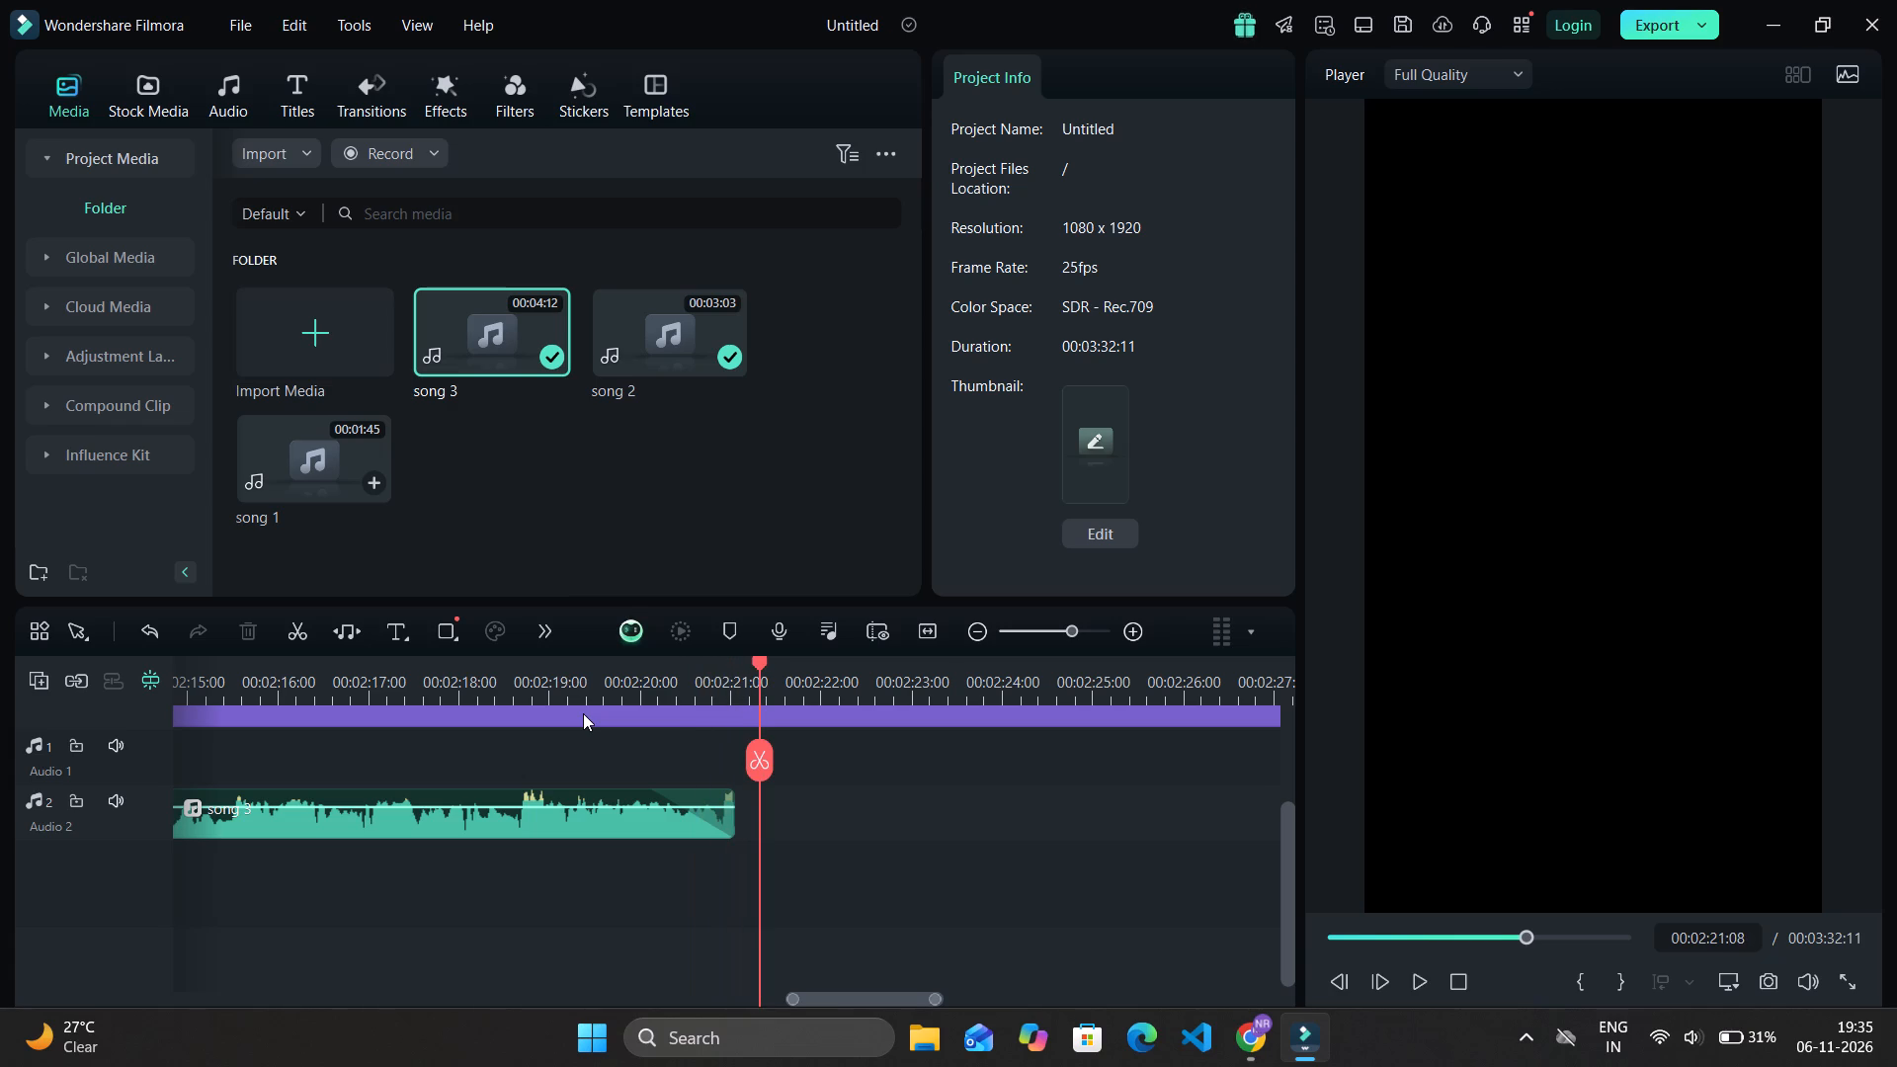
Trim the end of song 3 to about 00:02:20:21 and lengthen its fade-out to about 1.5 seconds.
left_click_drag(730, 828, 713, 830)
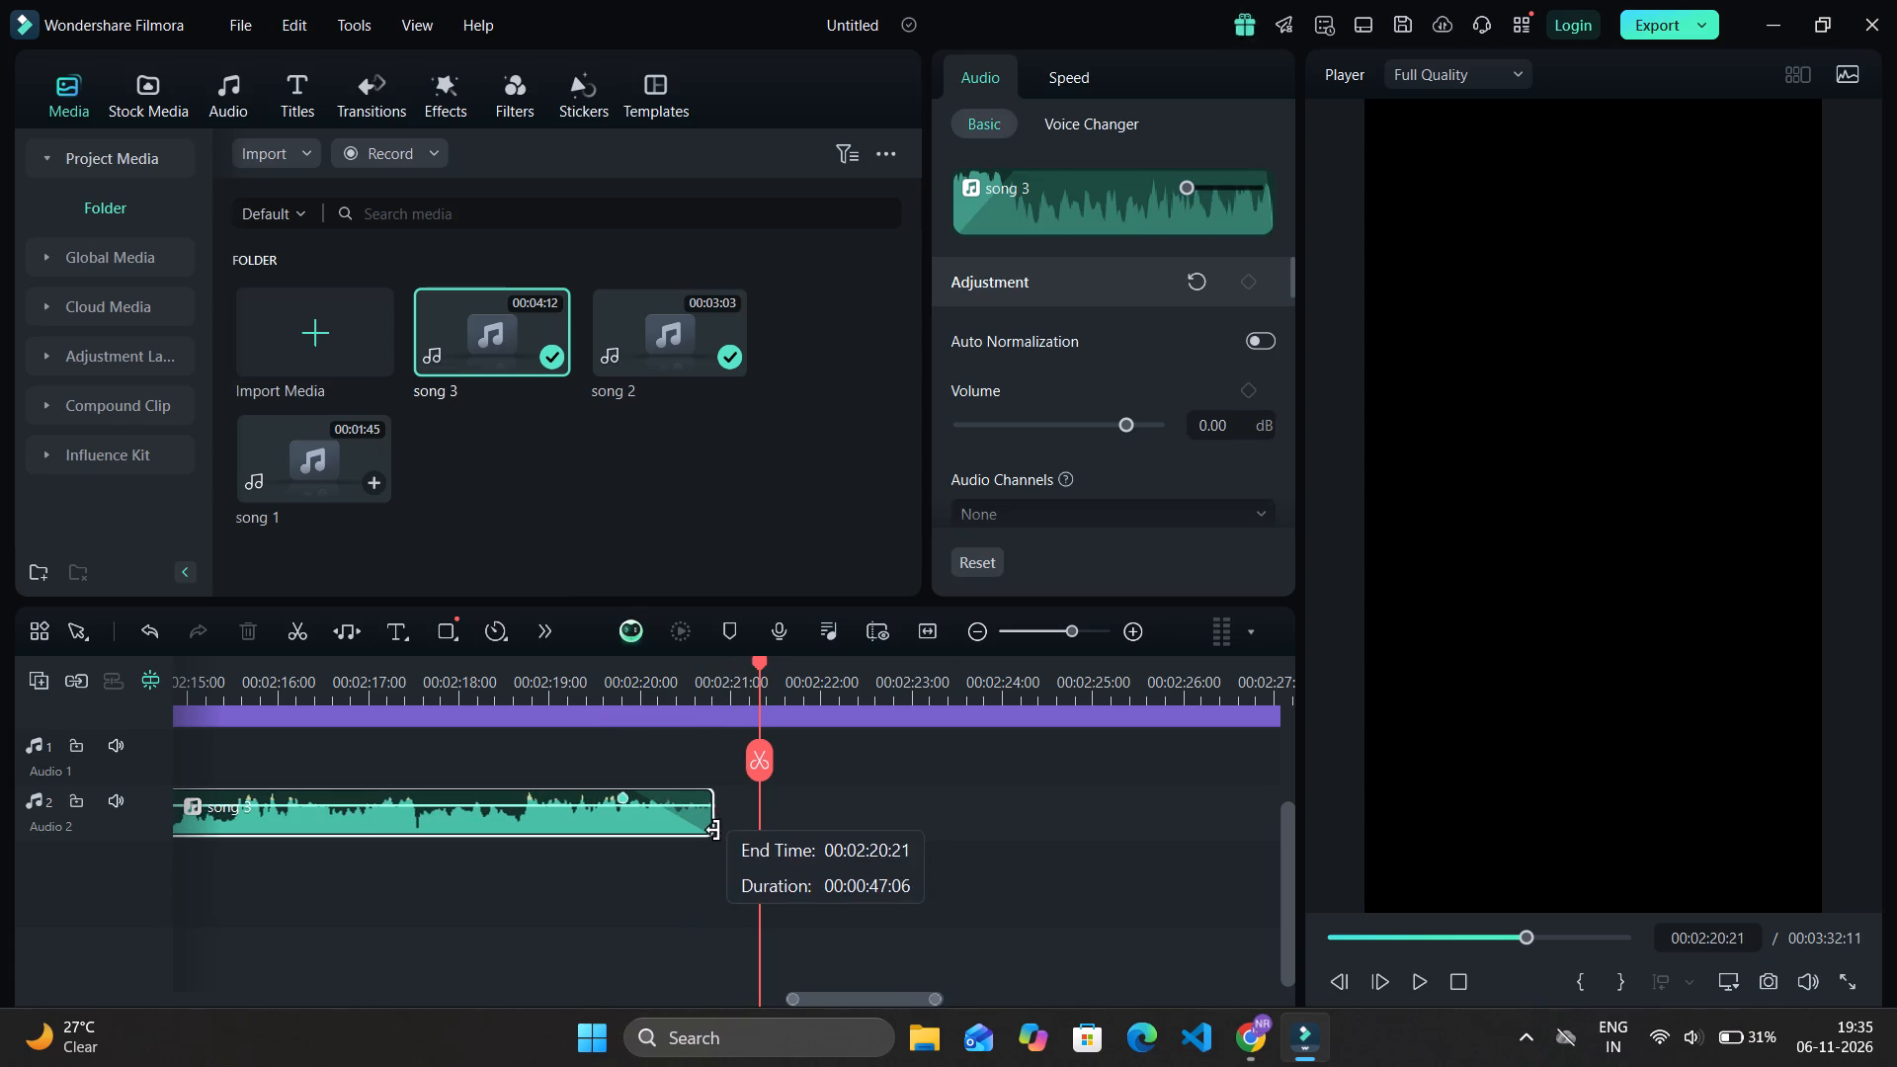
left_click_drag(713, 830, 715, 830)
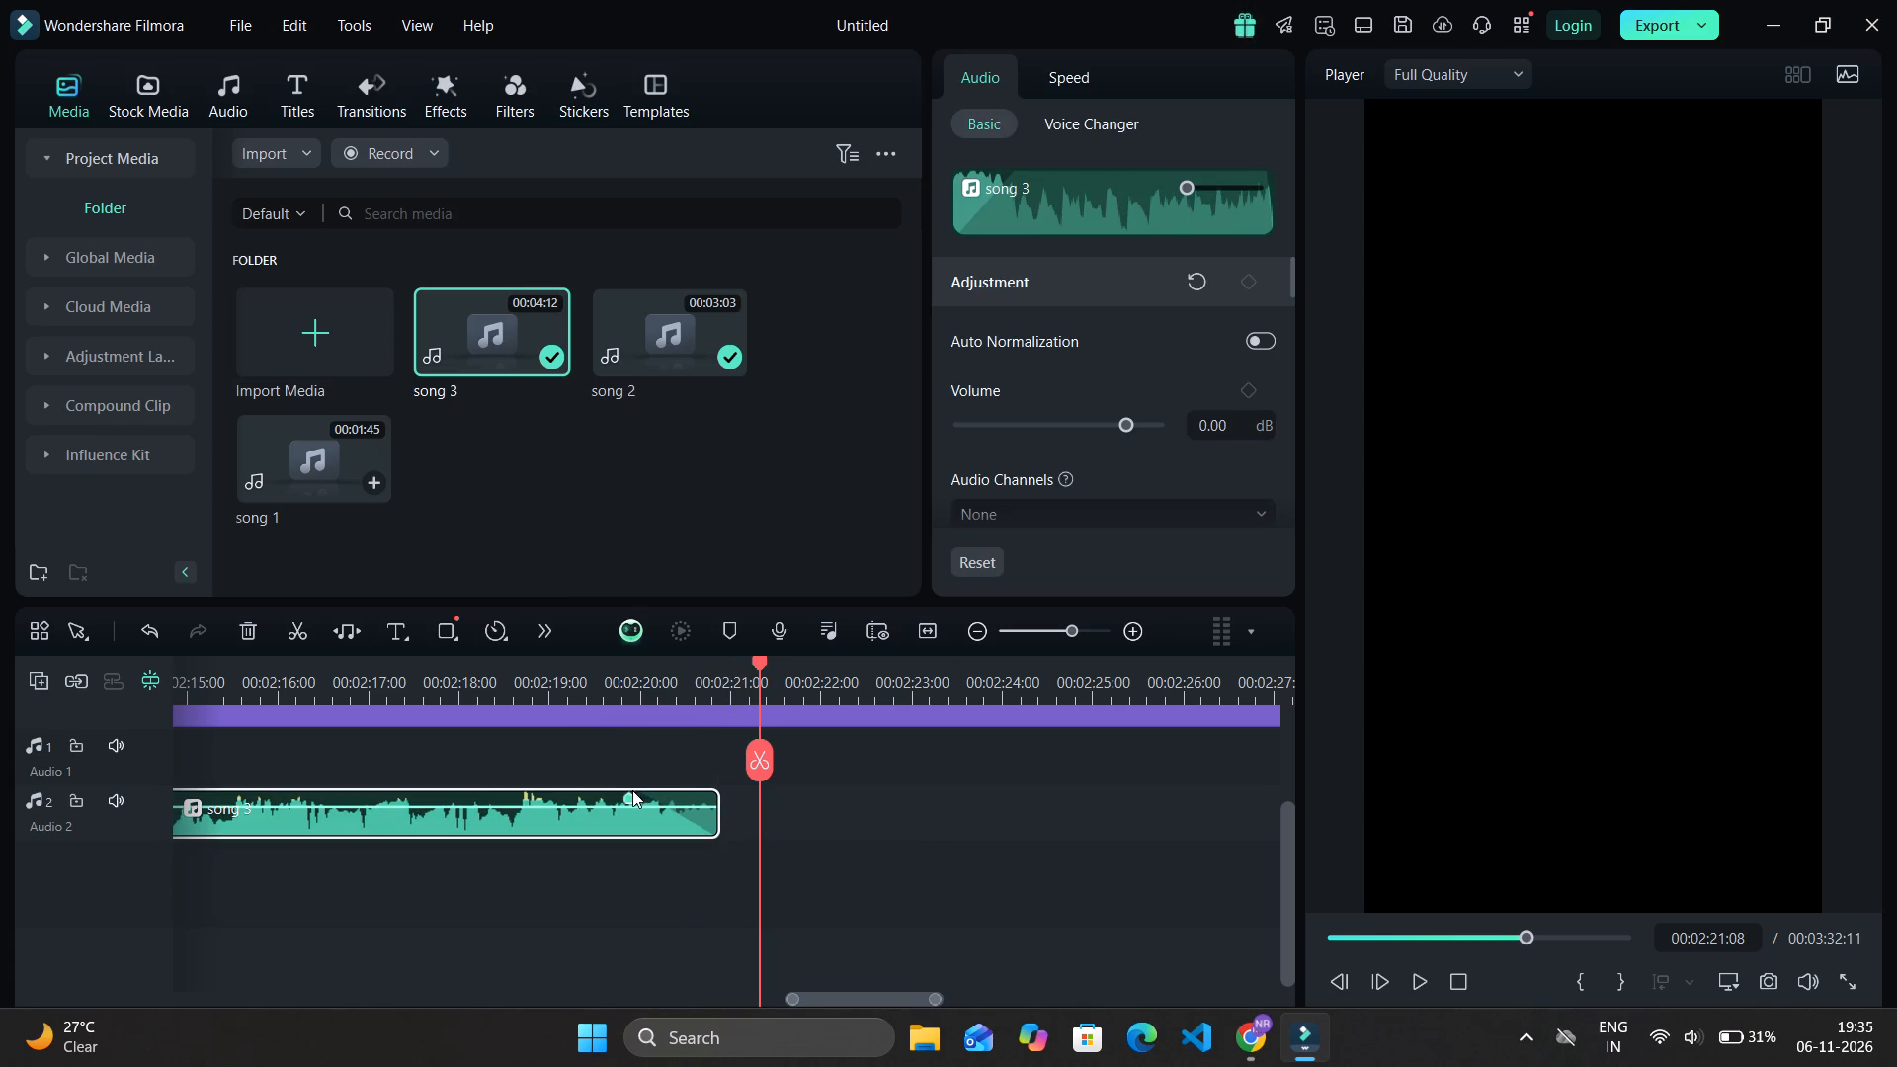
left_click_drag(631, 792, 582, 805)
Play the end of song 3 from about 00:02:19 to check the longer fade-out.
left_click_drag(761, 664, 536, 739)
key("space")
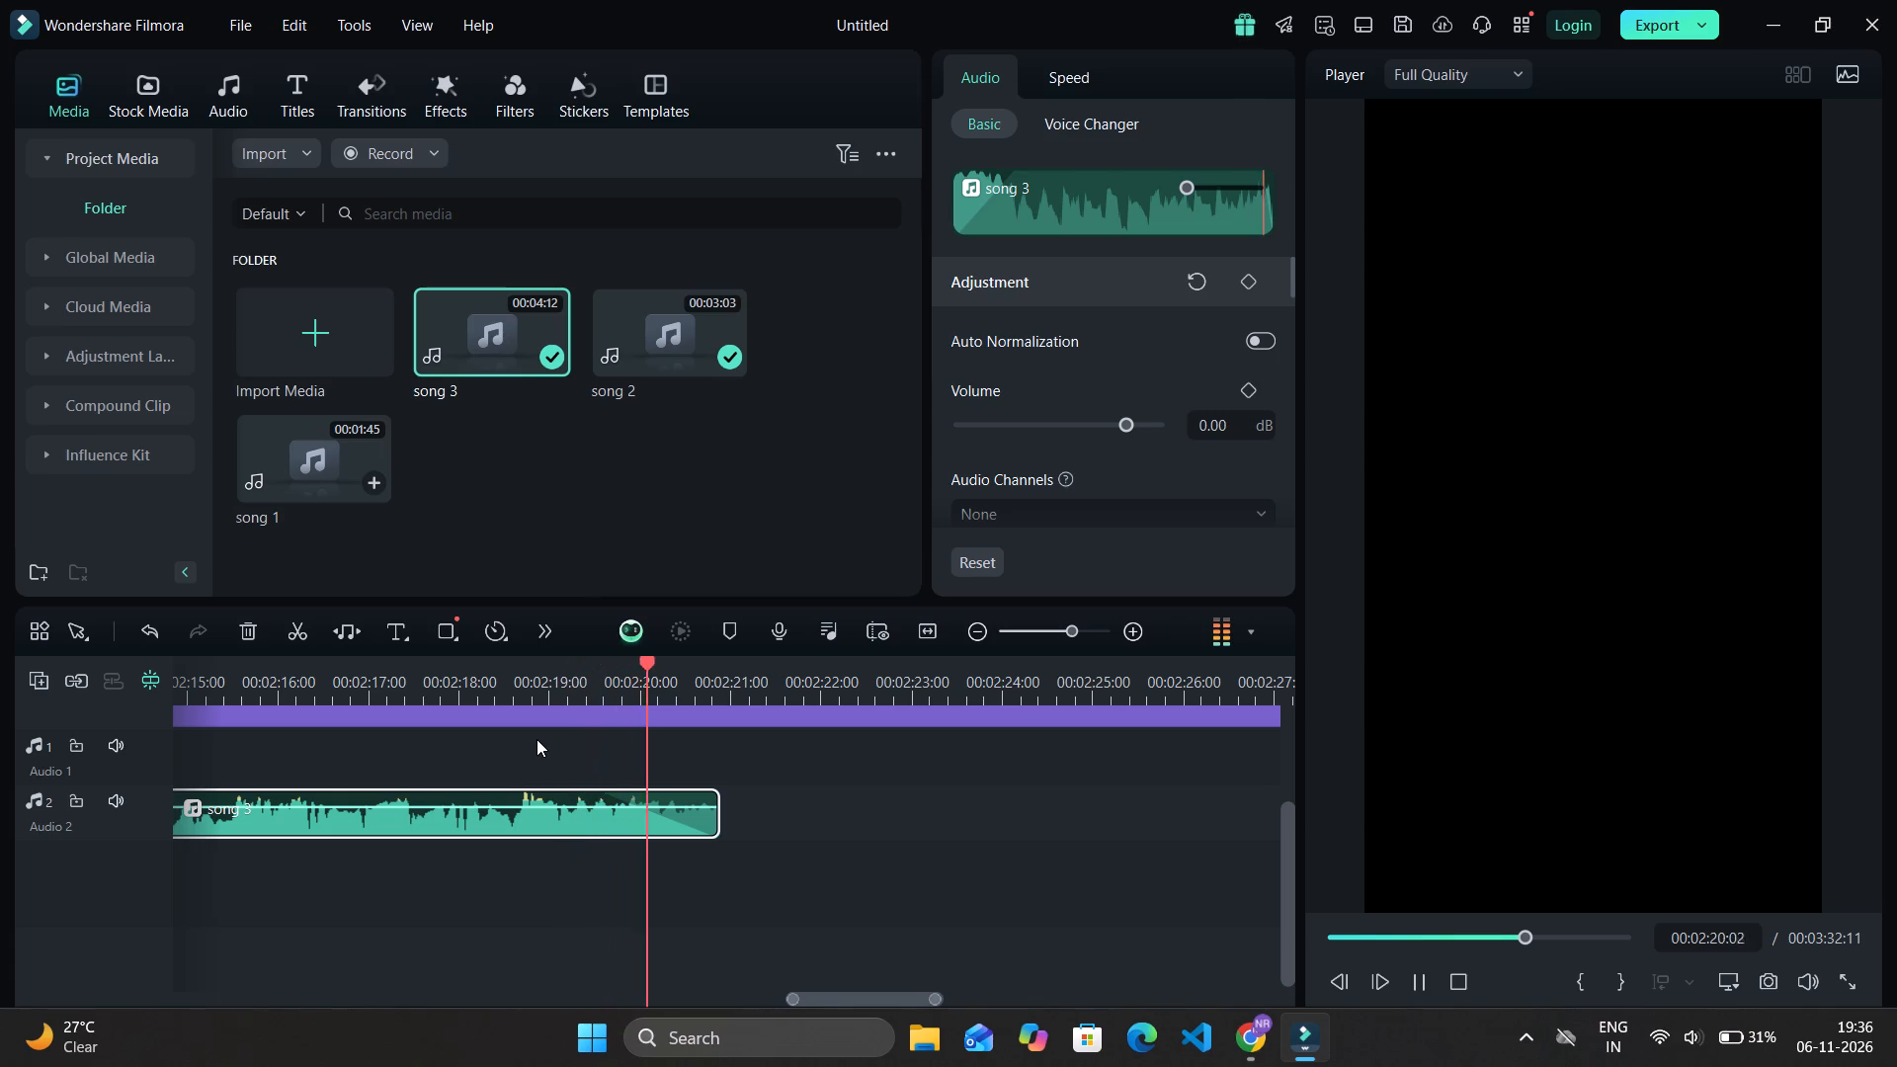
key("space")
Add song 1 from the project media to a new third audio track, starting at 00:02:20:13 near song 3's end.
scroll(536, 739, "down", 11, "ctrl")
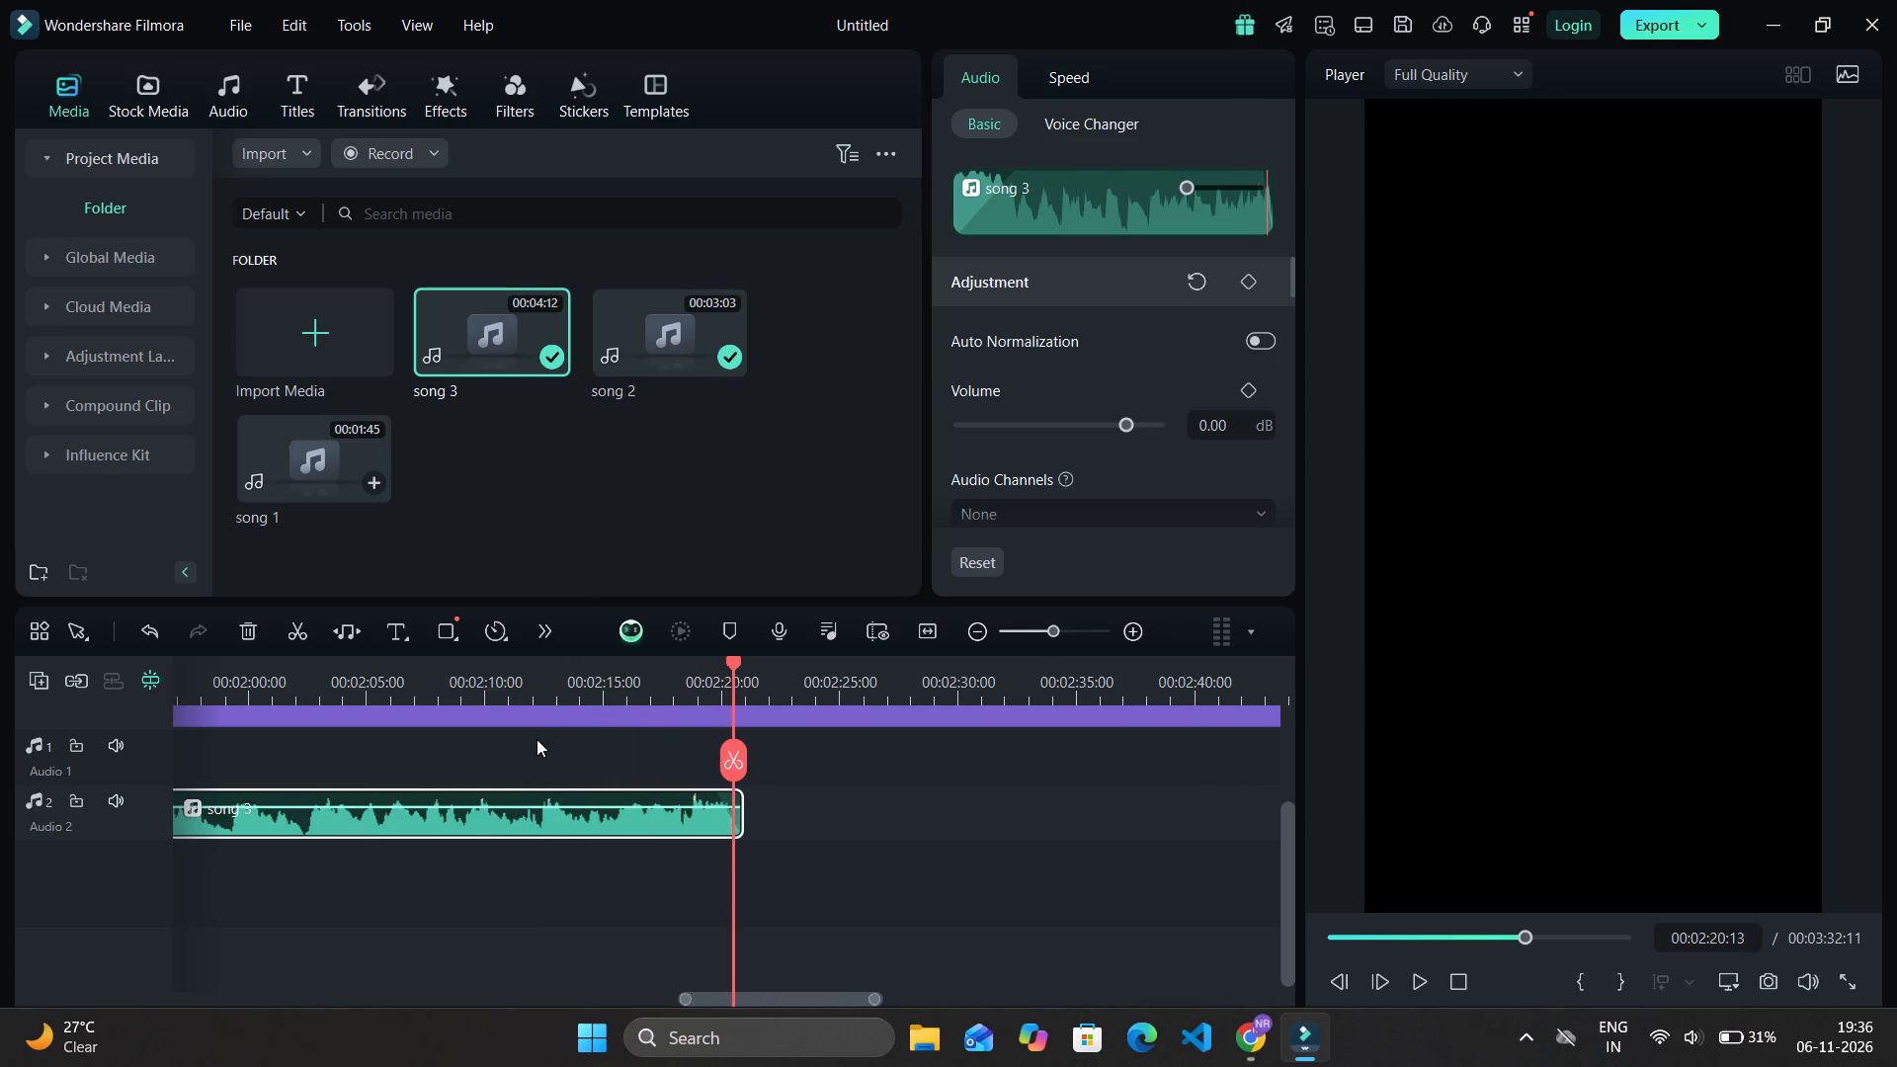
scroll(536, 739, "down", 9, "ctrl")
left_click(310, 443)
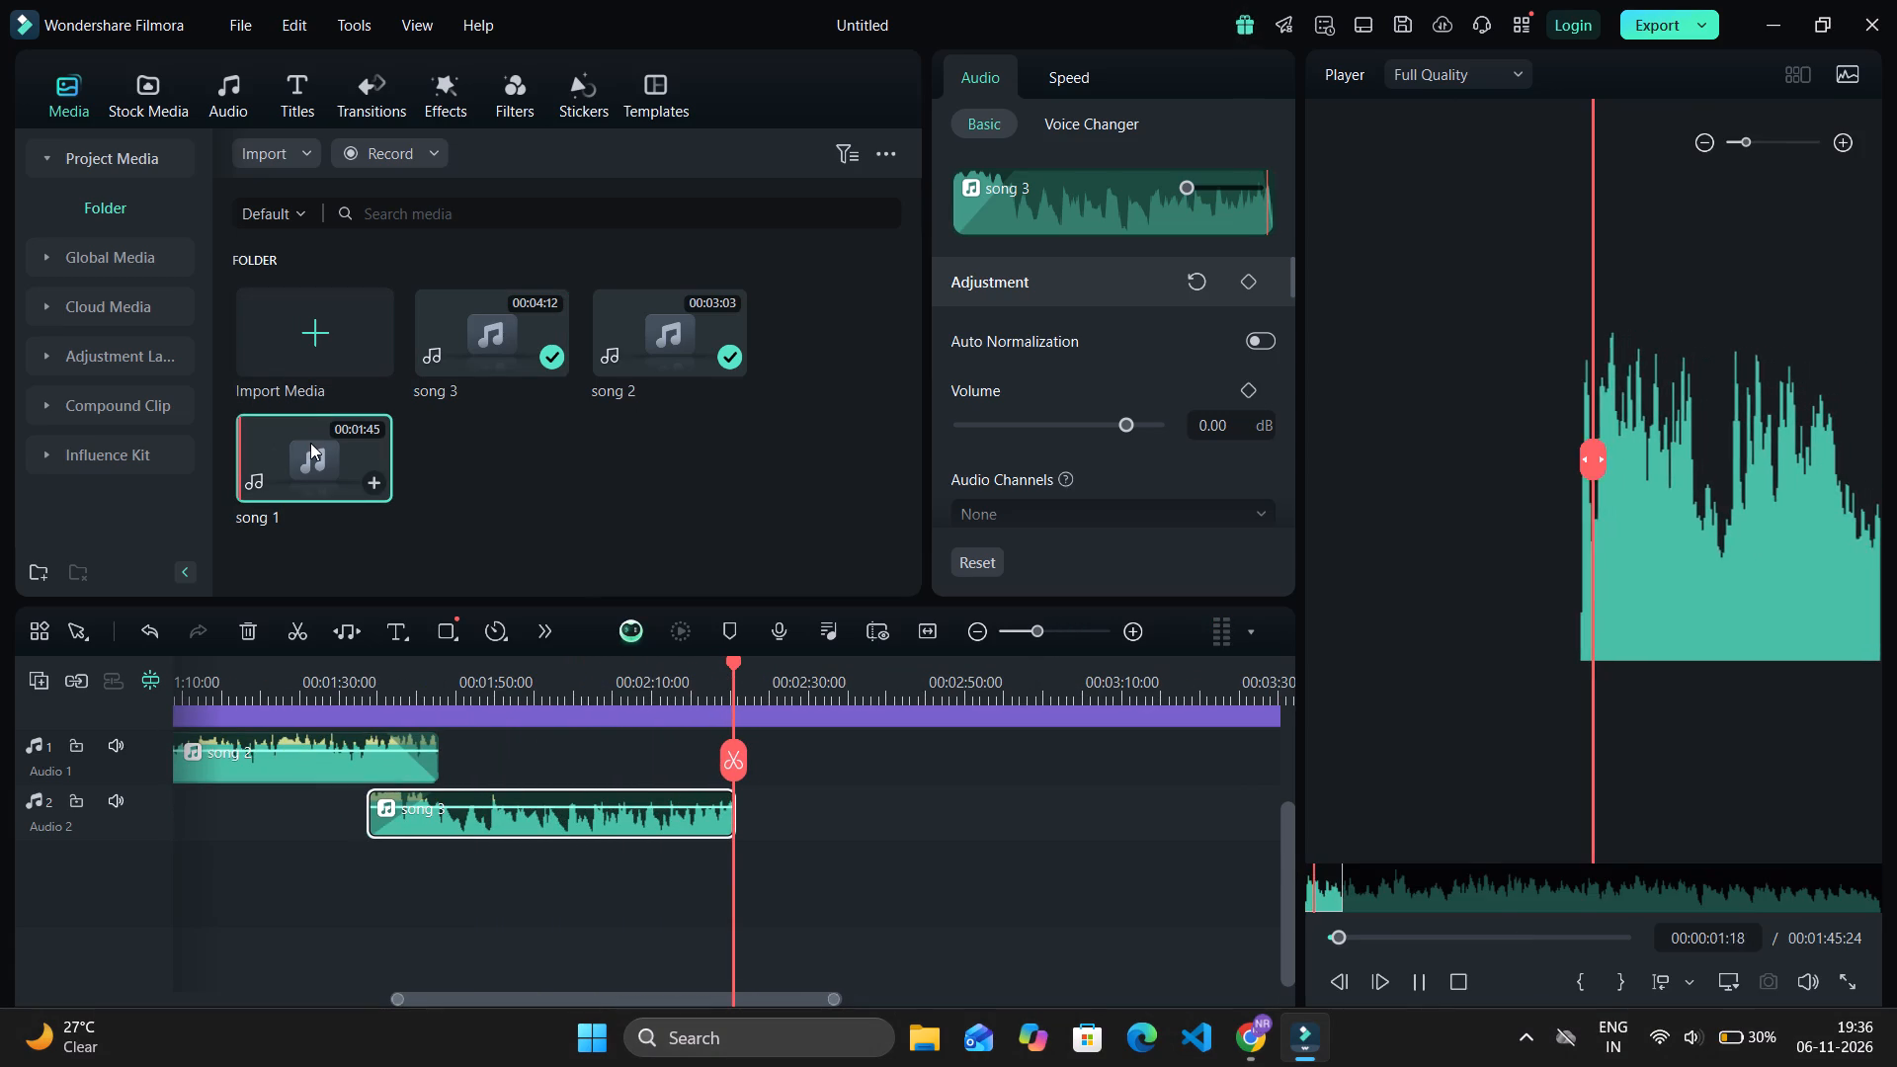
key("space")
left_click(310, 443)
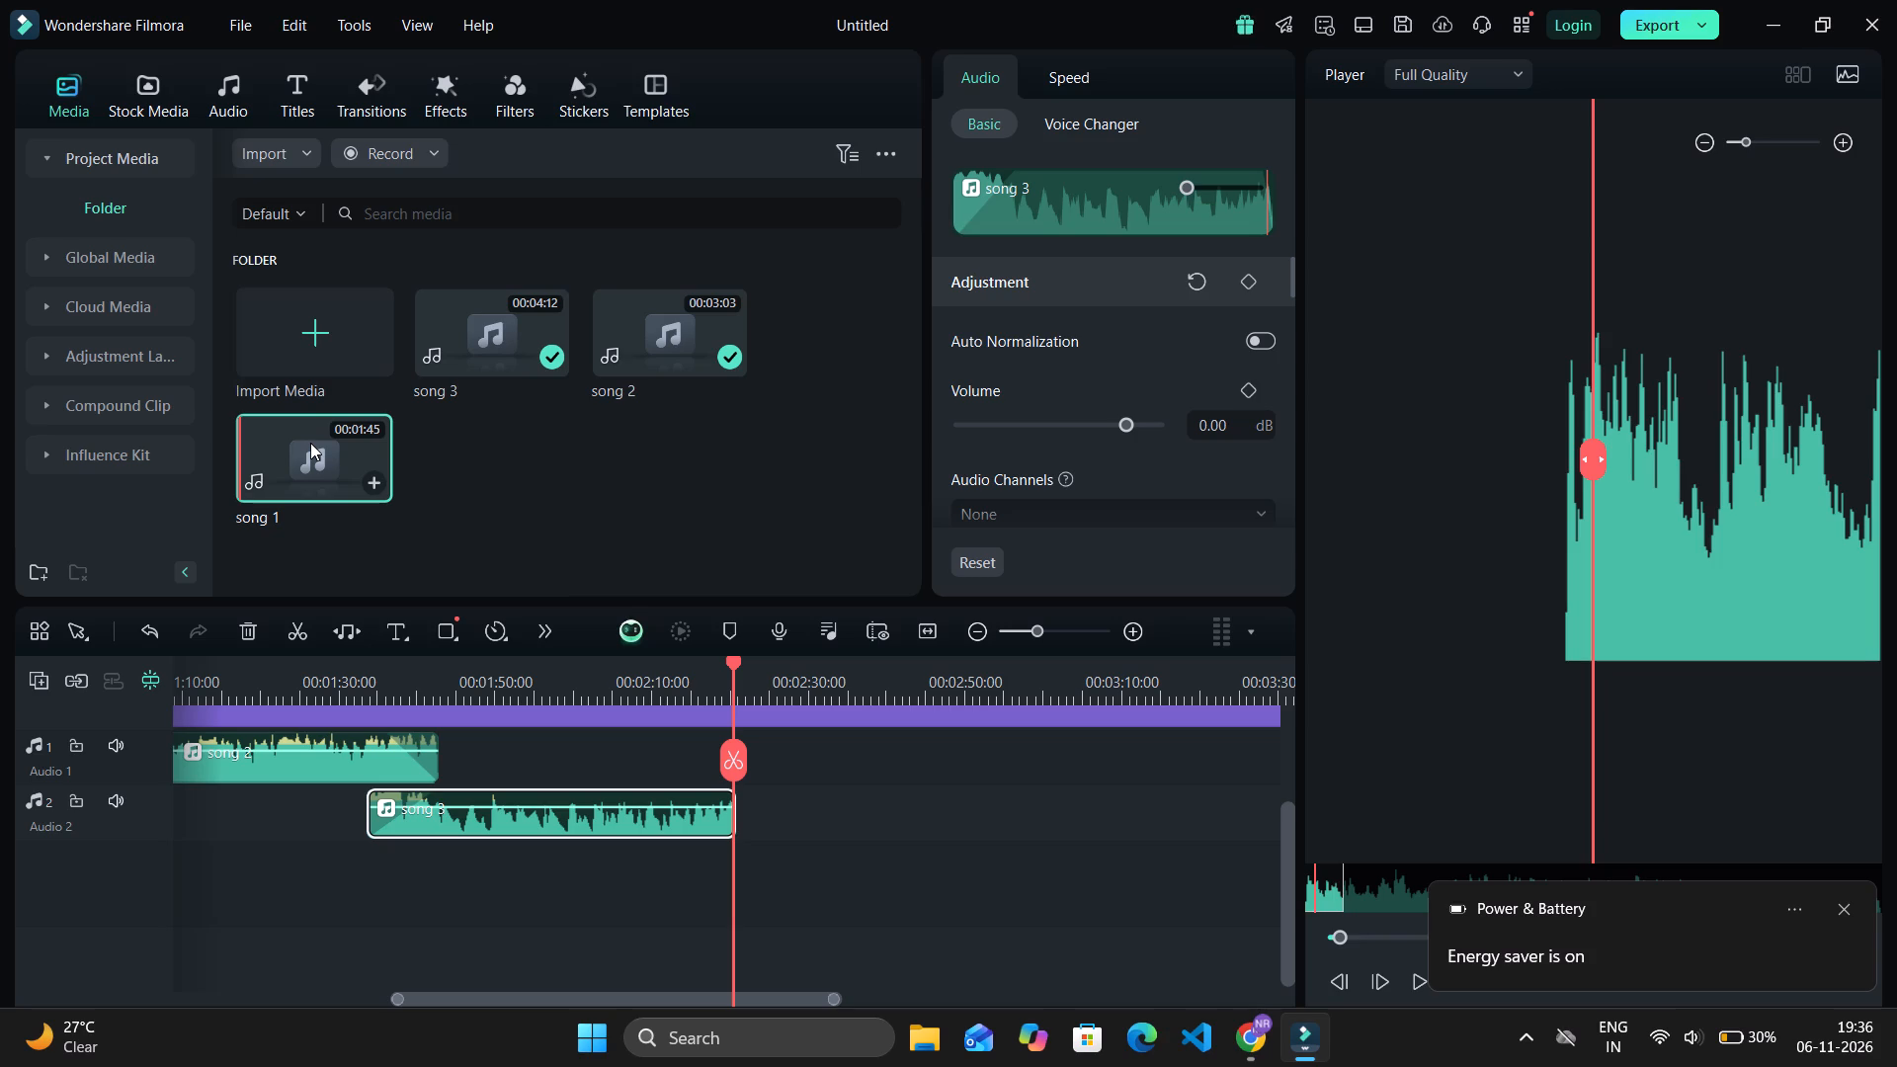
left_click_drag(310, 443, 717, 860)
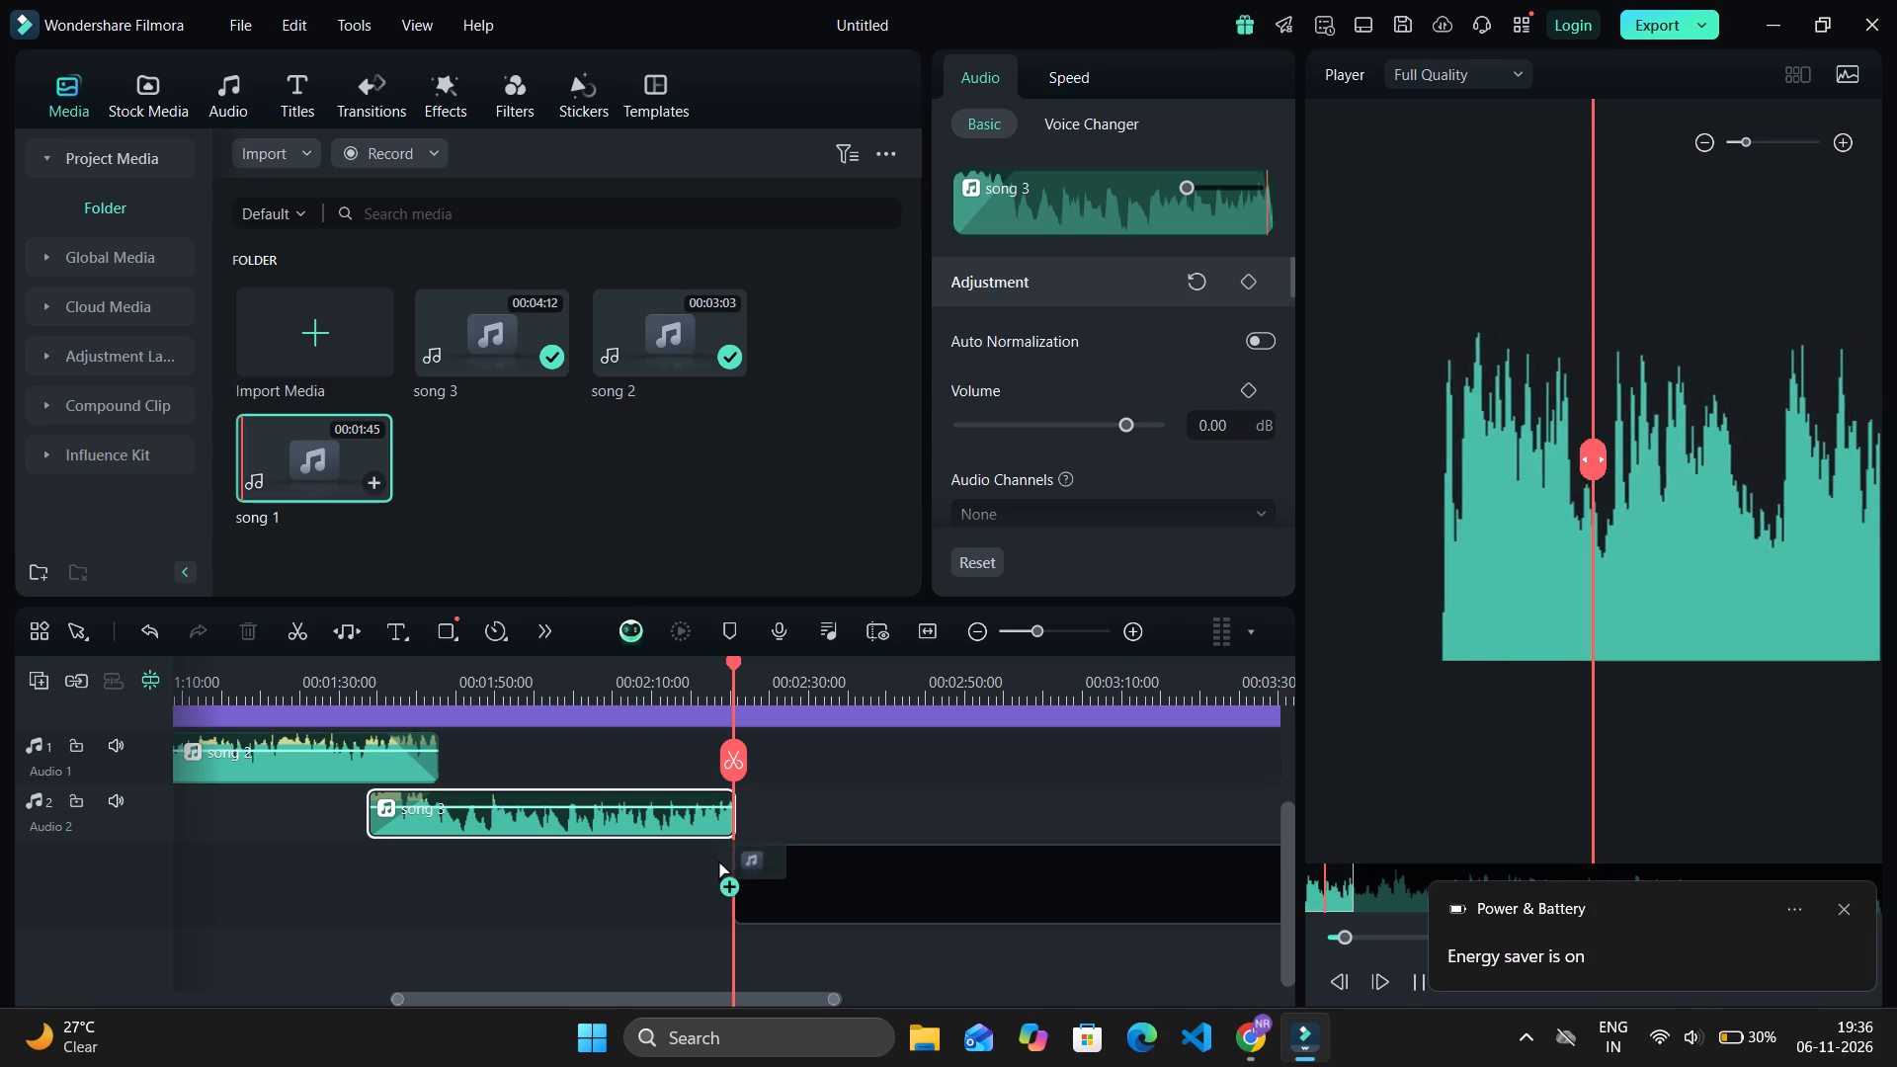
left_click_drag(717, 860, 710, 859)
Move song 1 on the third audio track to the very start of the timeline.
scroll(710, 859, "up", 12, "ctrl")
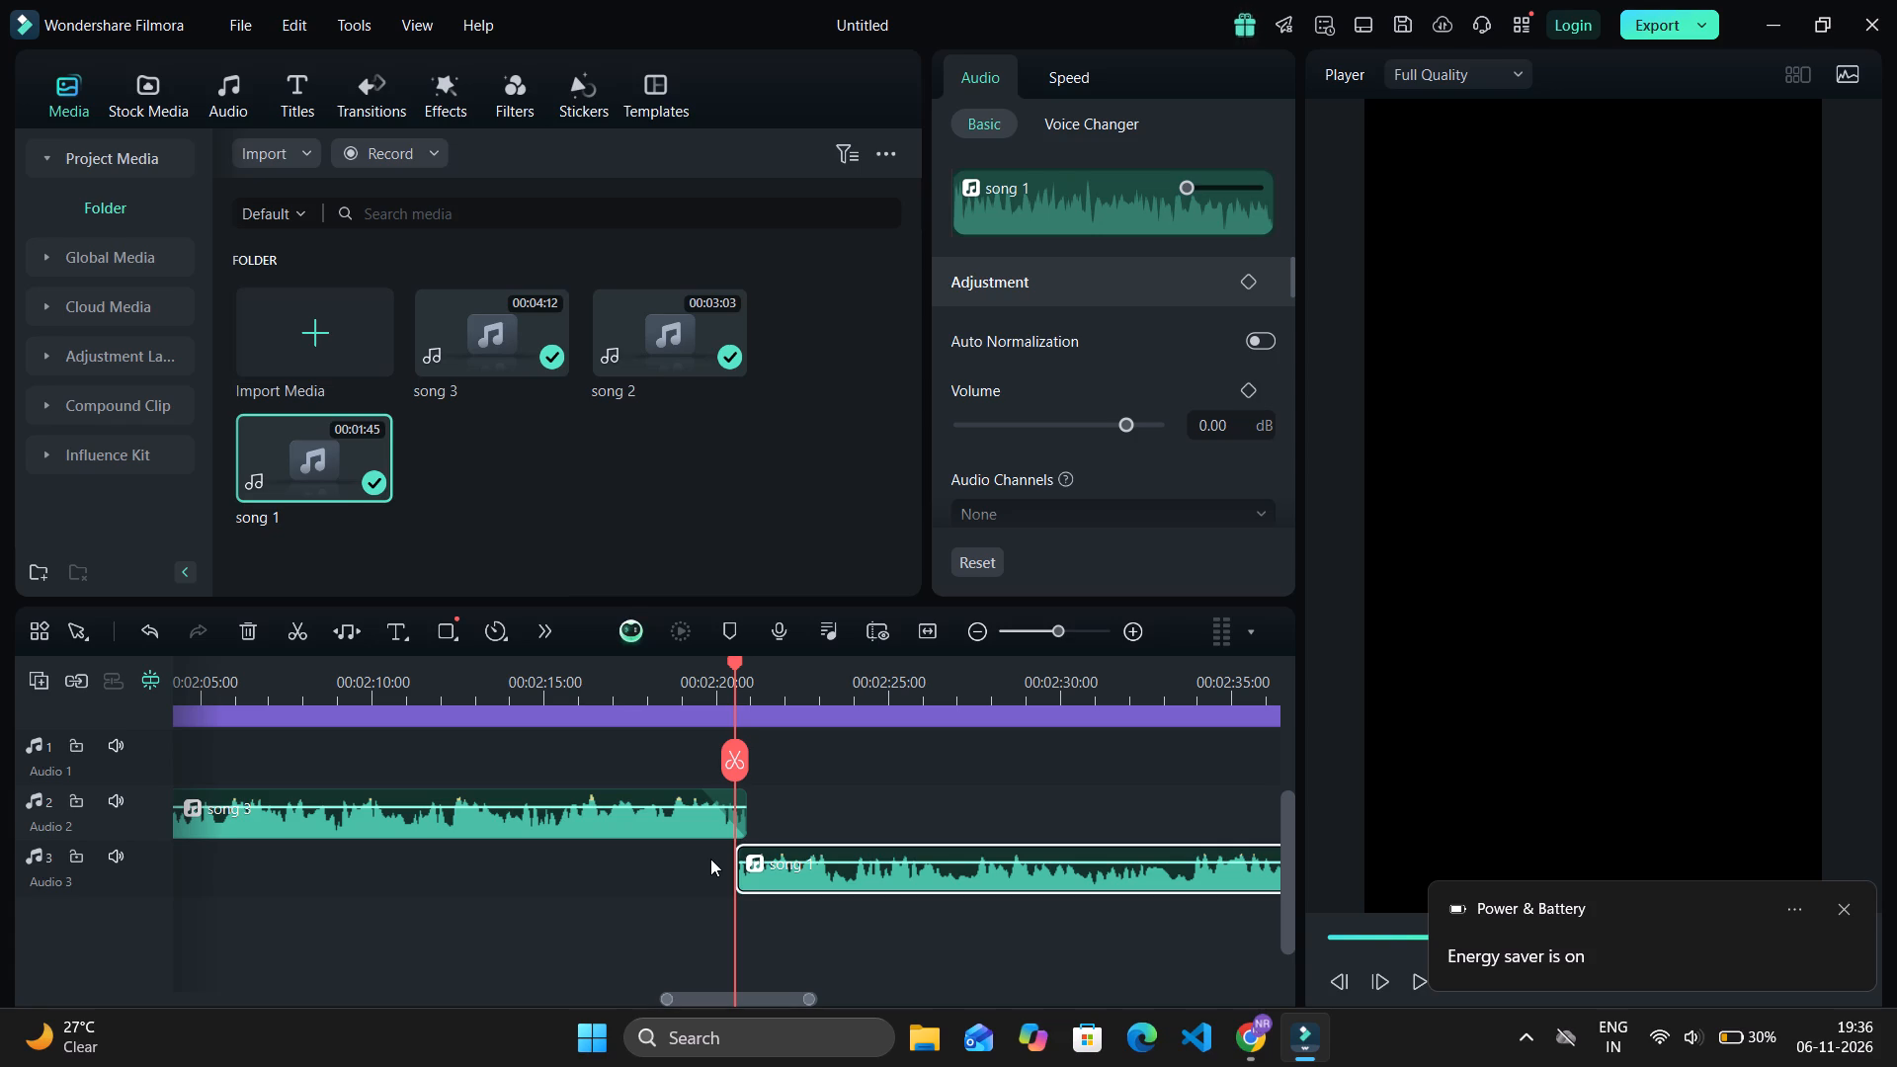
scroll(710, 859, "down", 10, "ctrl")
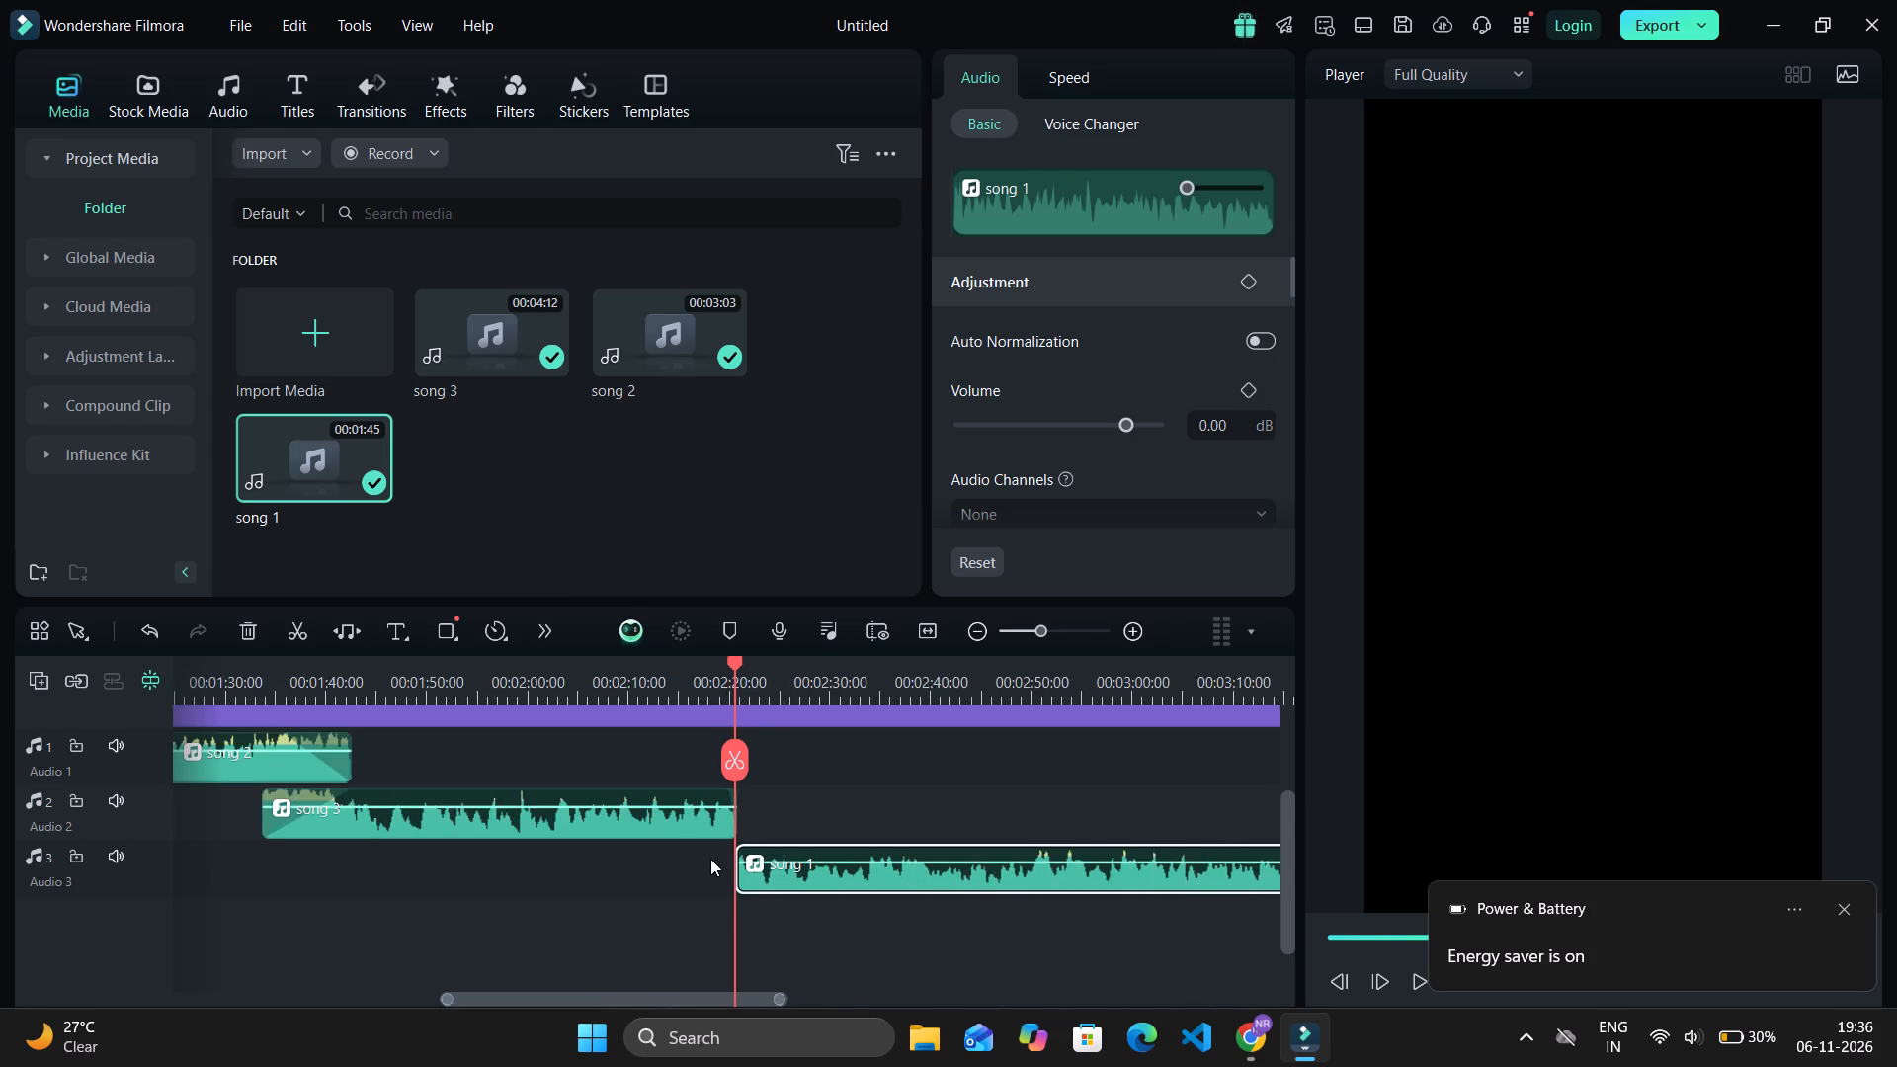
scroll(710, 859, "down", 10, "ctrl")
left_click_drag(717, 877, 183, 868)
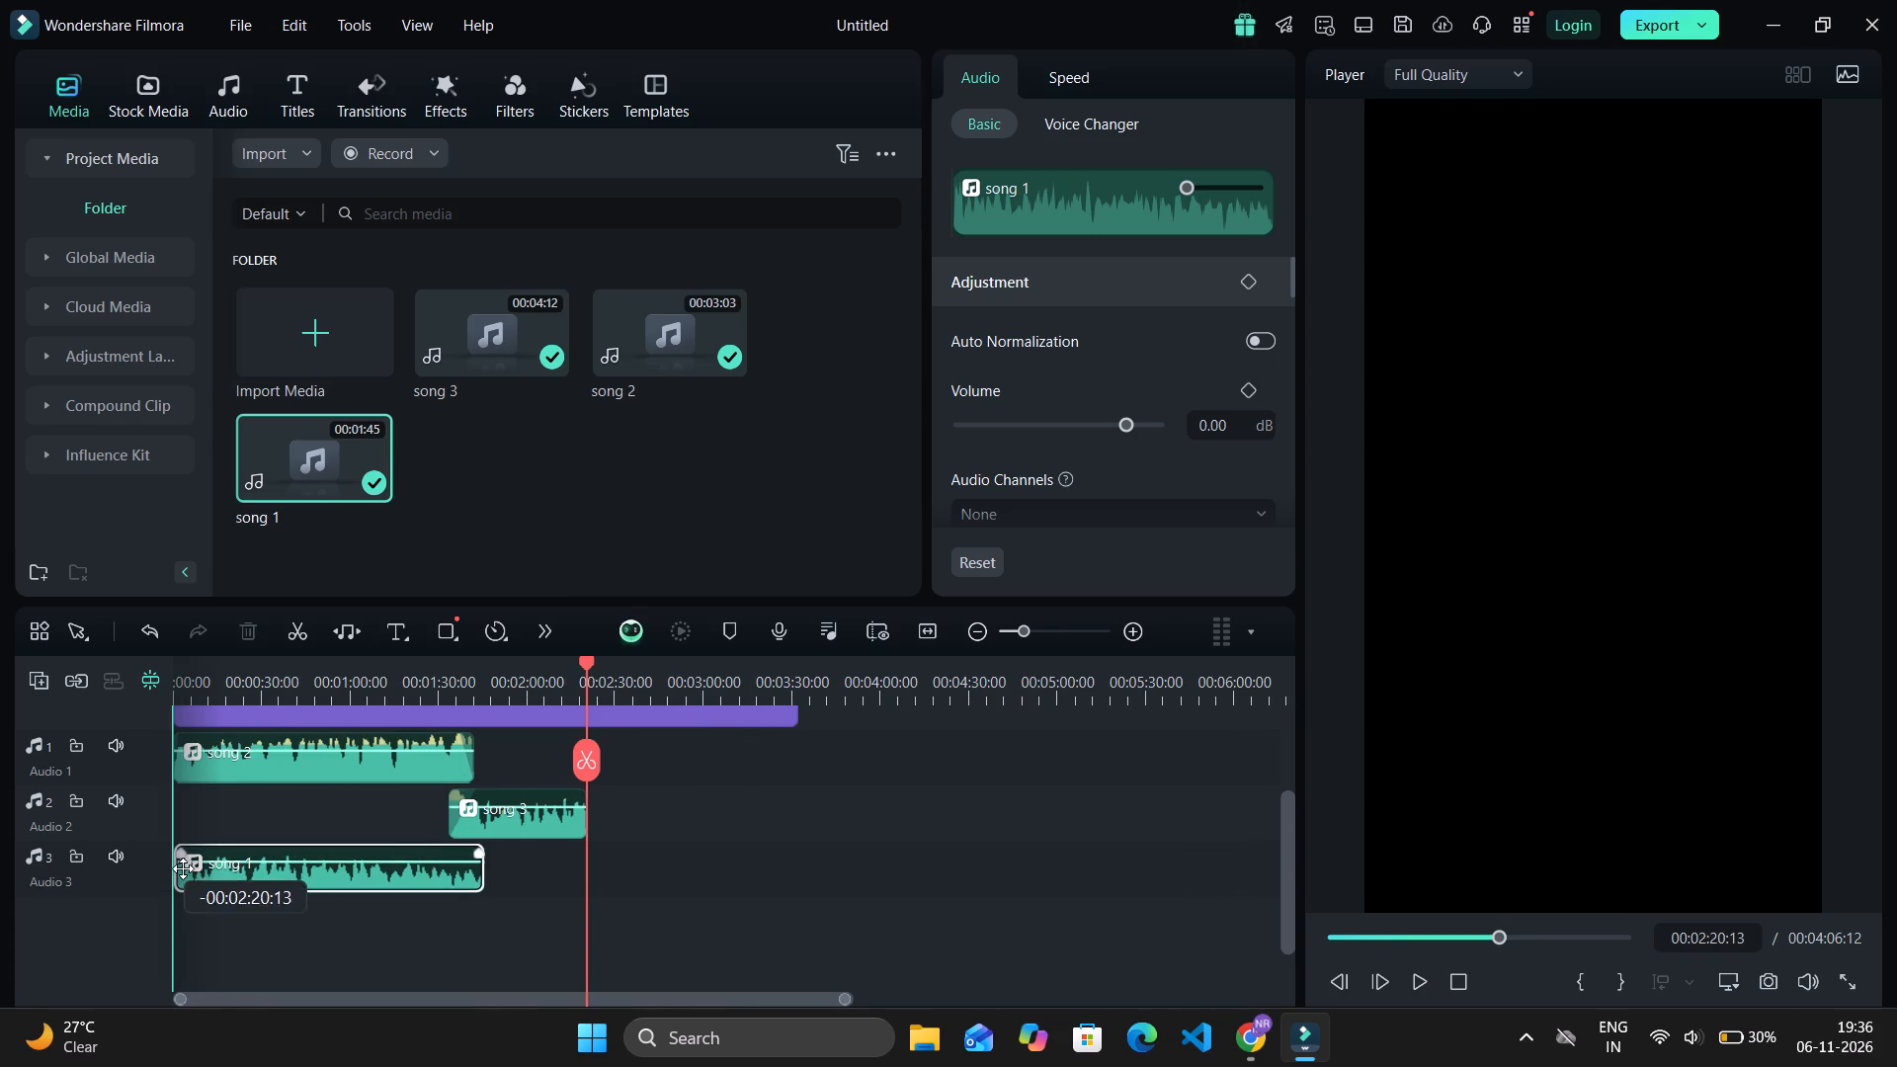
left_click_drag(183, 868, 187, 868)
Split song 1 at 00:01:12:20, in the quiet dip of its waveform.
scroll(187, 868, "up", 17, "ctrl")
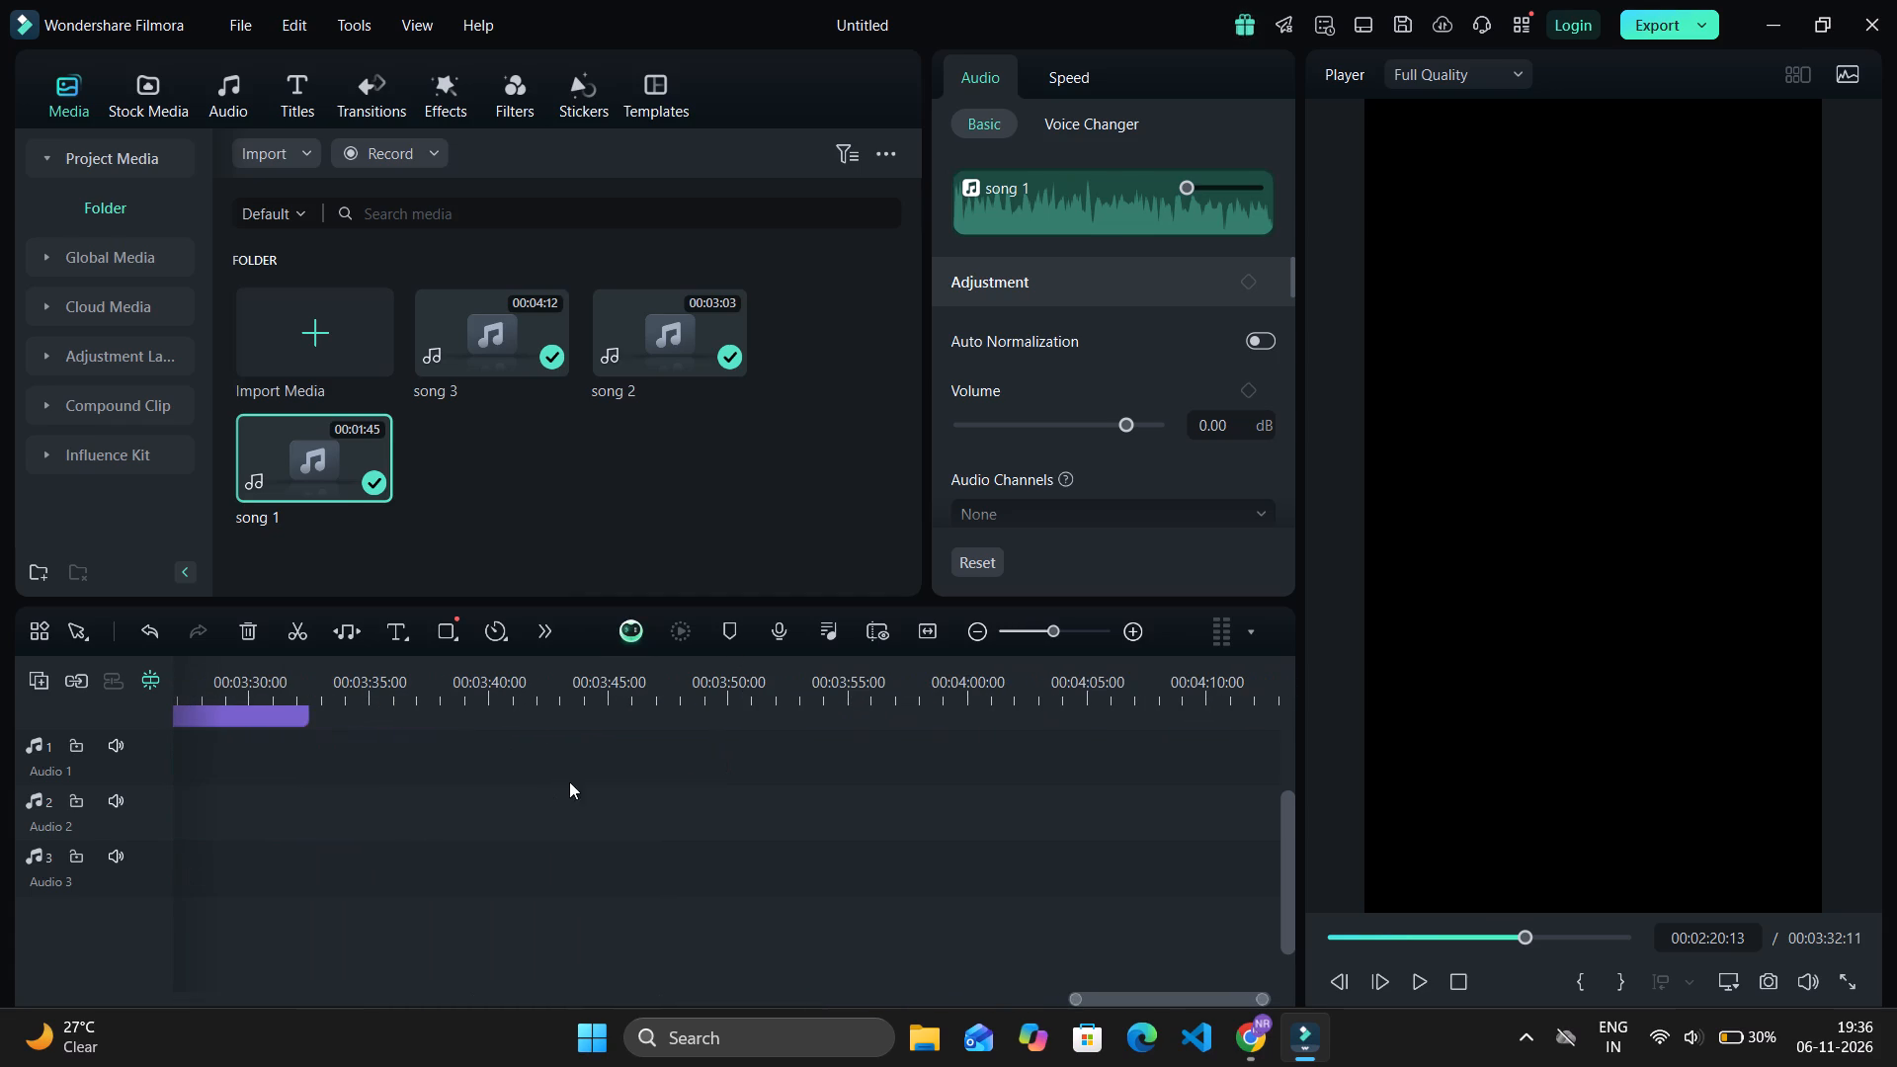
scroll(570, 786, "down", 6)
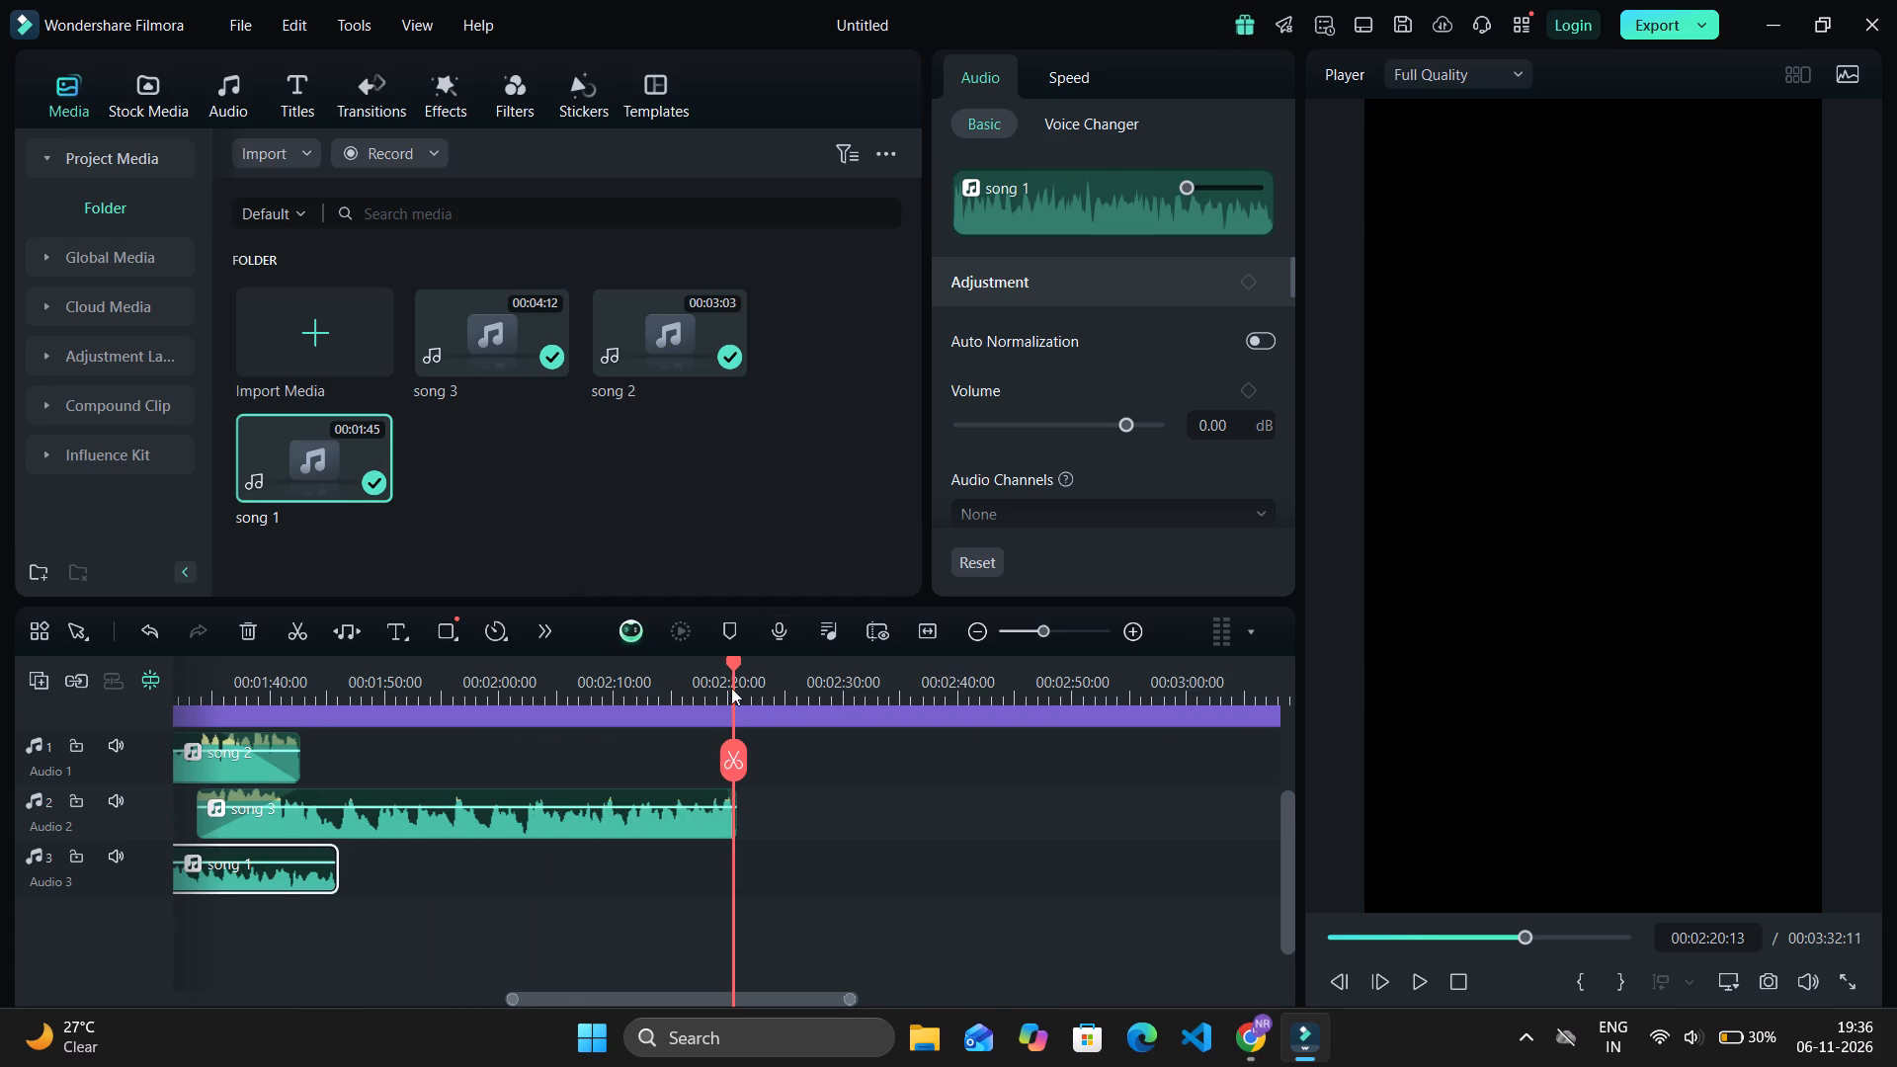
left_click_drag(737, 669, 163, 811)
scroll(163, 811, "up", 5, "ctrl")
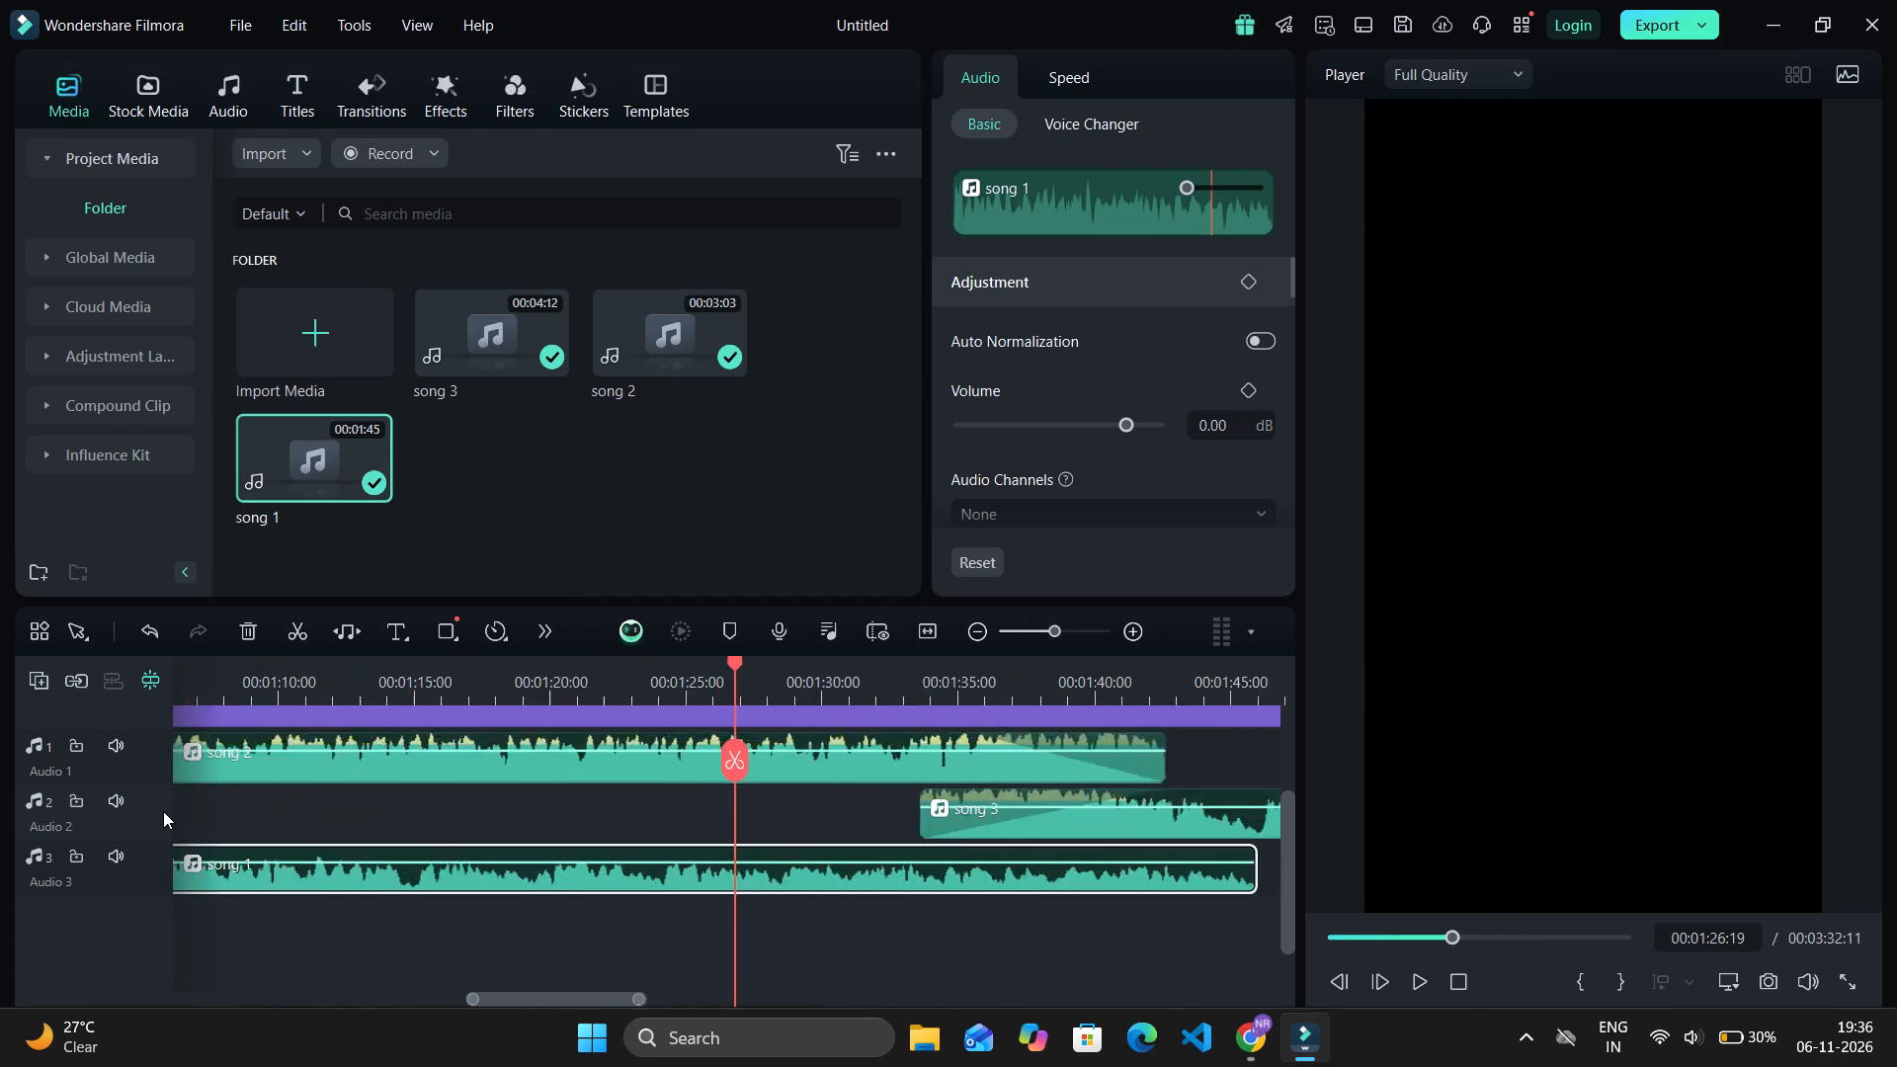
scroll(163, 811, "up", 12, "ctrl")
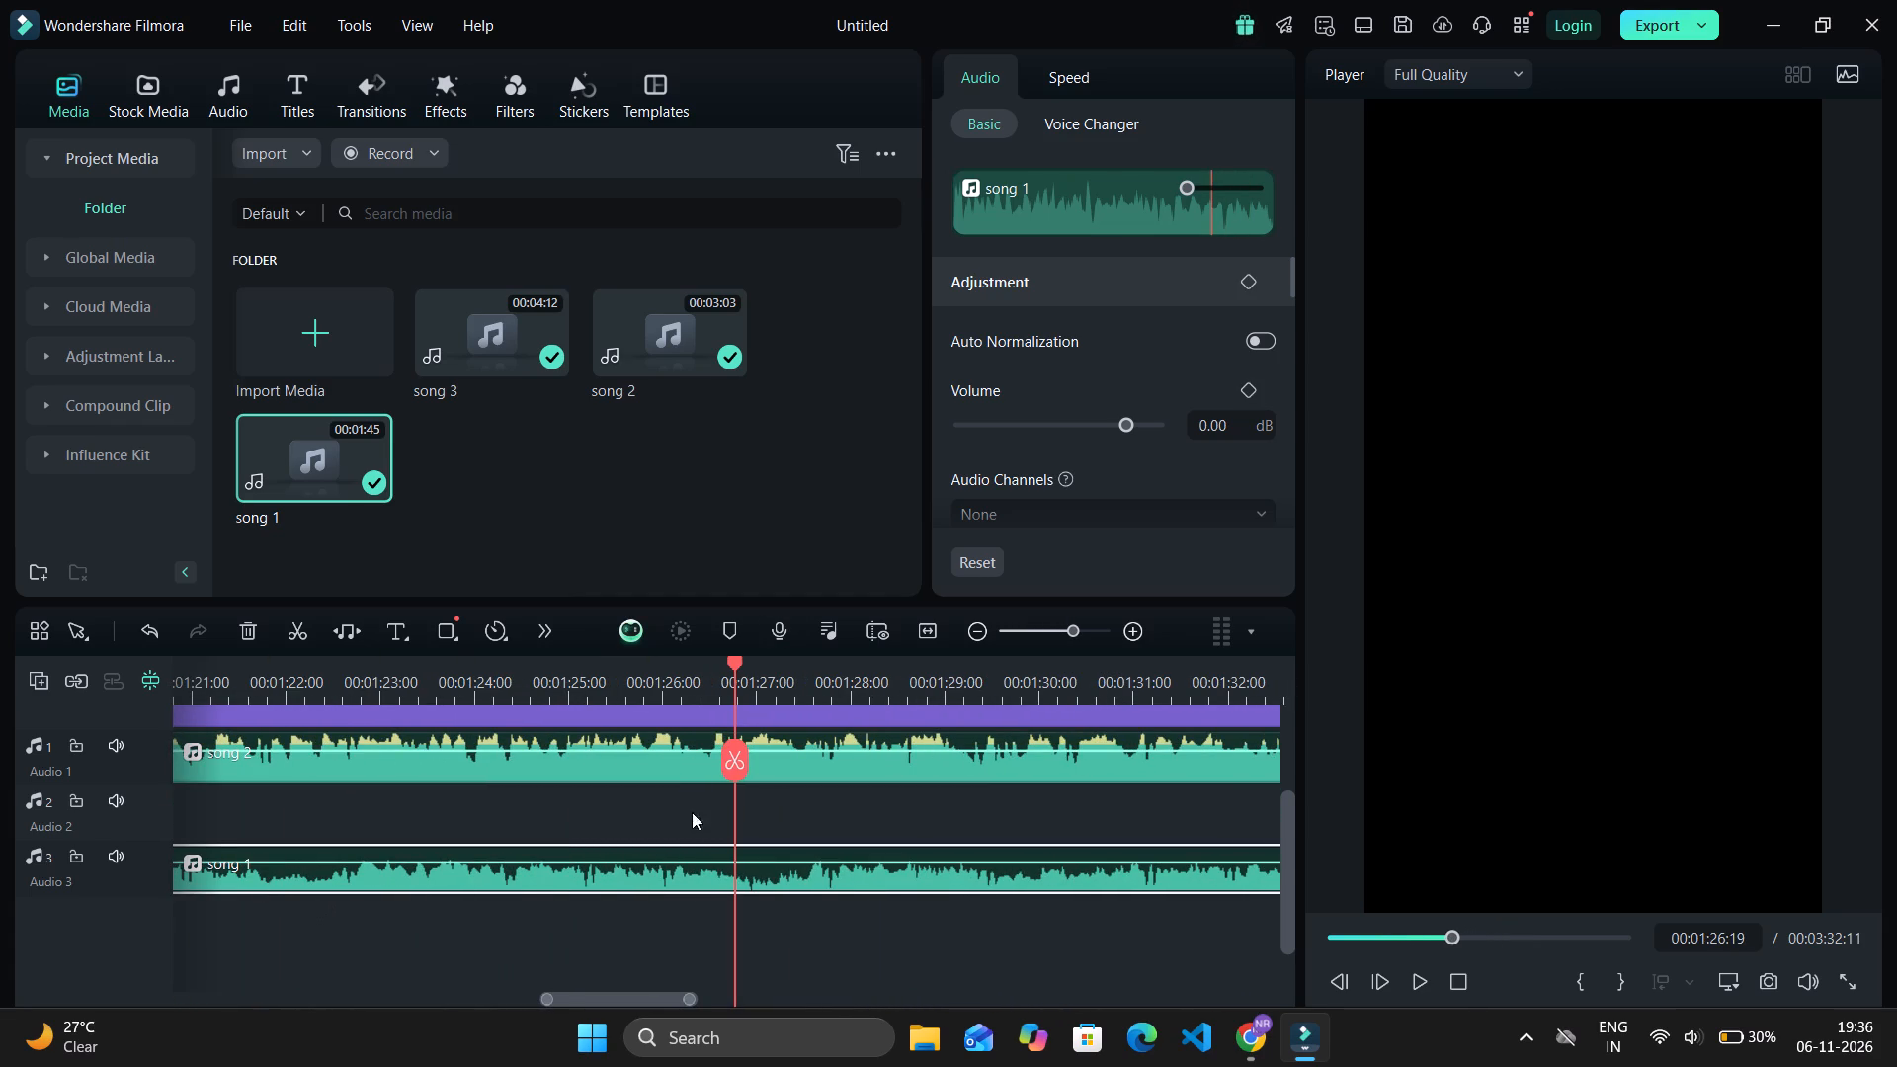
left_click_drag(728, 672, 698, 679)
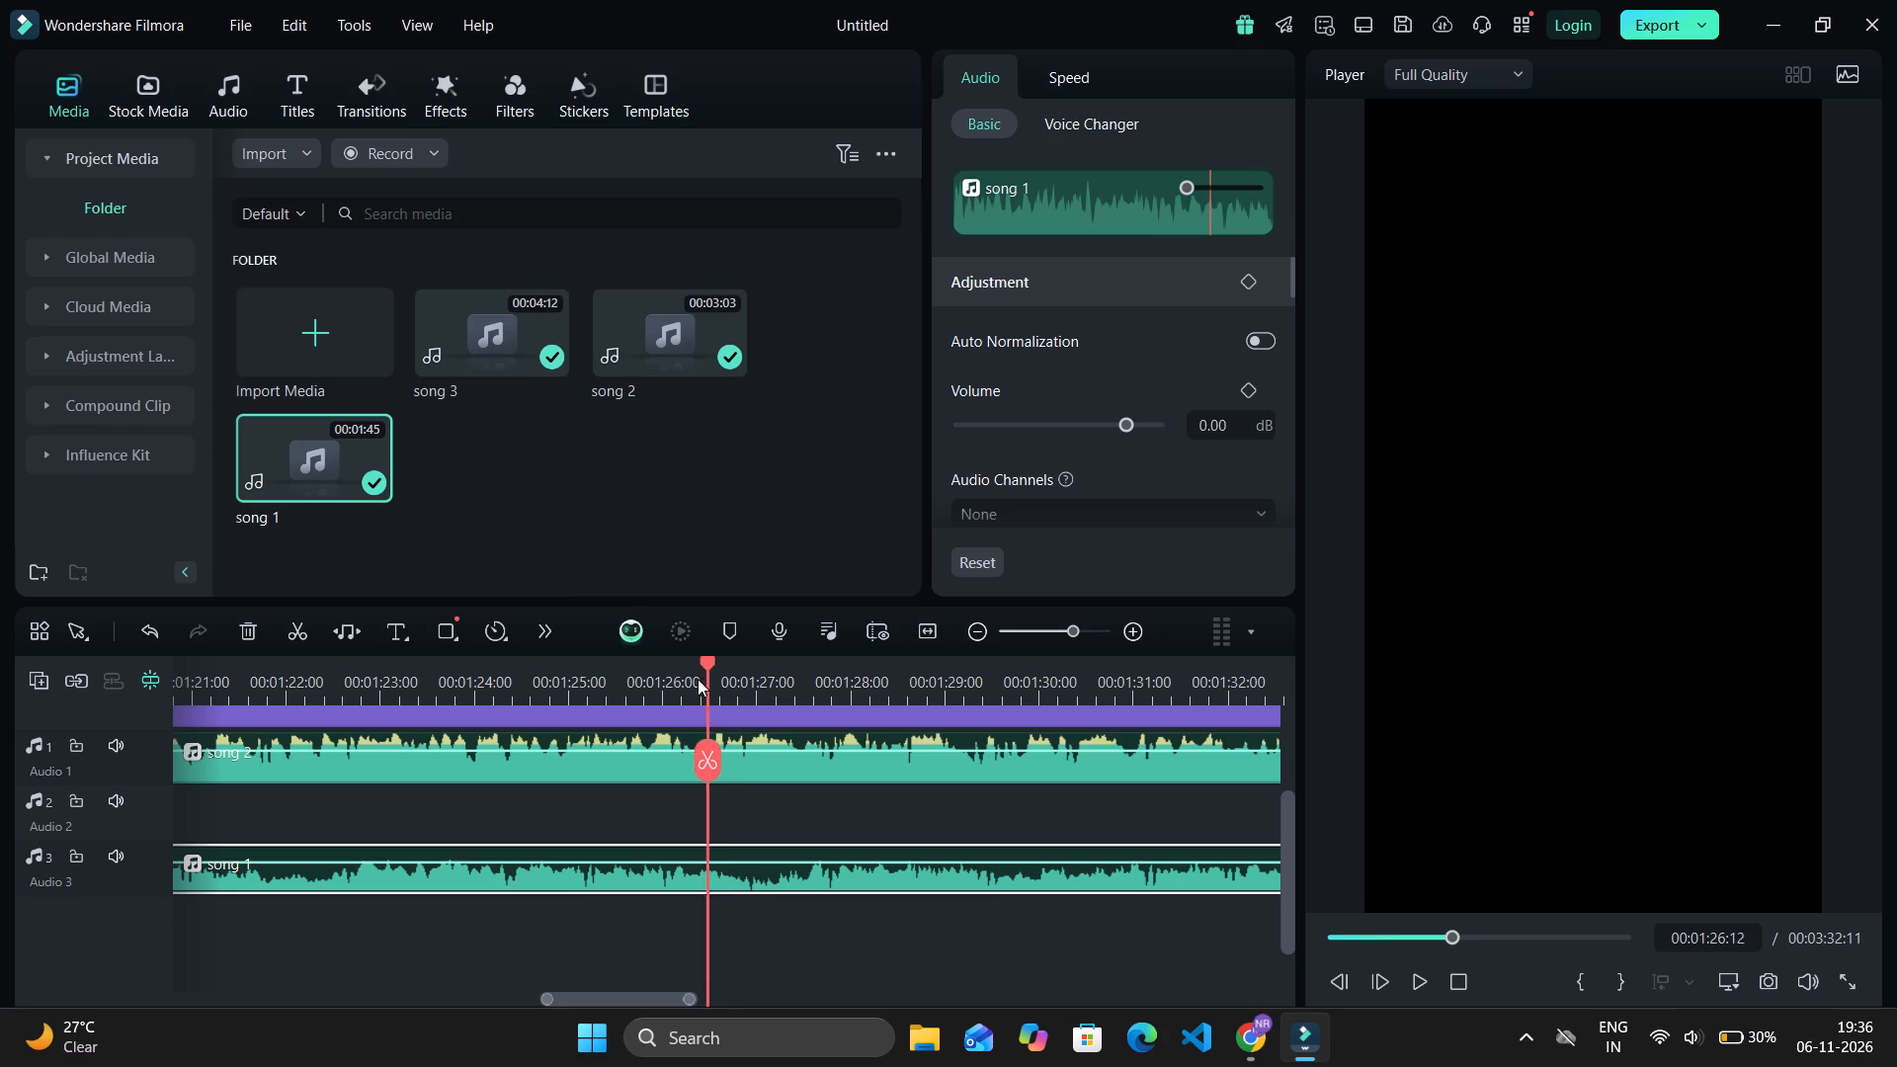
left_click_drag(698, 679, 197, 784)
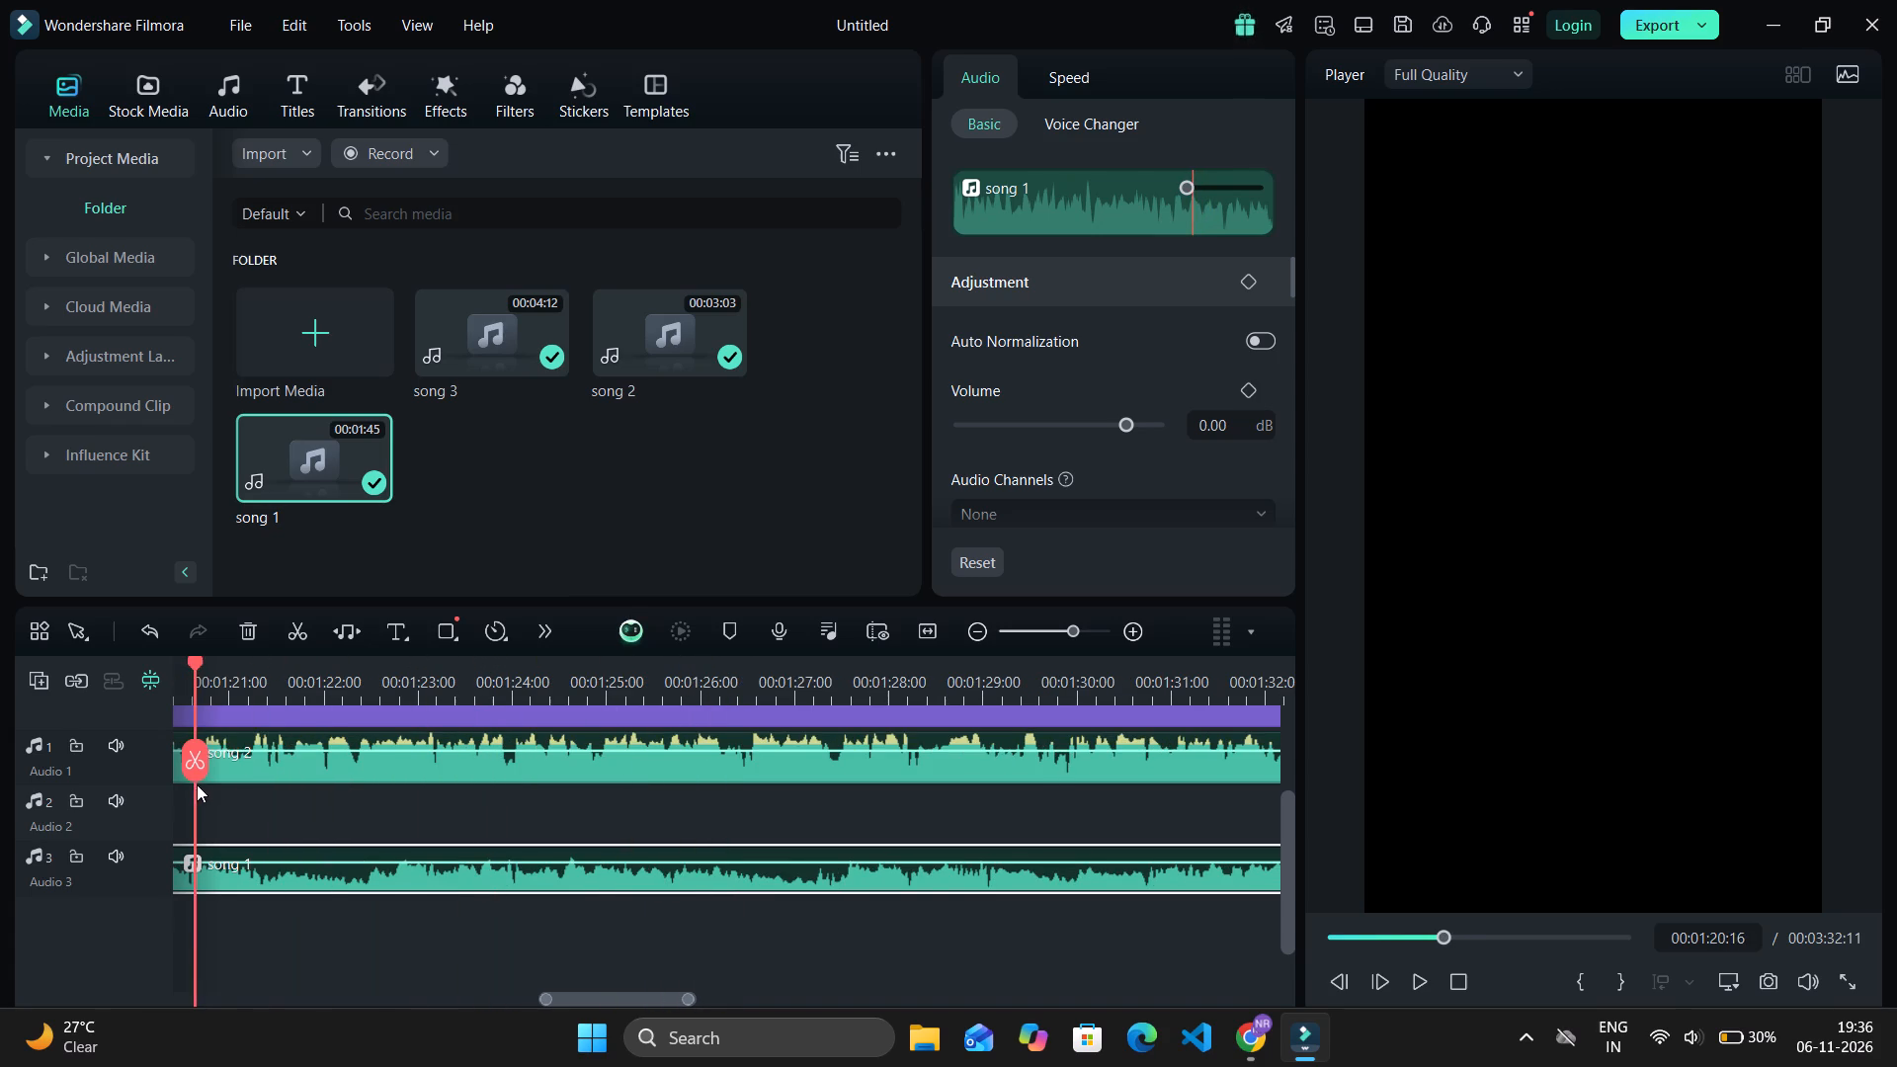
left_click_drag(197, 784, 410, 782)
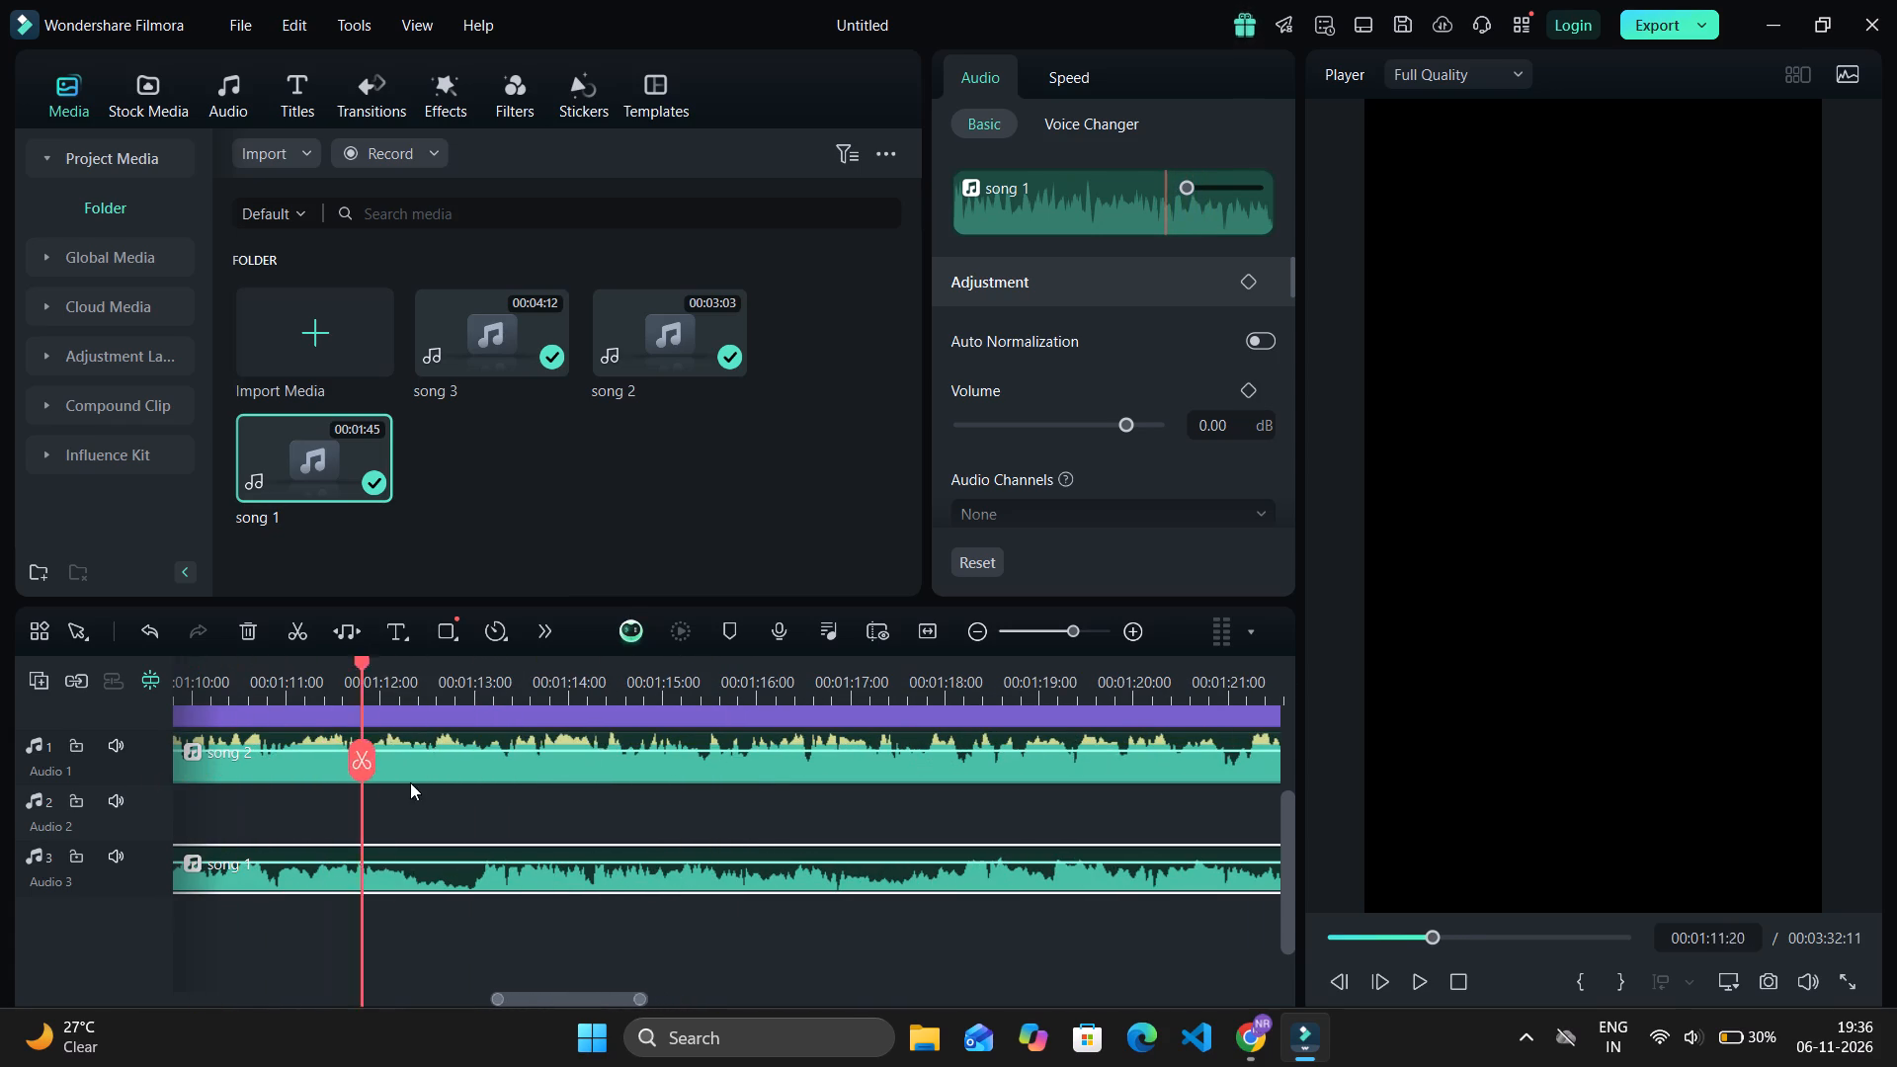
left_click_drag(410, 782, 456, 819)
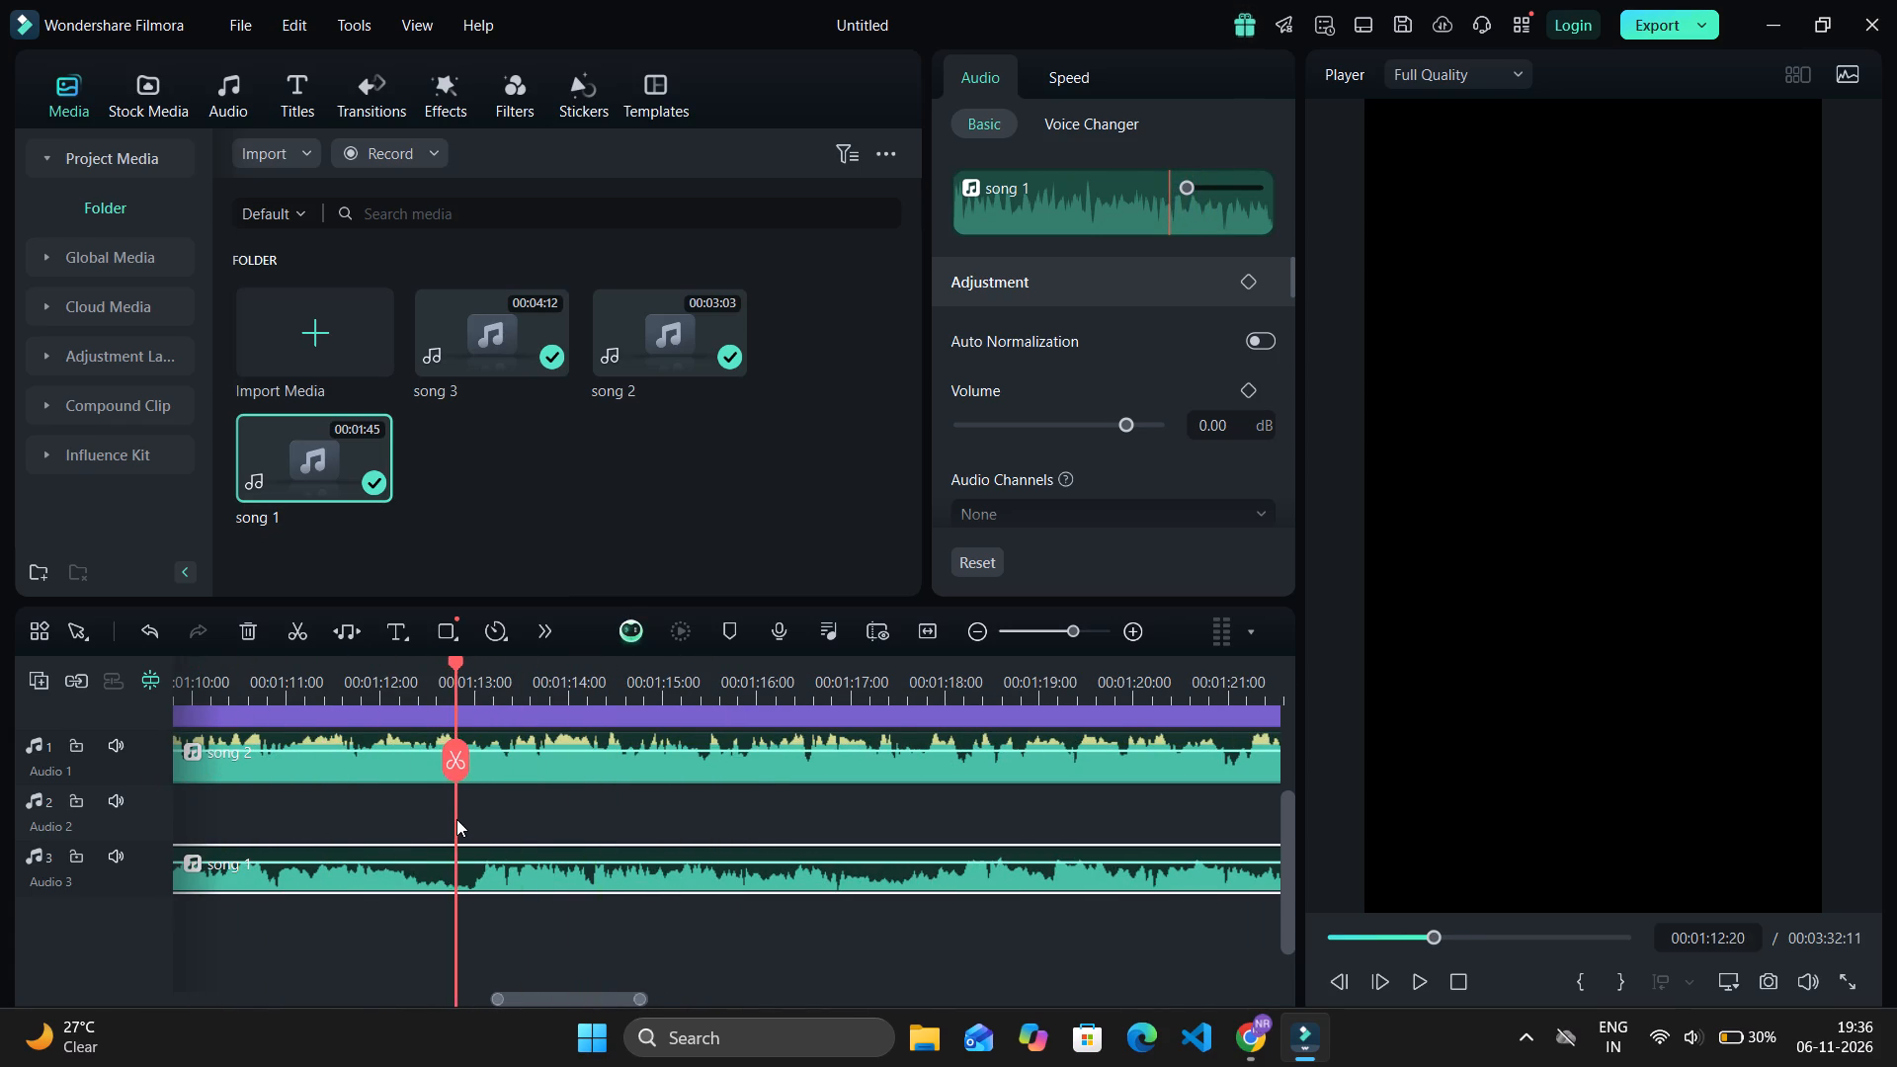
left_click_drag(456, 819, 454, 822)
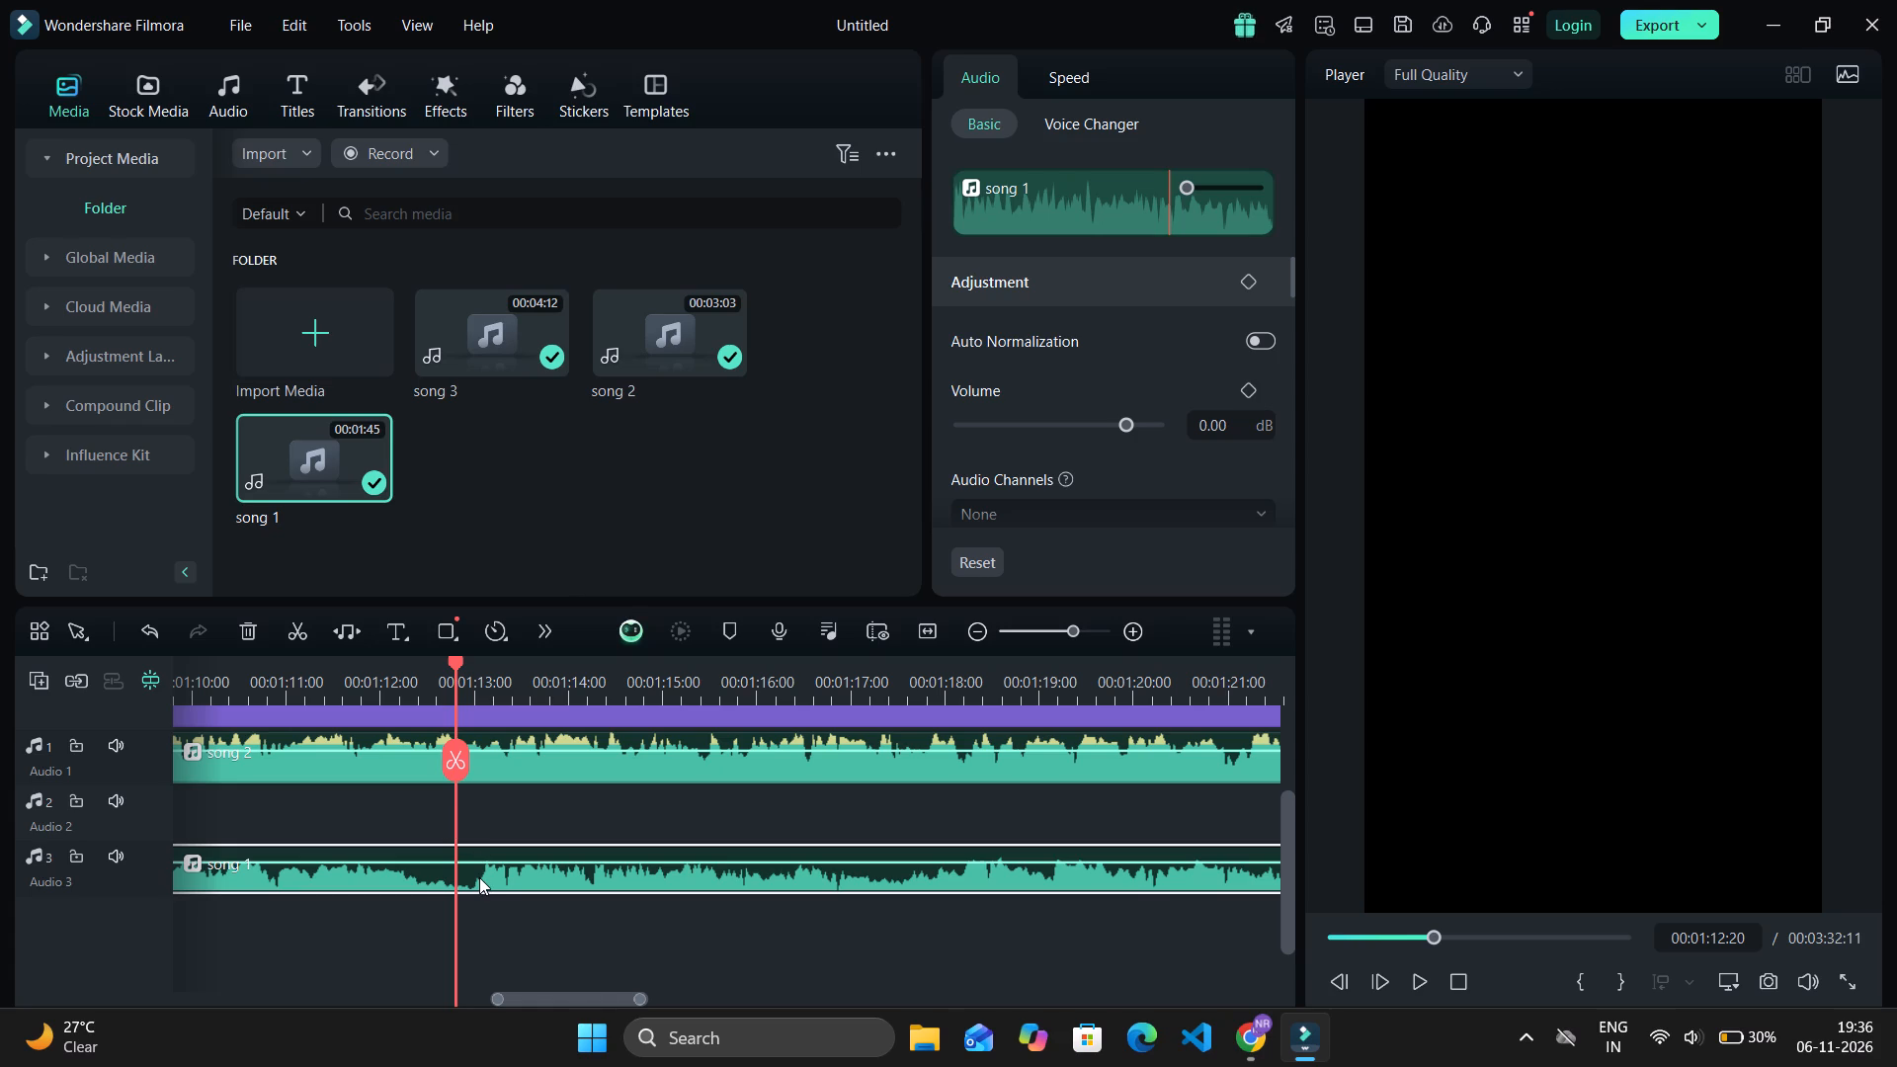
left_click(479, 877)
left_click(453, 769)
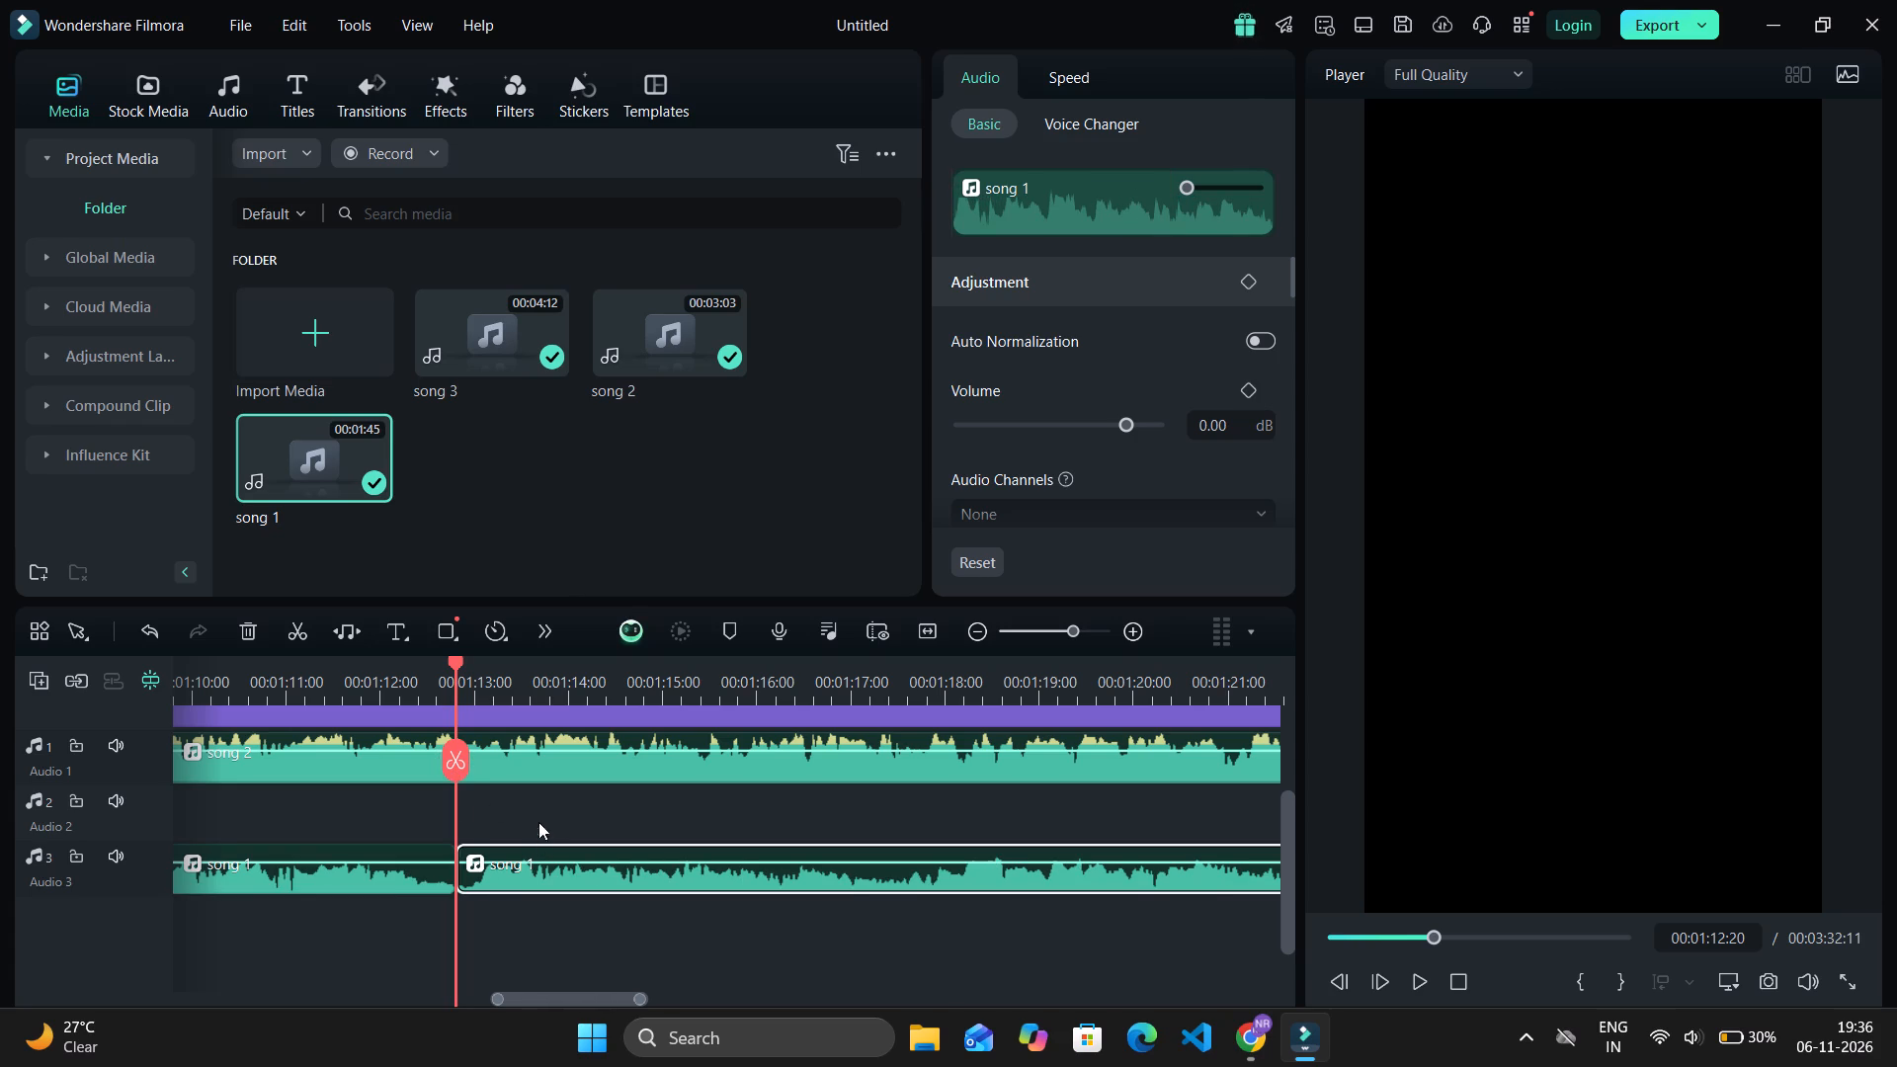
Split song 1 on the third audio track at 00:01:35:00 and delete the part after the cut.
left_click_drag(454, 671, 1084, 743)
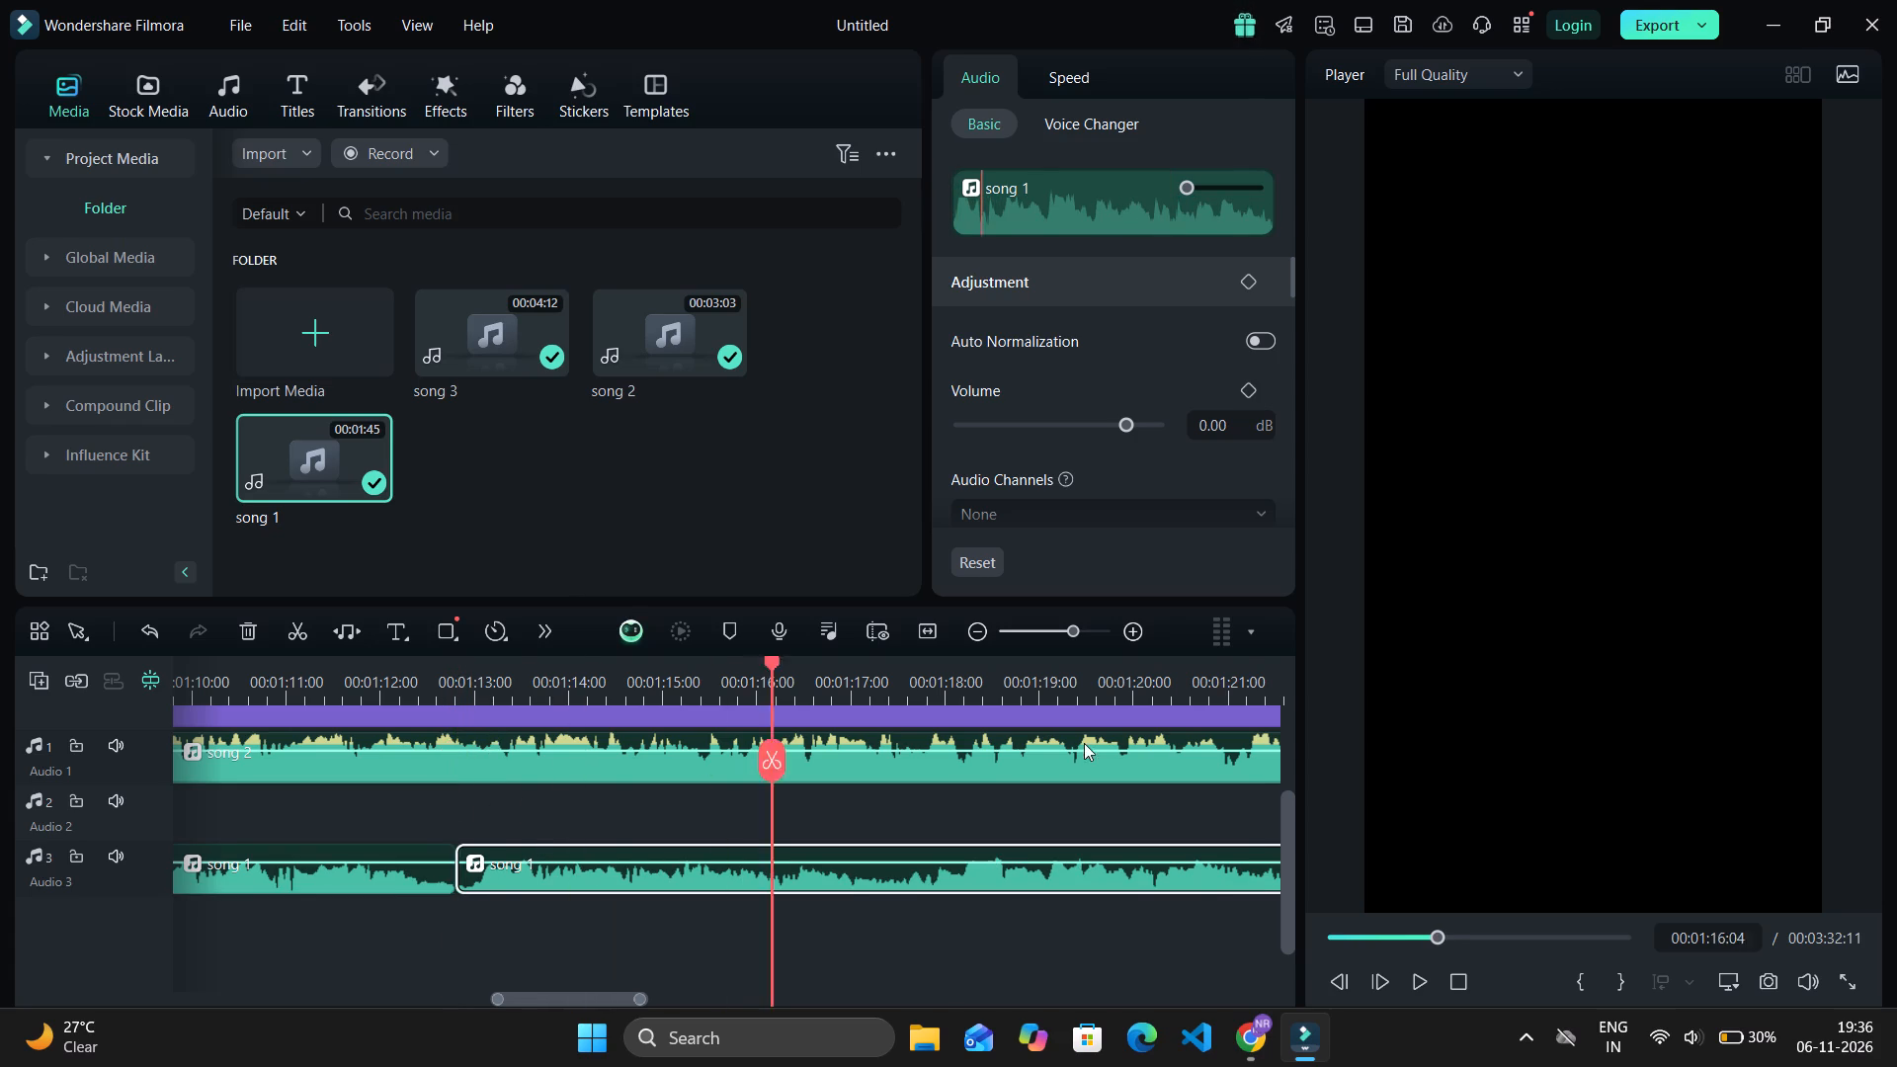
left_click_drag(1084, 743, 1024, 820)
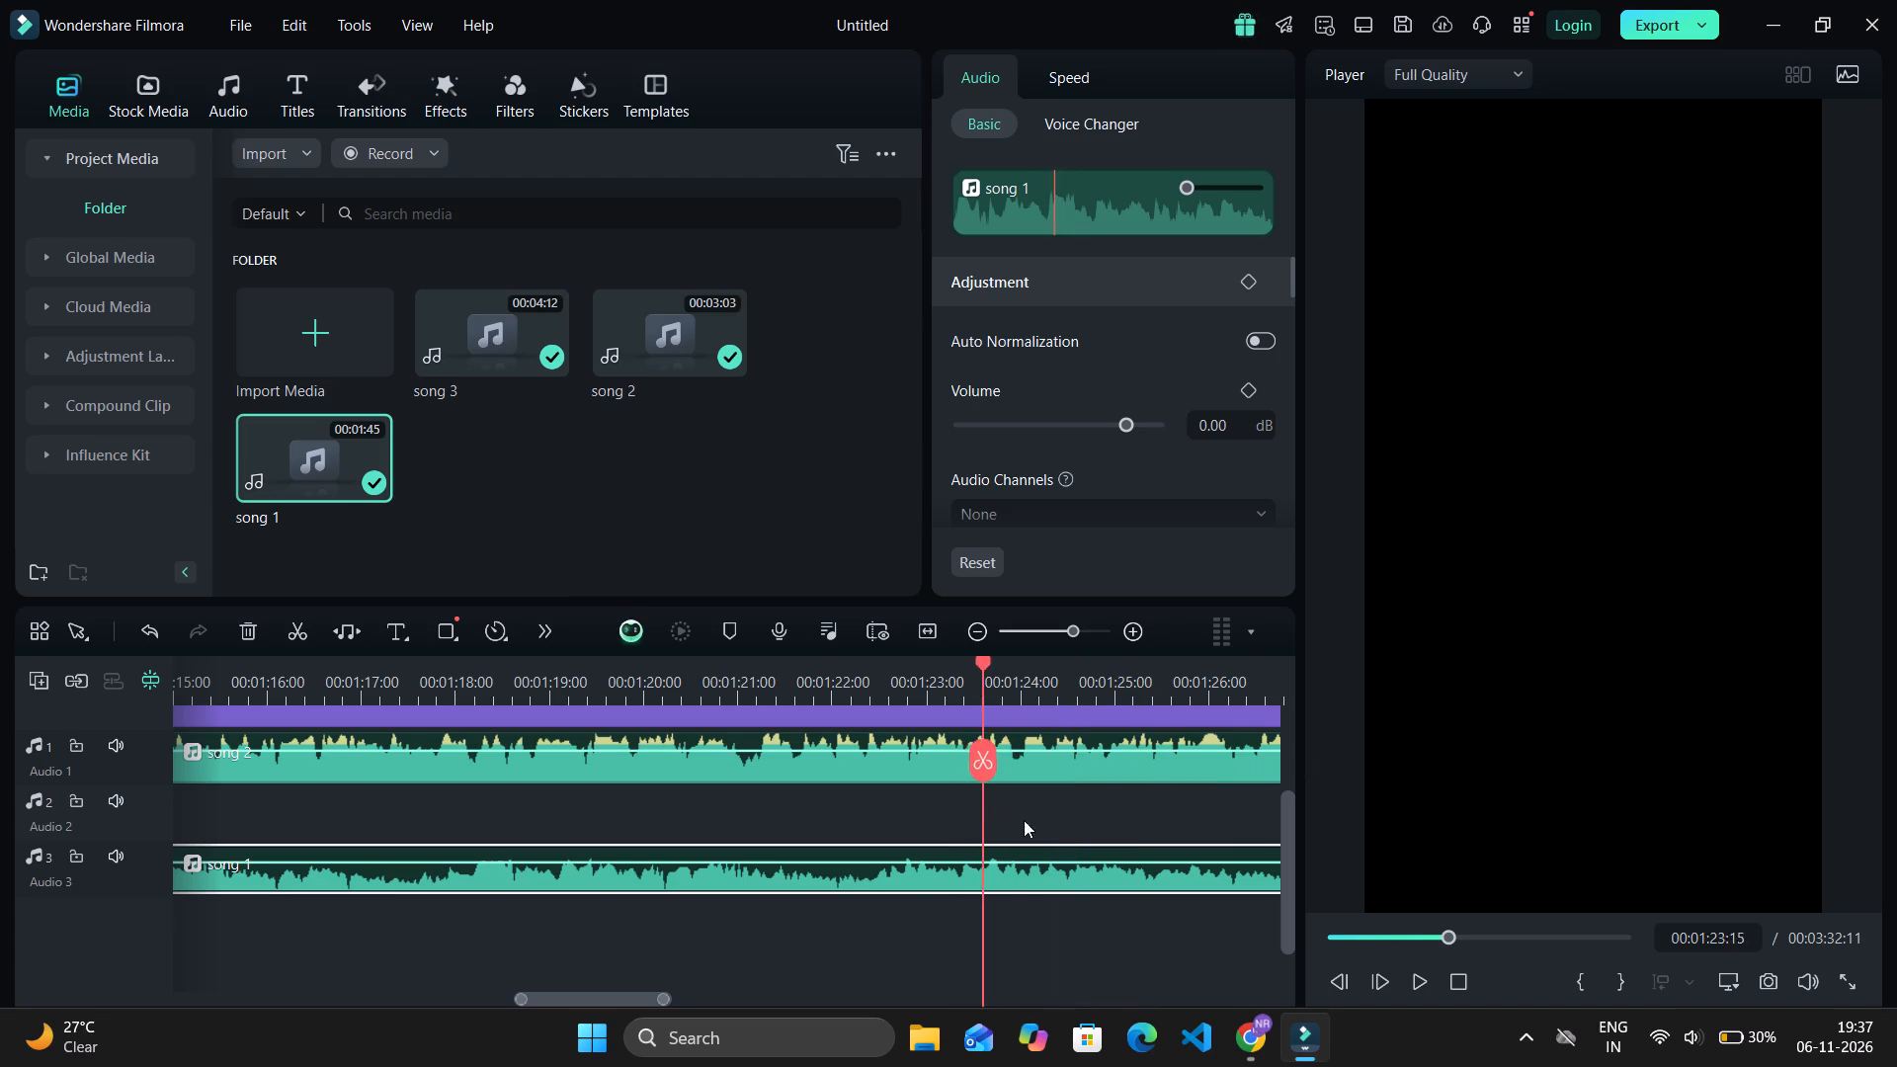
left_click_drag(1024, 820, 1052, 888)
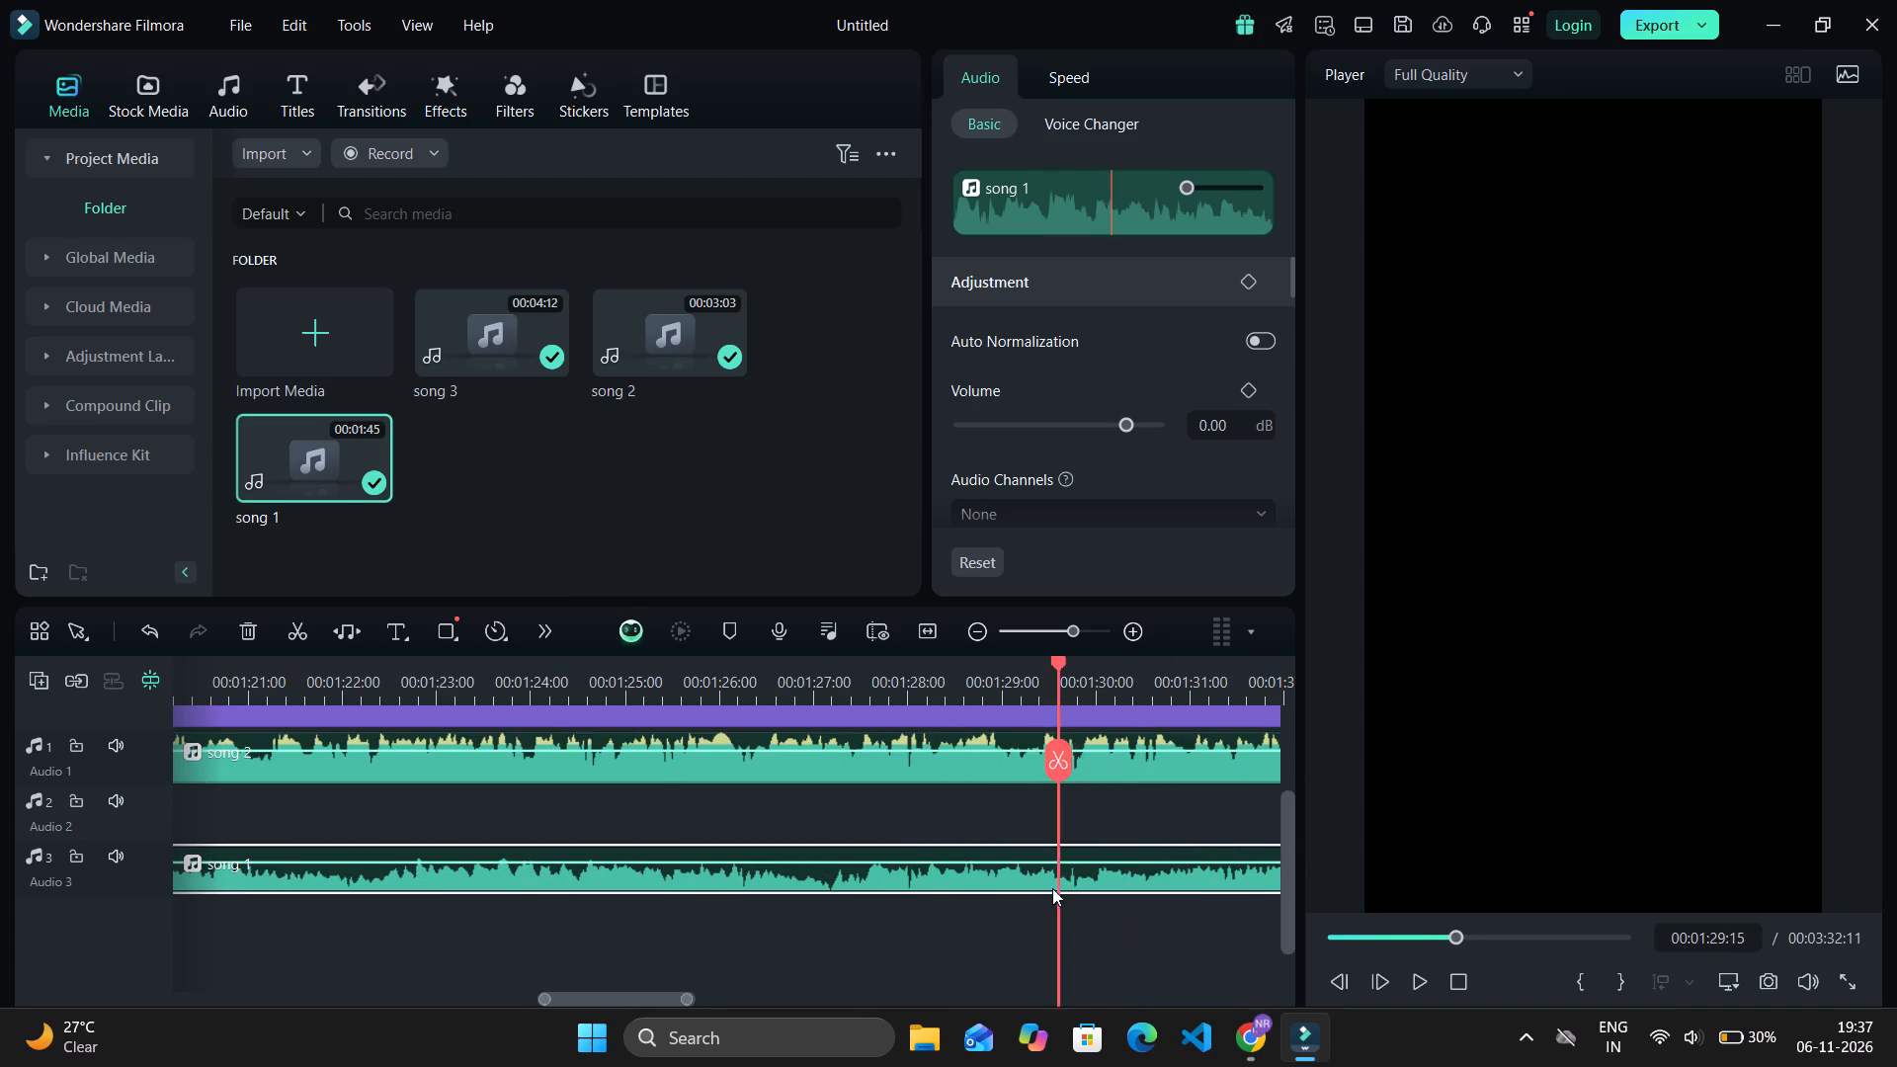
left_click_drag(1052, 888, 1086, 904)
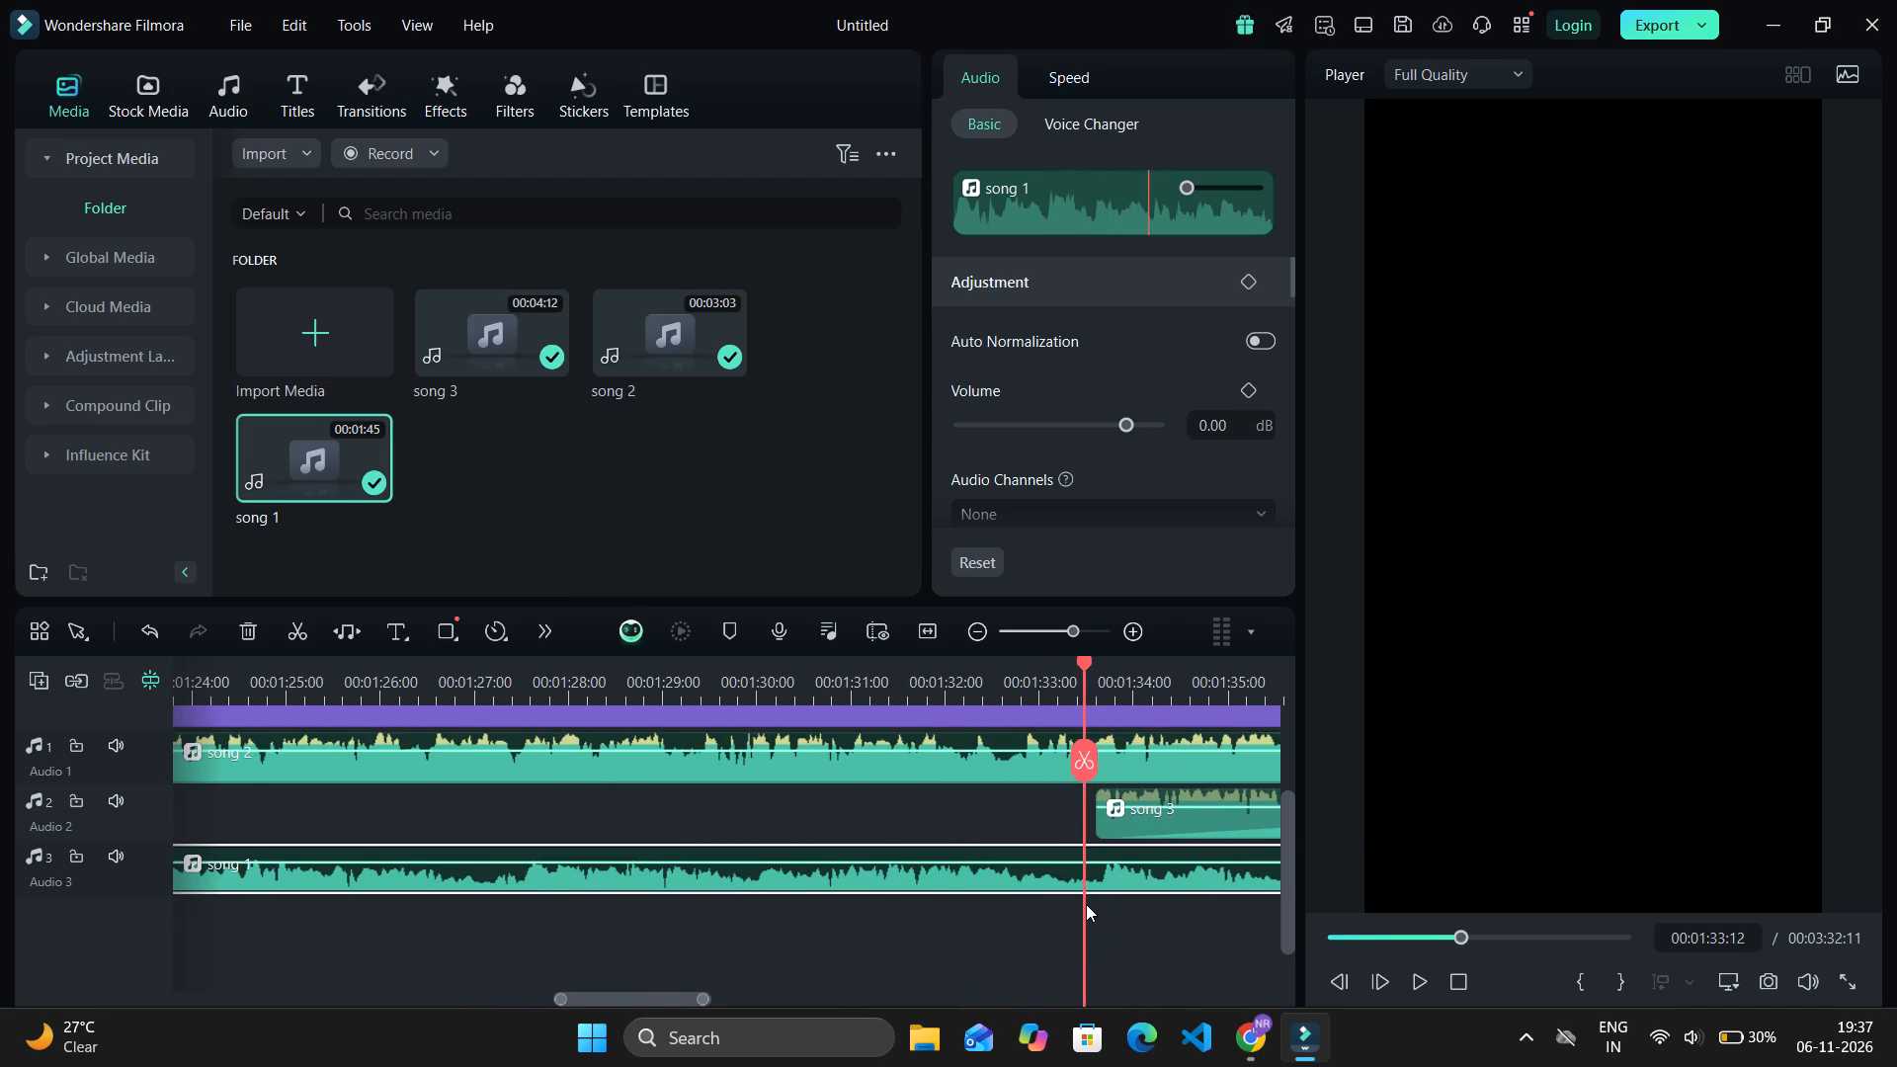
left_click_drag(1086, 904, 1228, 889)
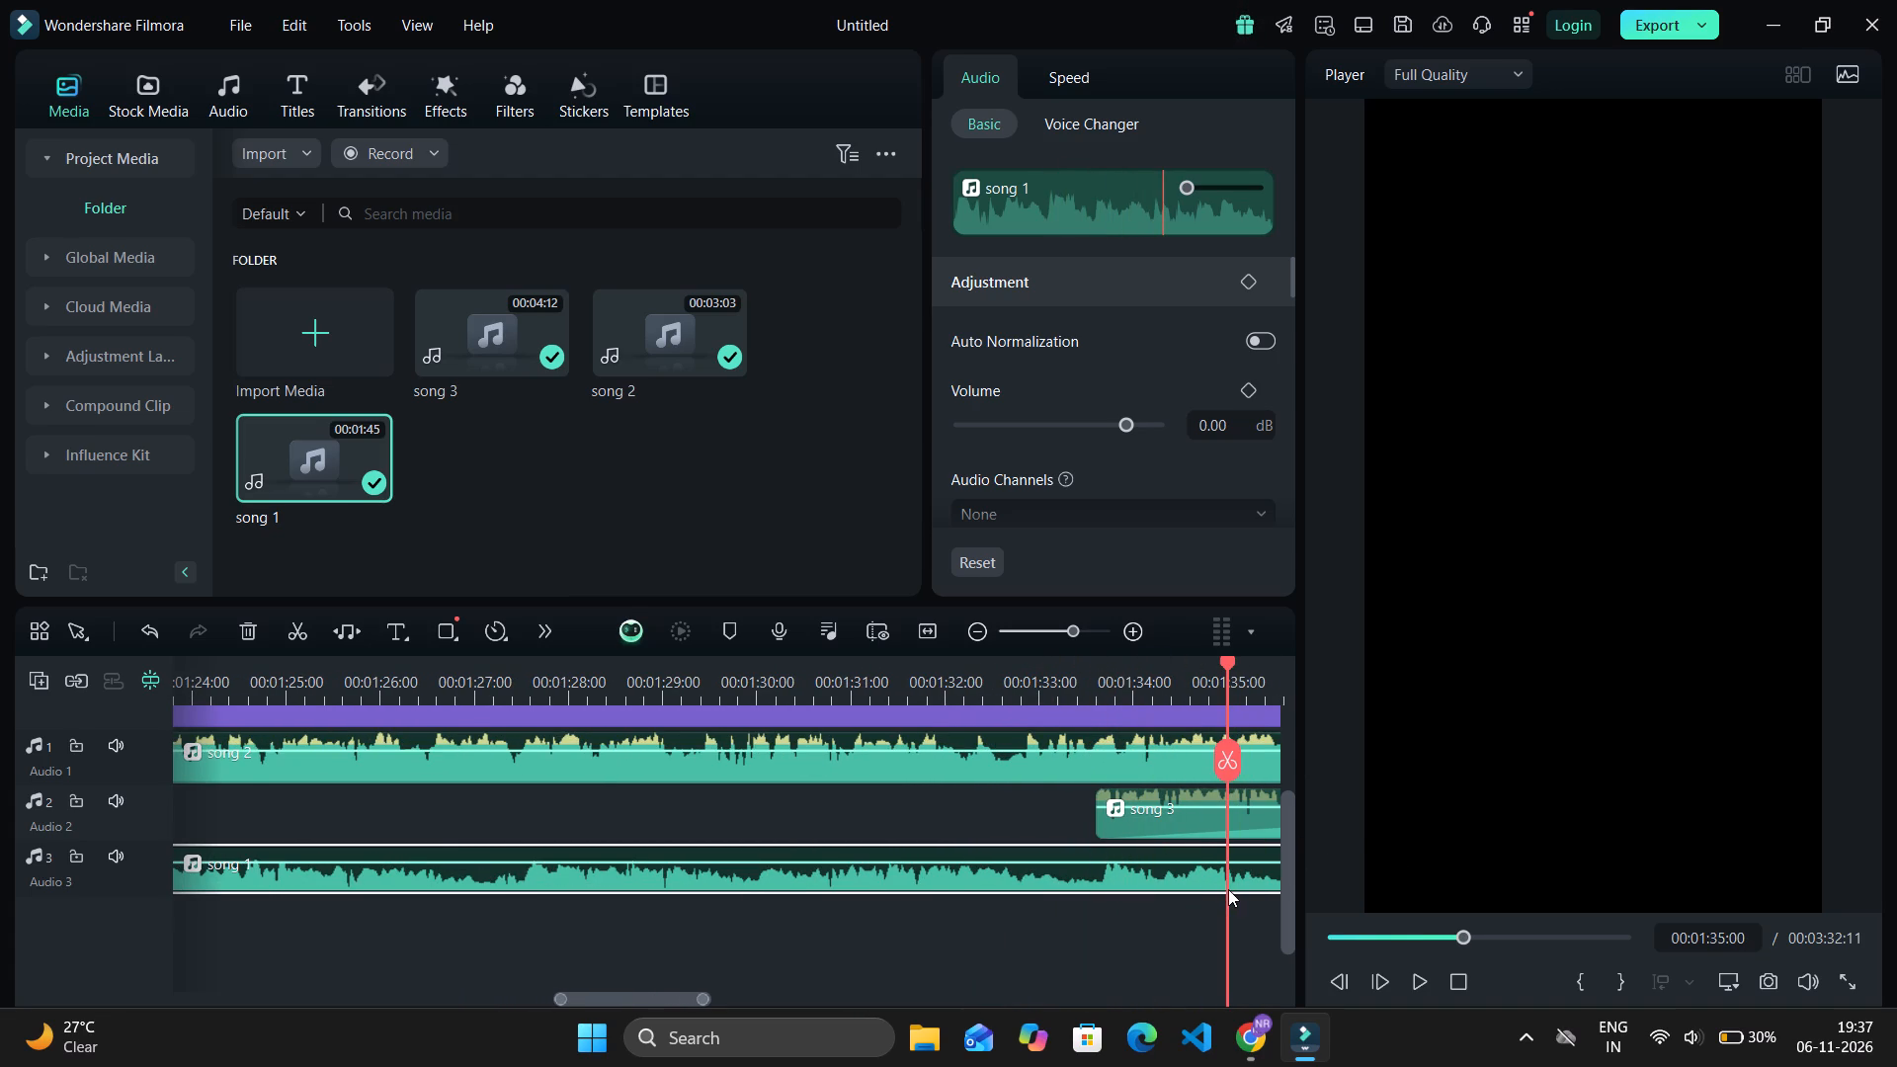
left_click(1228, 889)
left_click(1226, 748)
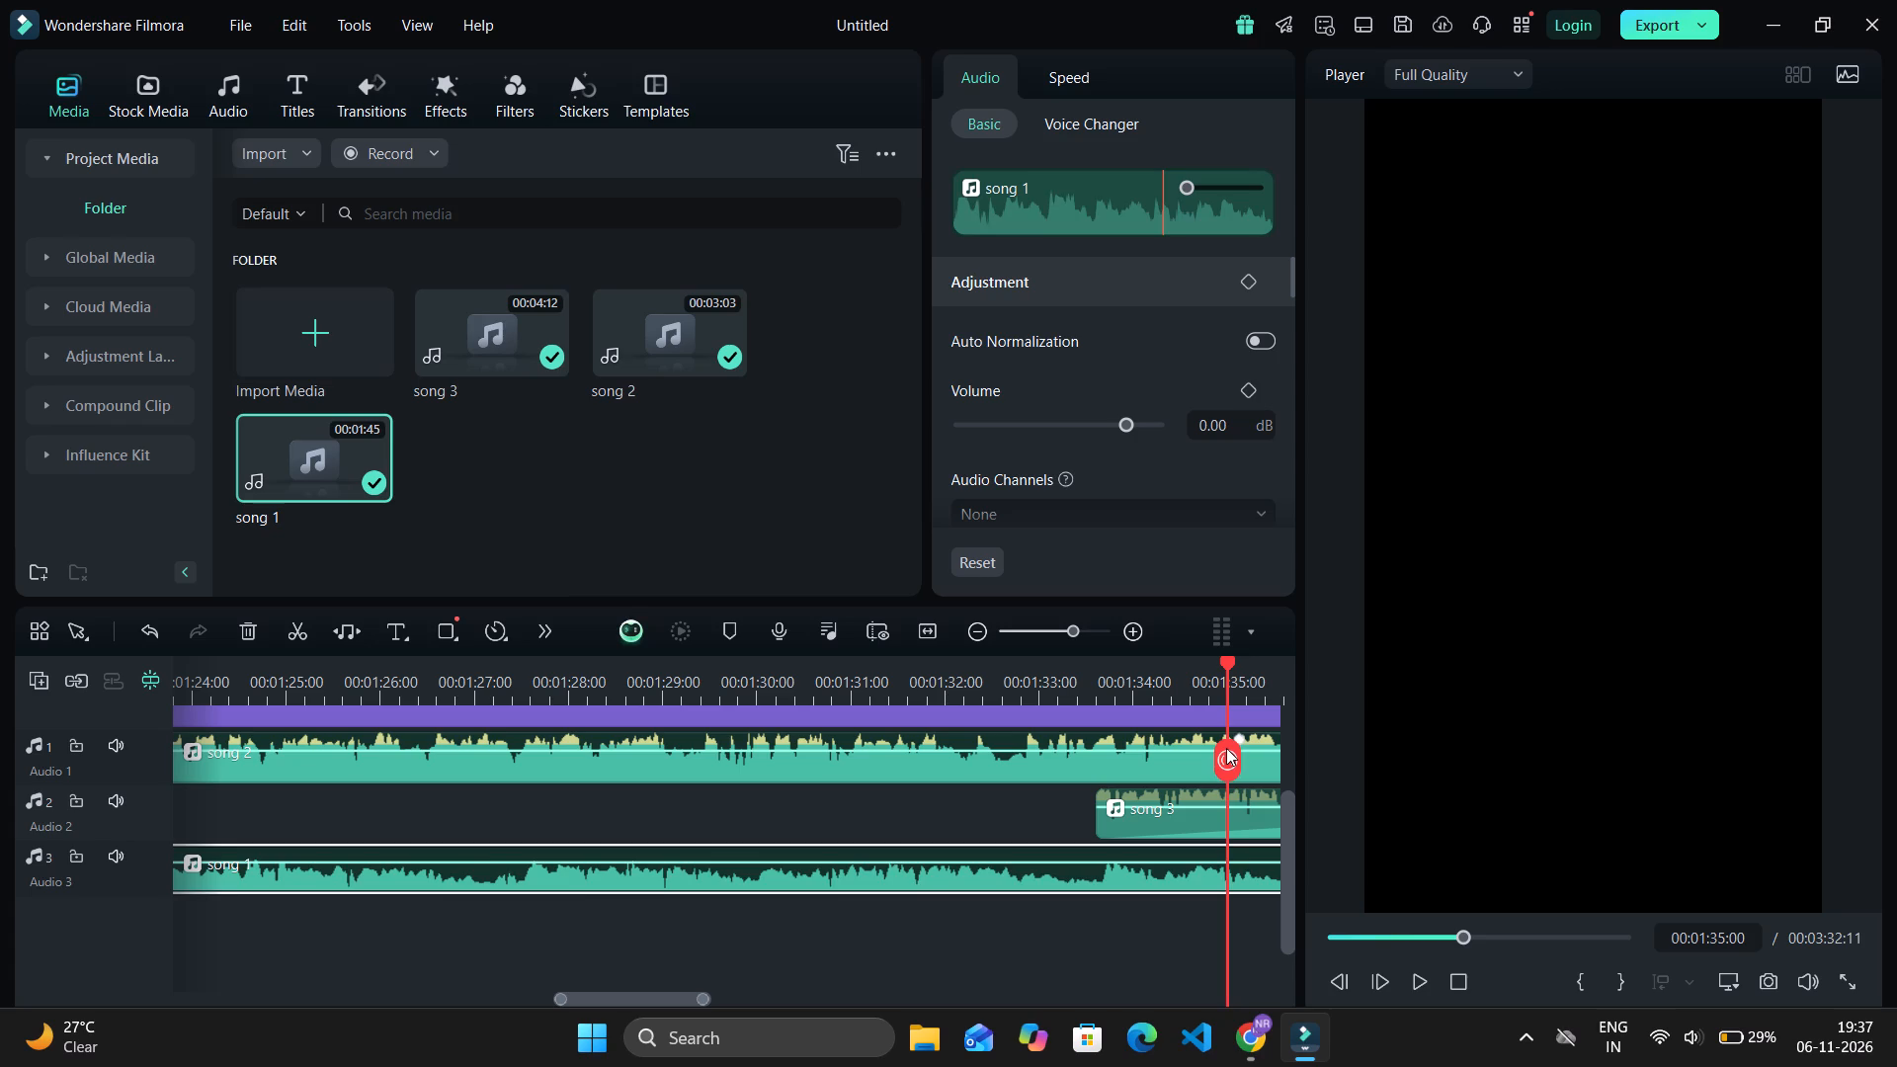
key("Delete")
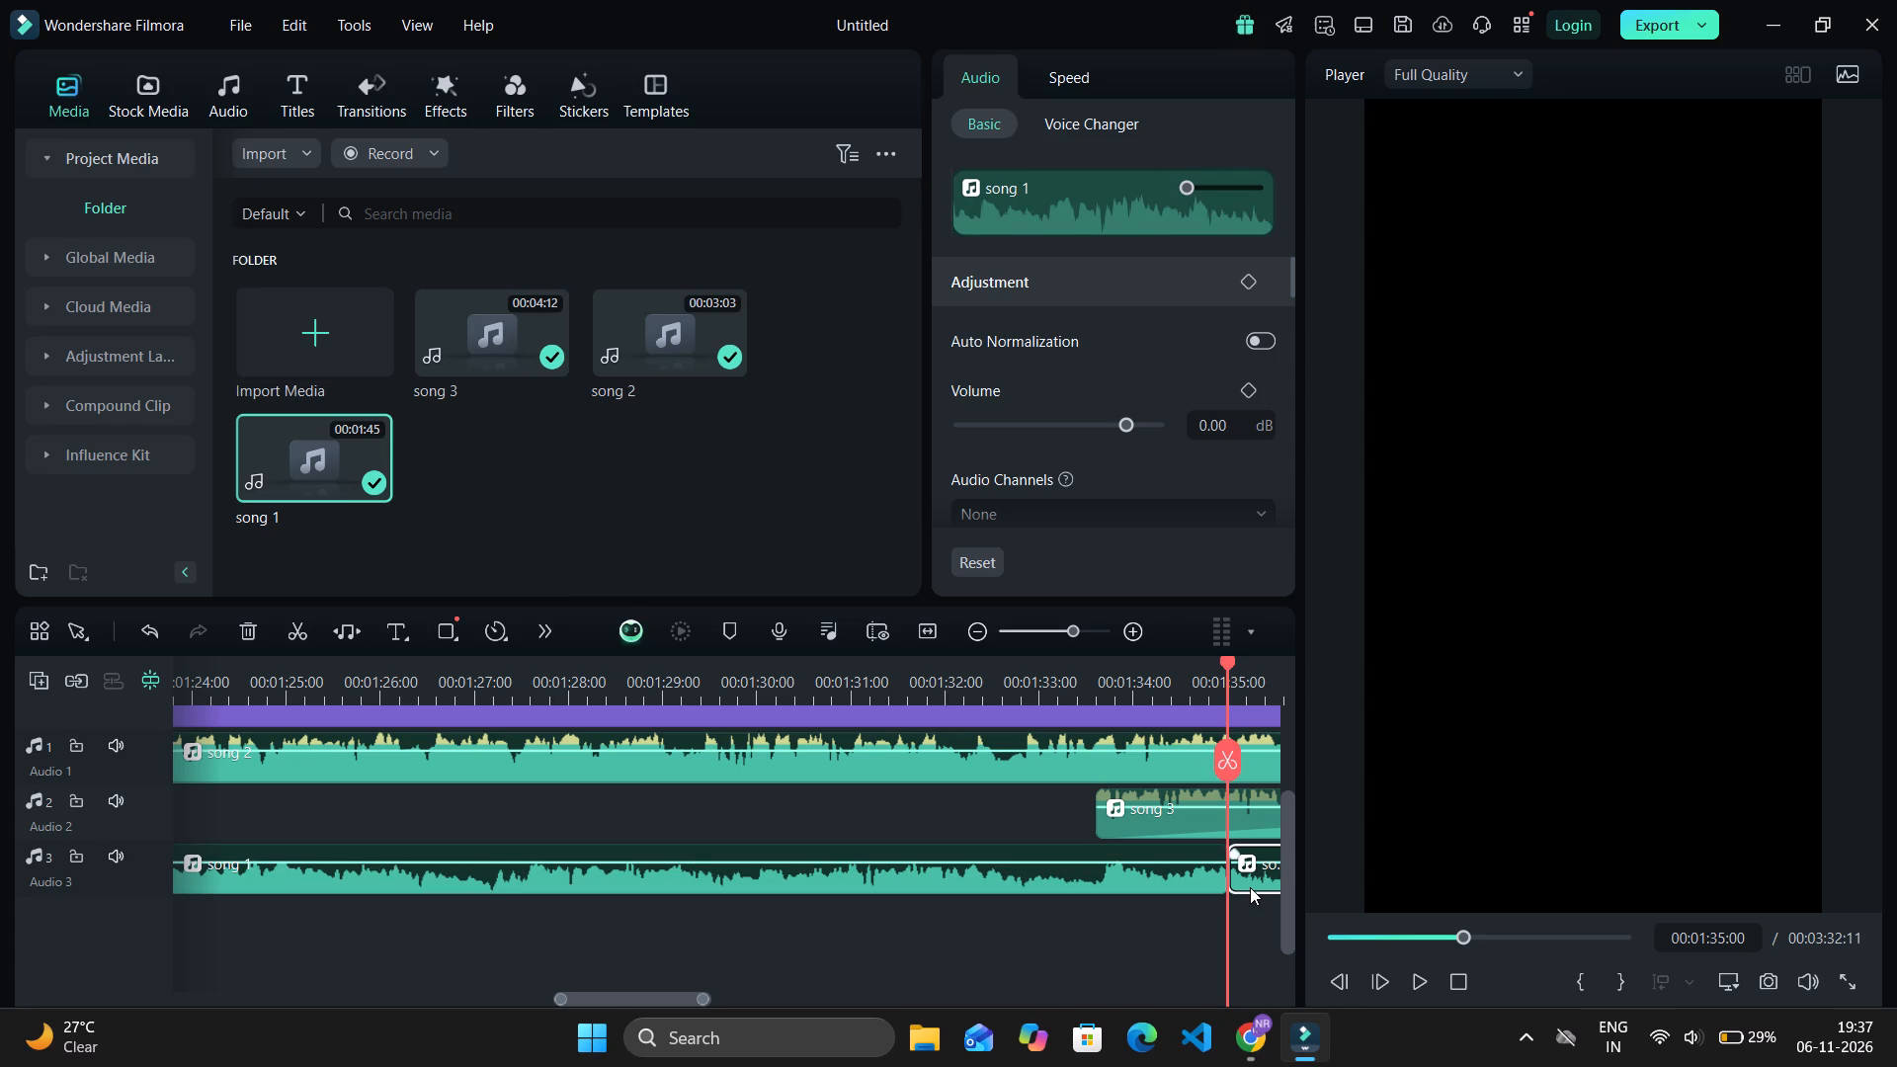
Position the playhead at 00:00:55:00, within the first piece of song 1.
scroll(1250, 887, "down", 19, "ctrl")
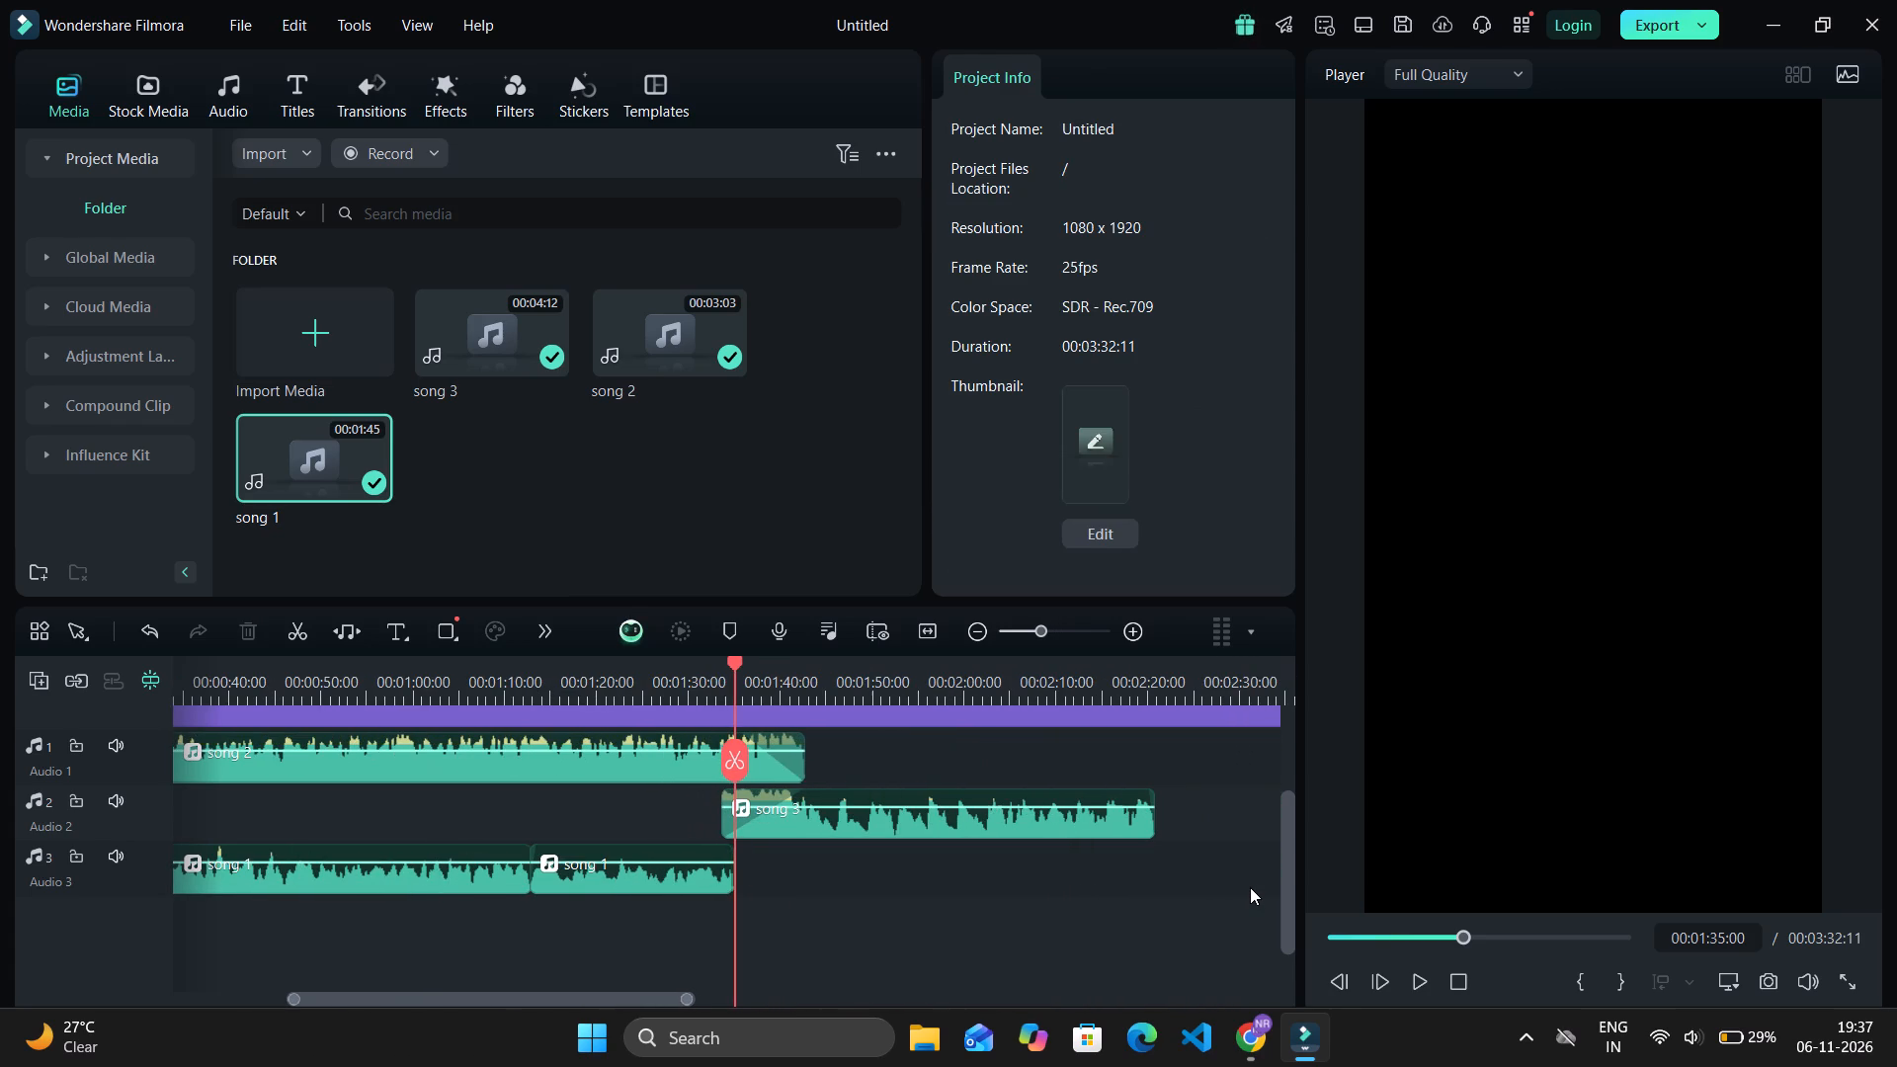
left_click_drag(730, 664, 143, 775)
scroll(143, 775, "up", 11, "ctrl")
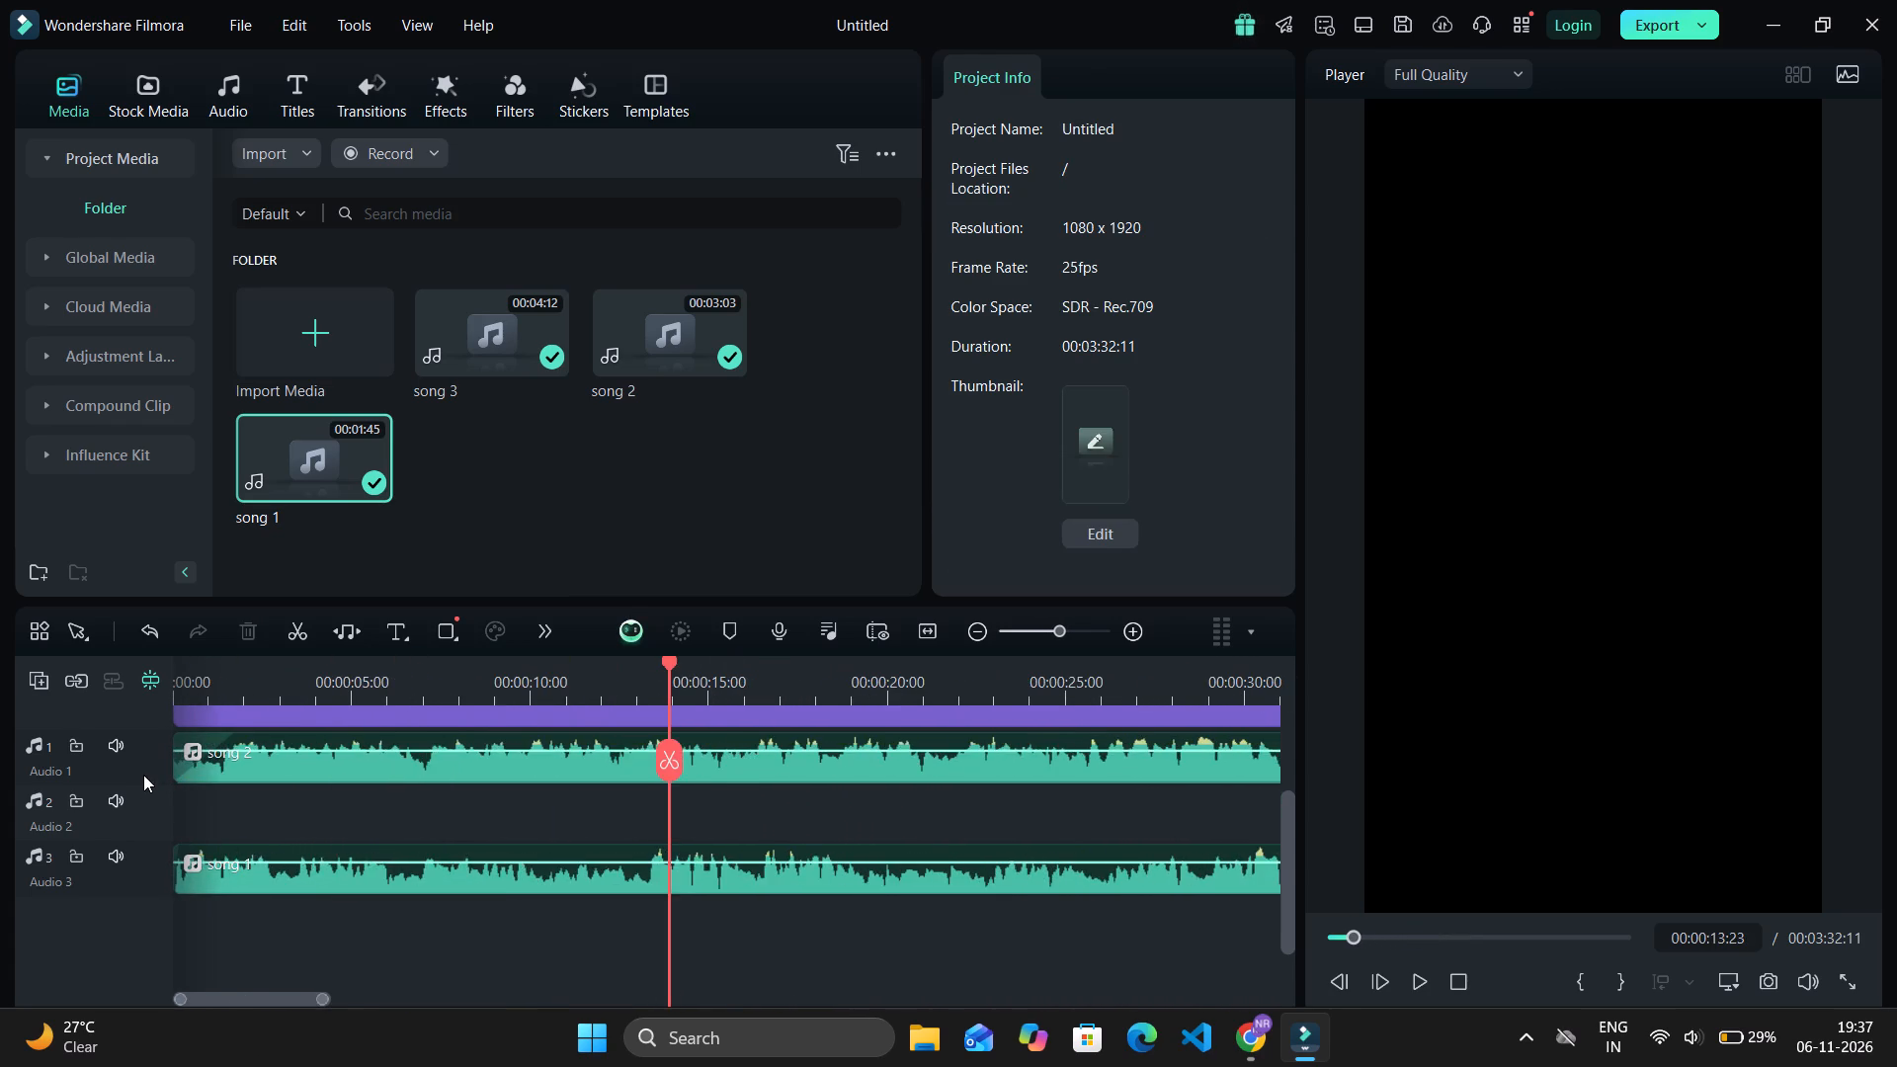
scroll(143, 775, "up", 4, "ctrl")
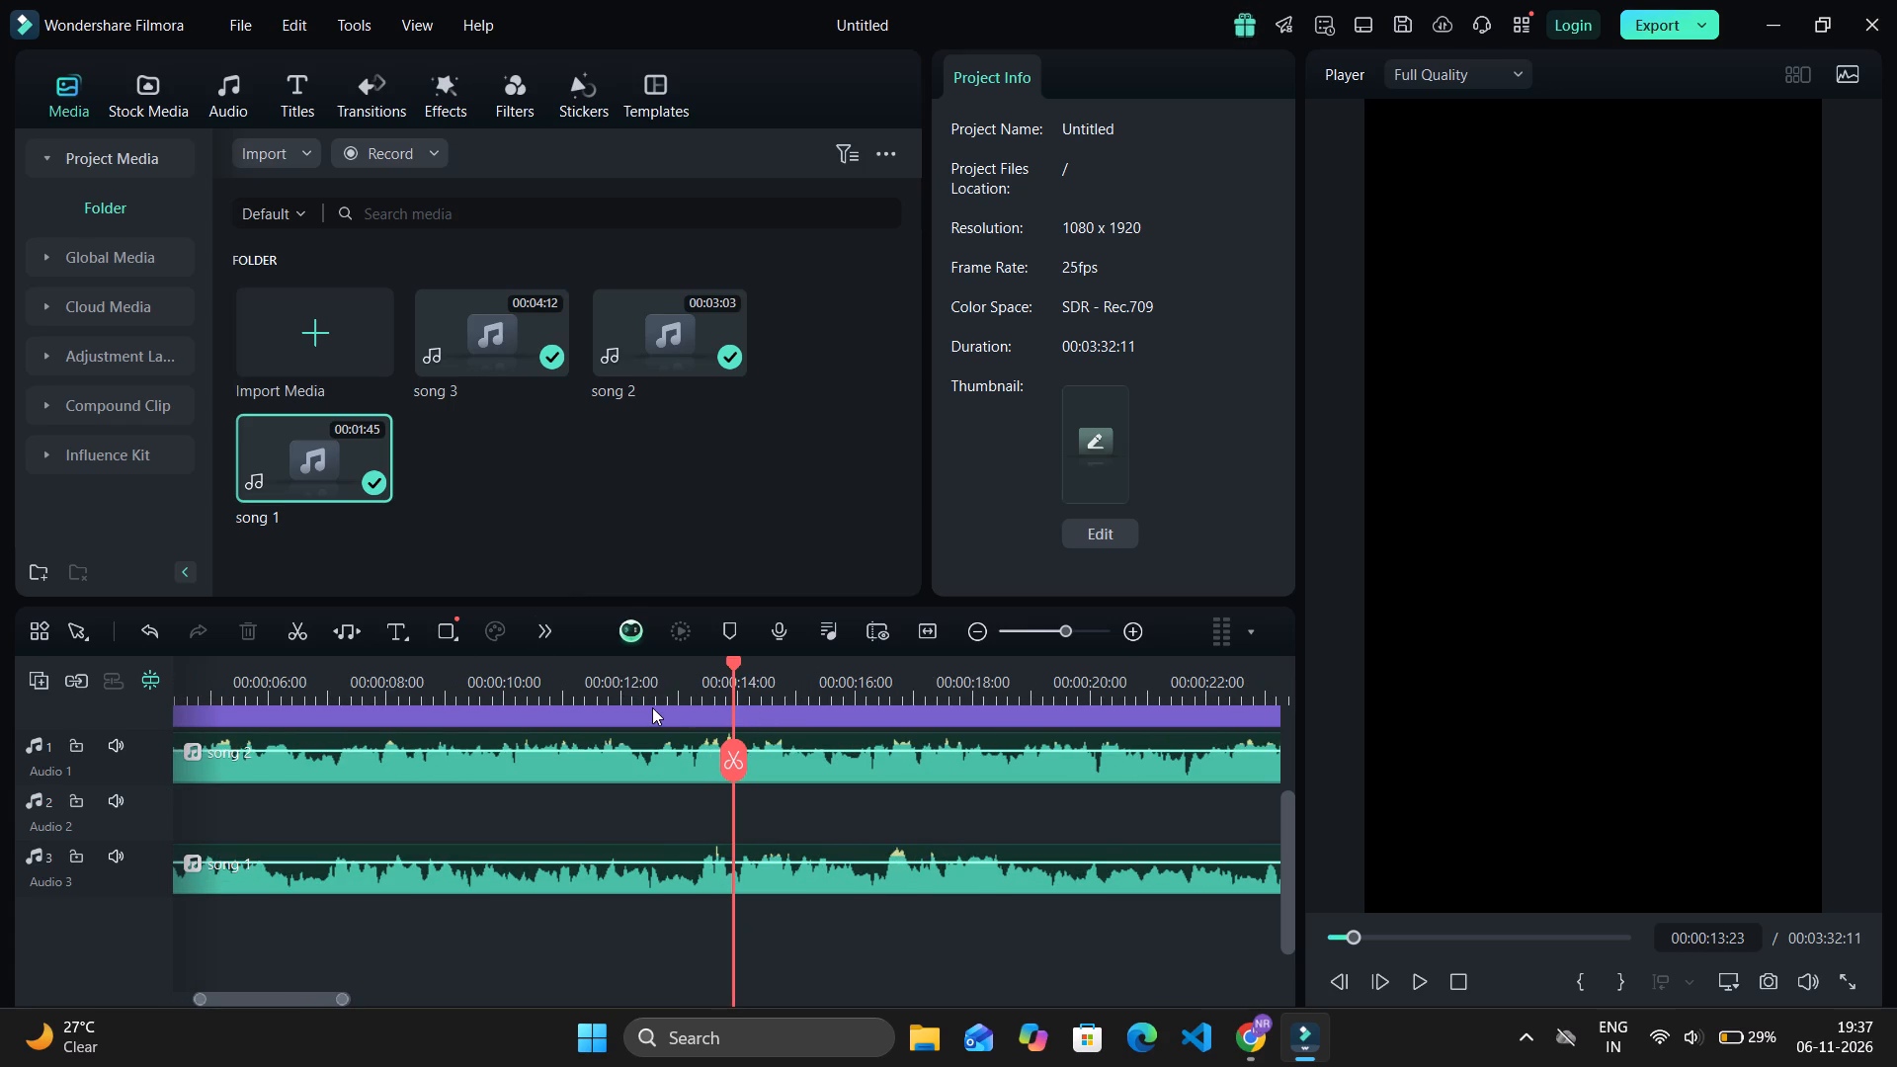
scroll(707, 699, "down", 3, "ctrl")
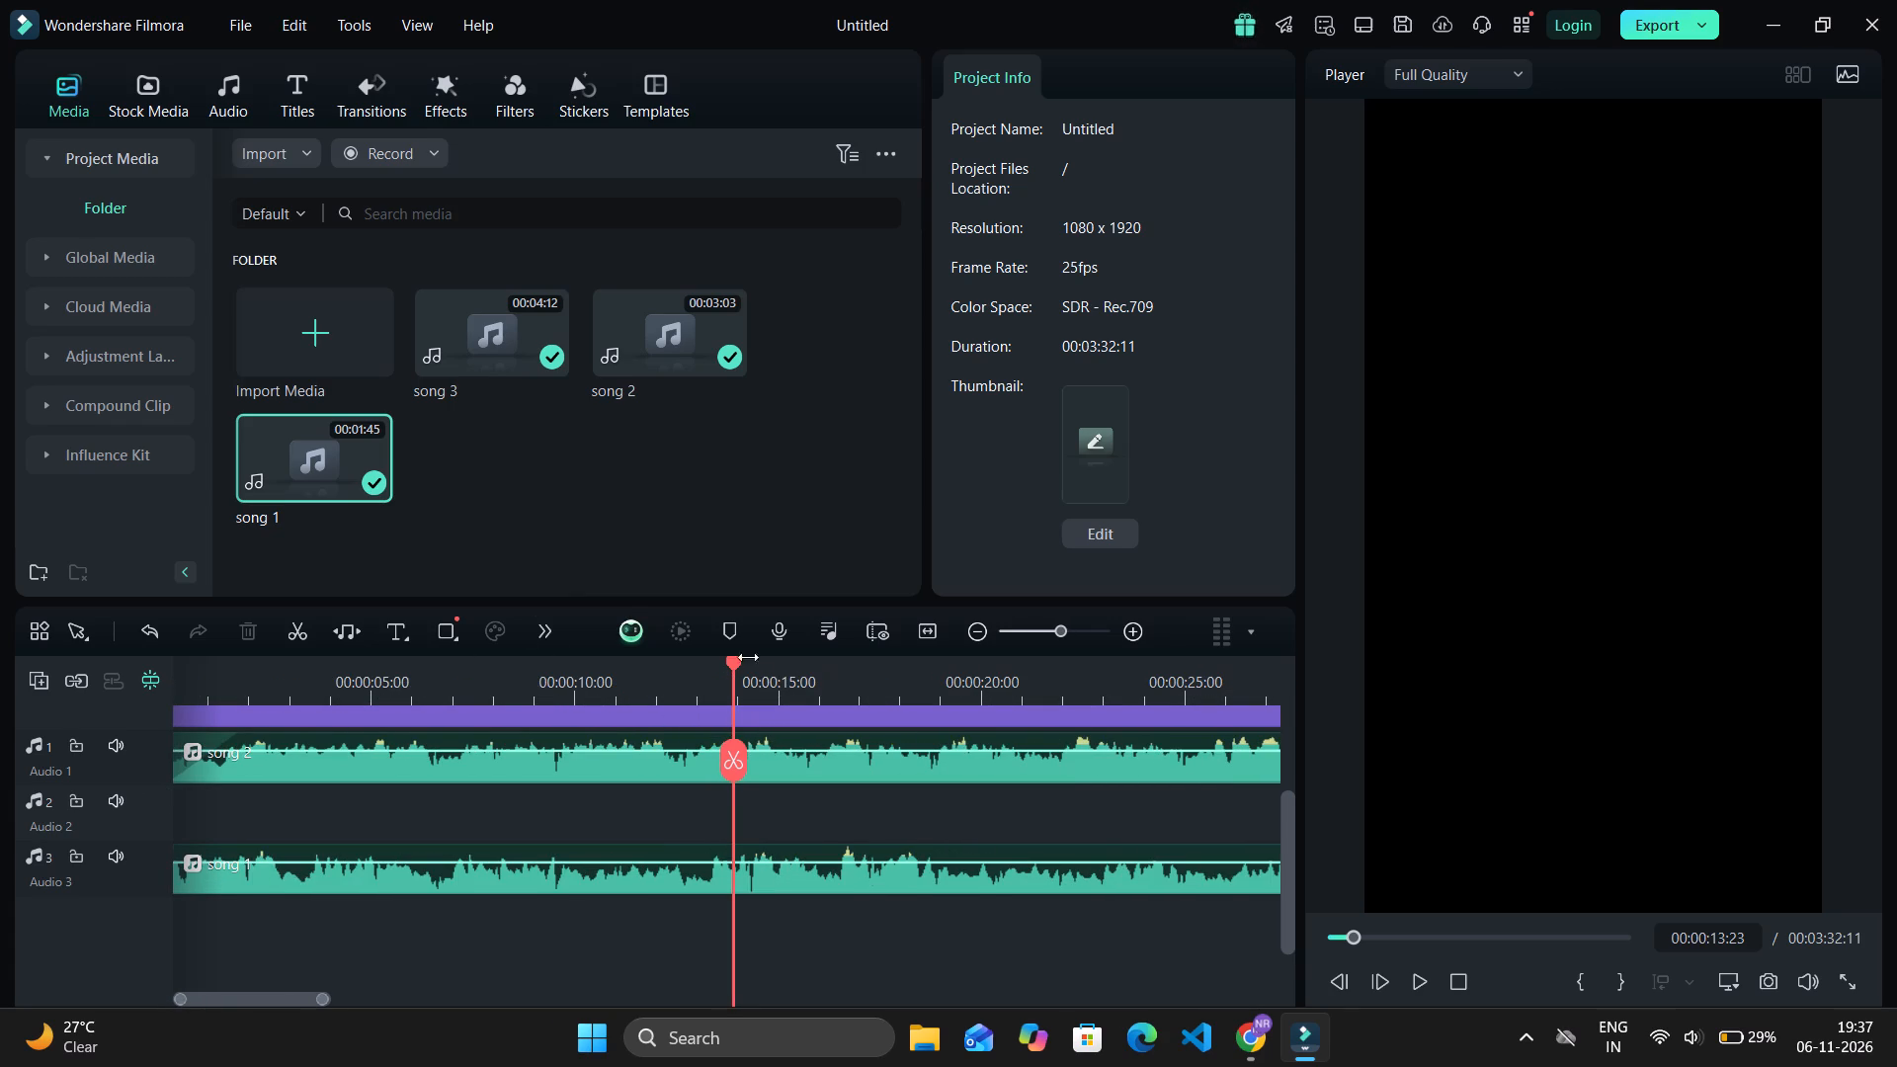
left_click_drag(736, 660, 1436, 719)
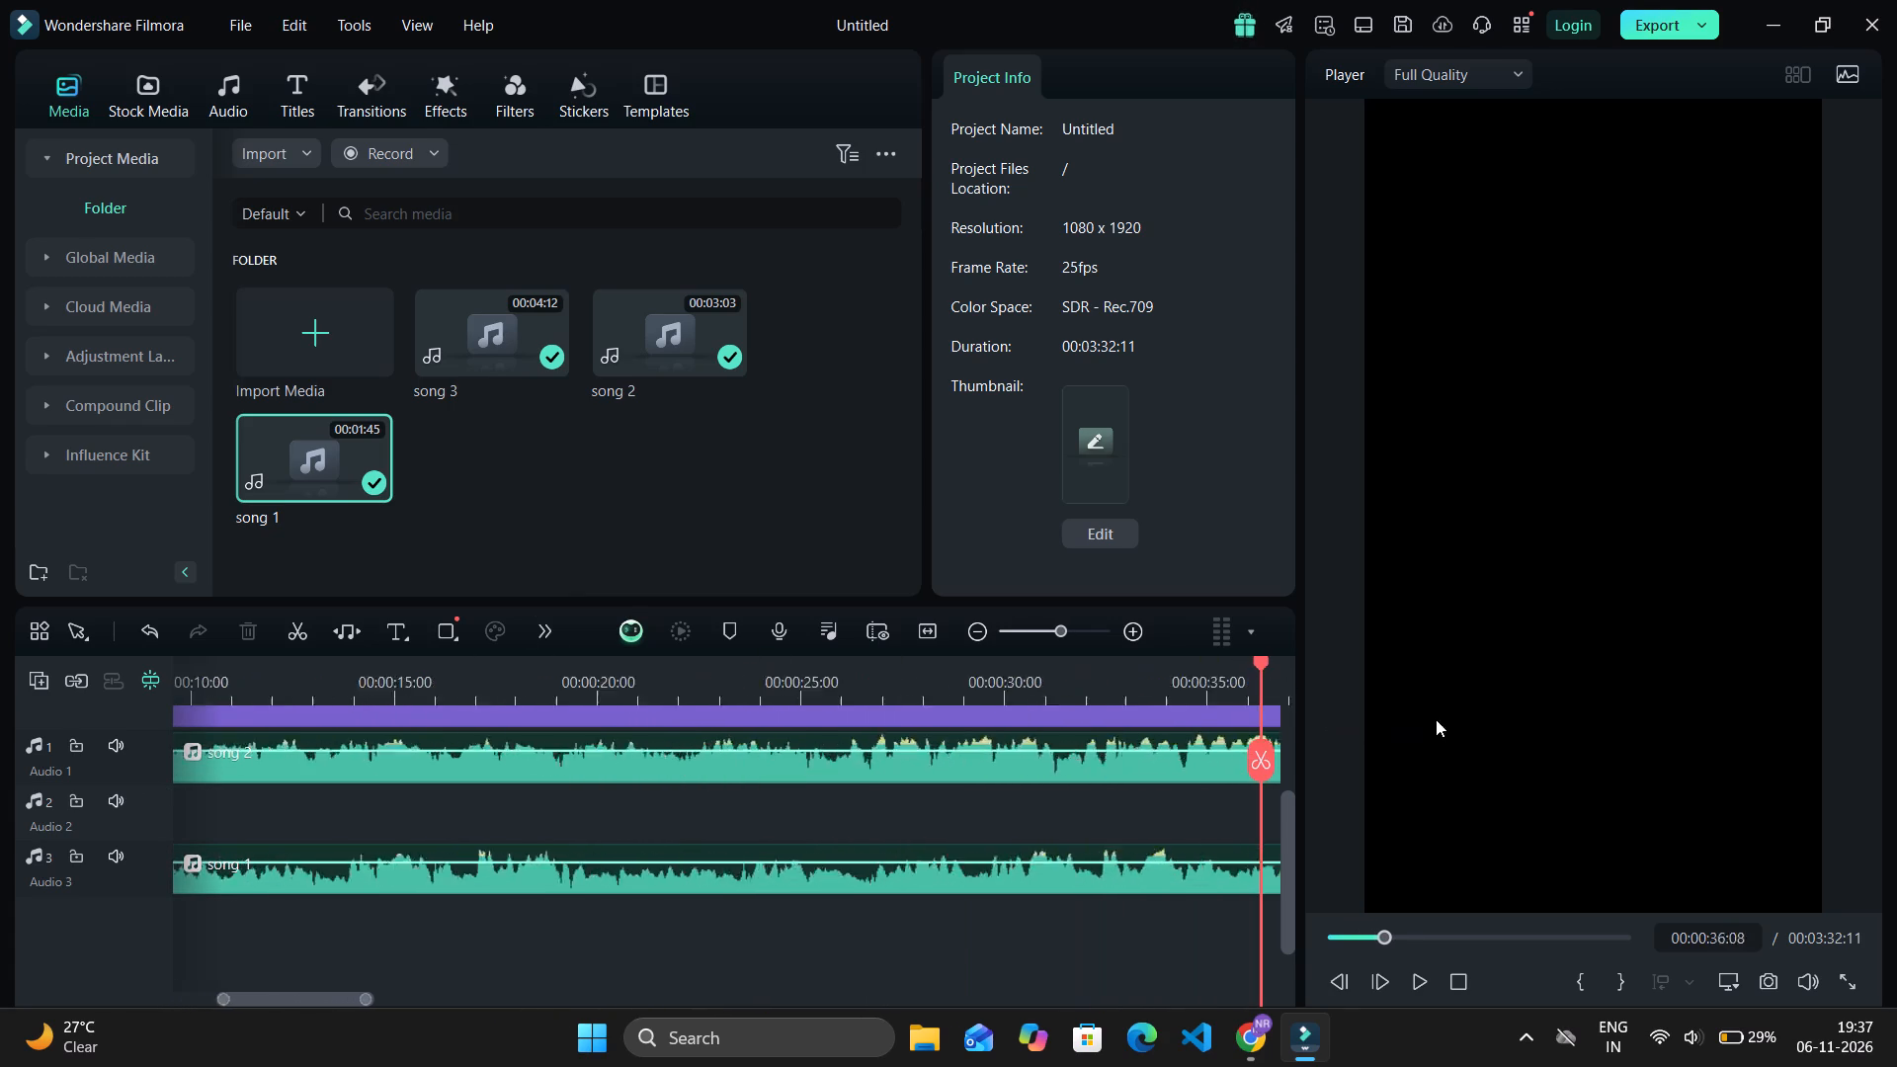
left_click_drag(1436, 719, 1143, 732)
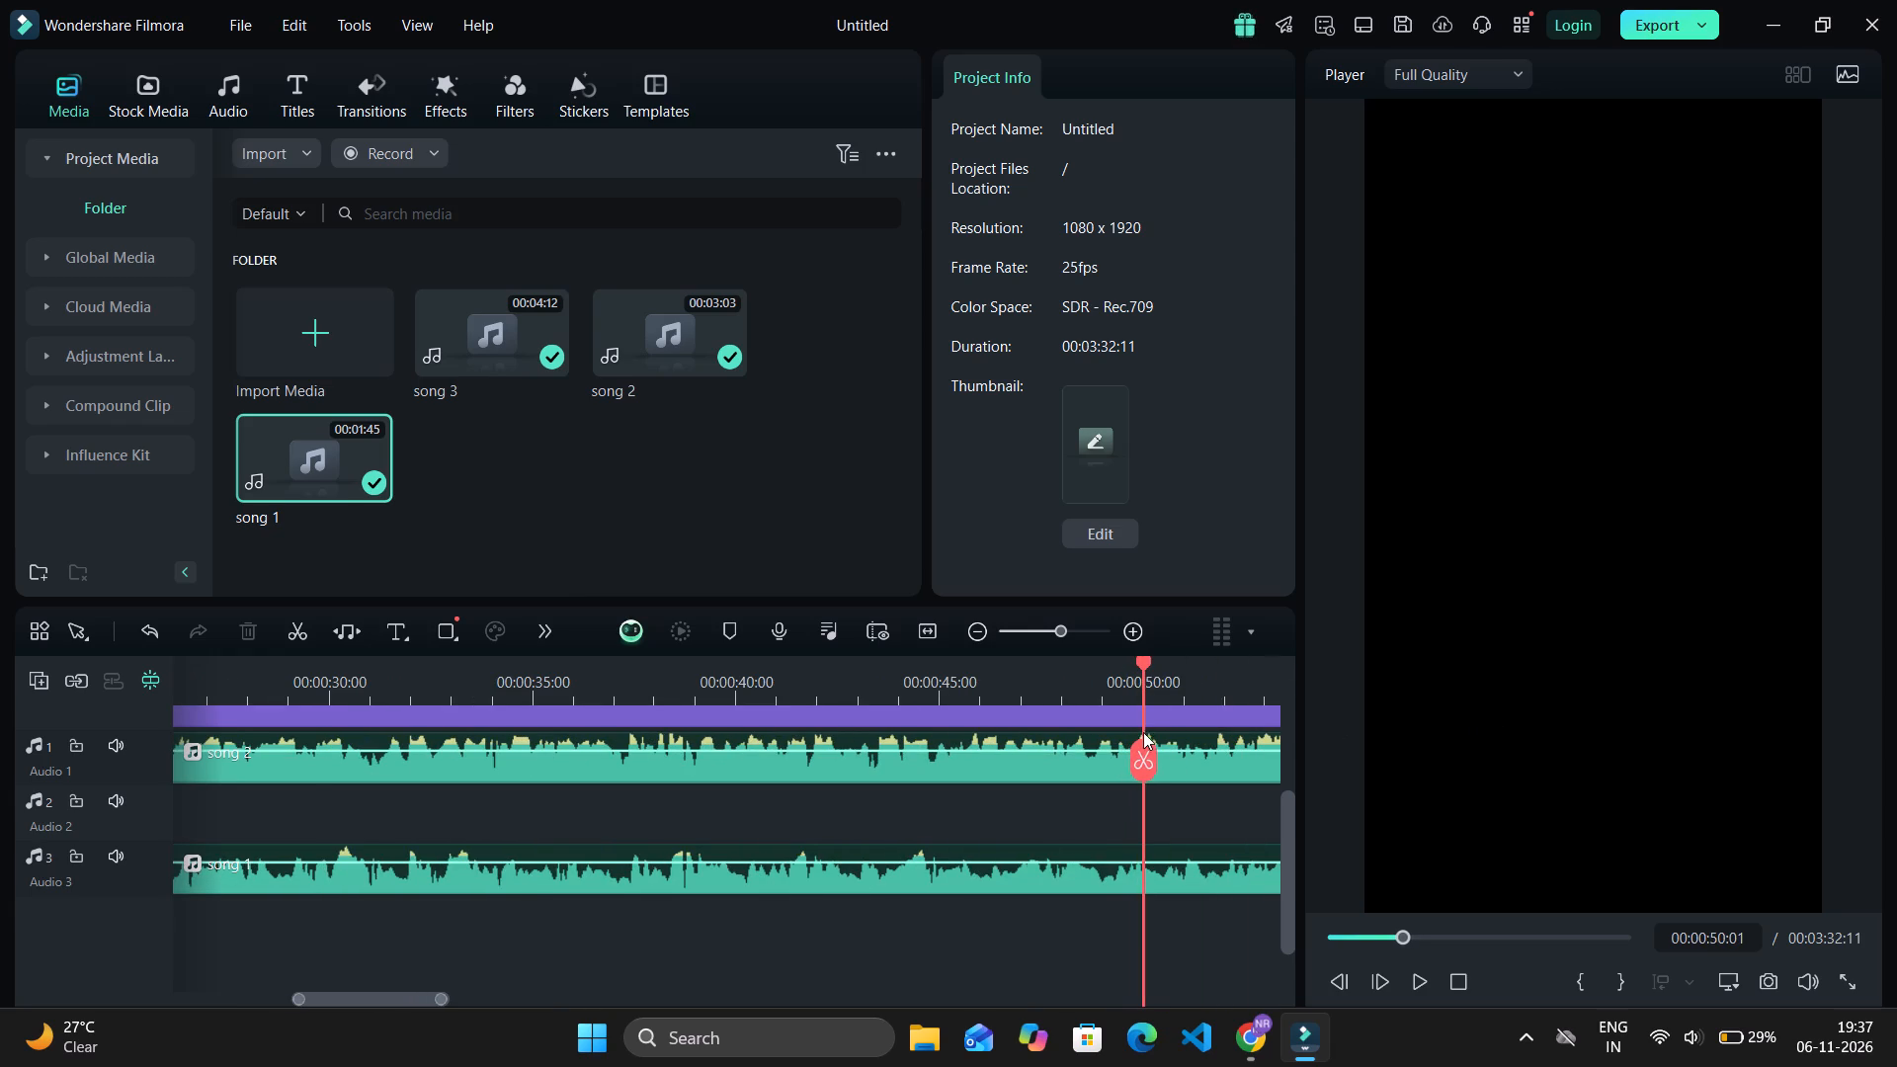
left_click_drag(1143, 732, 1144, 731)
left_click(1175, 879)
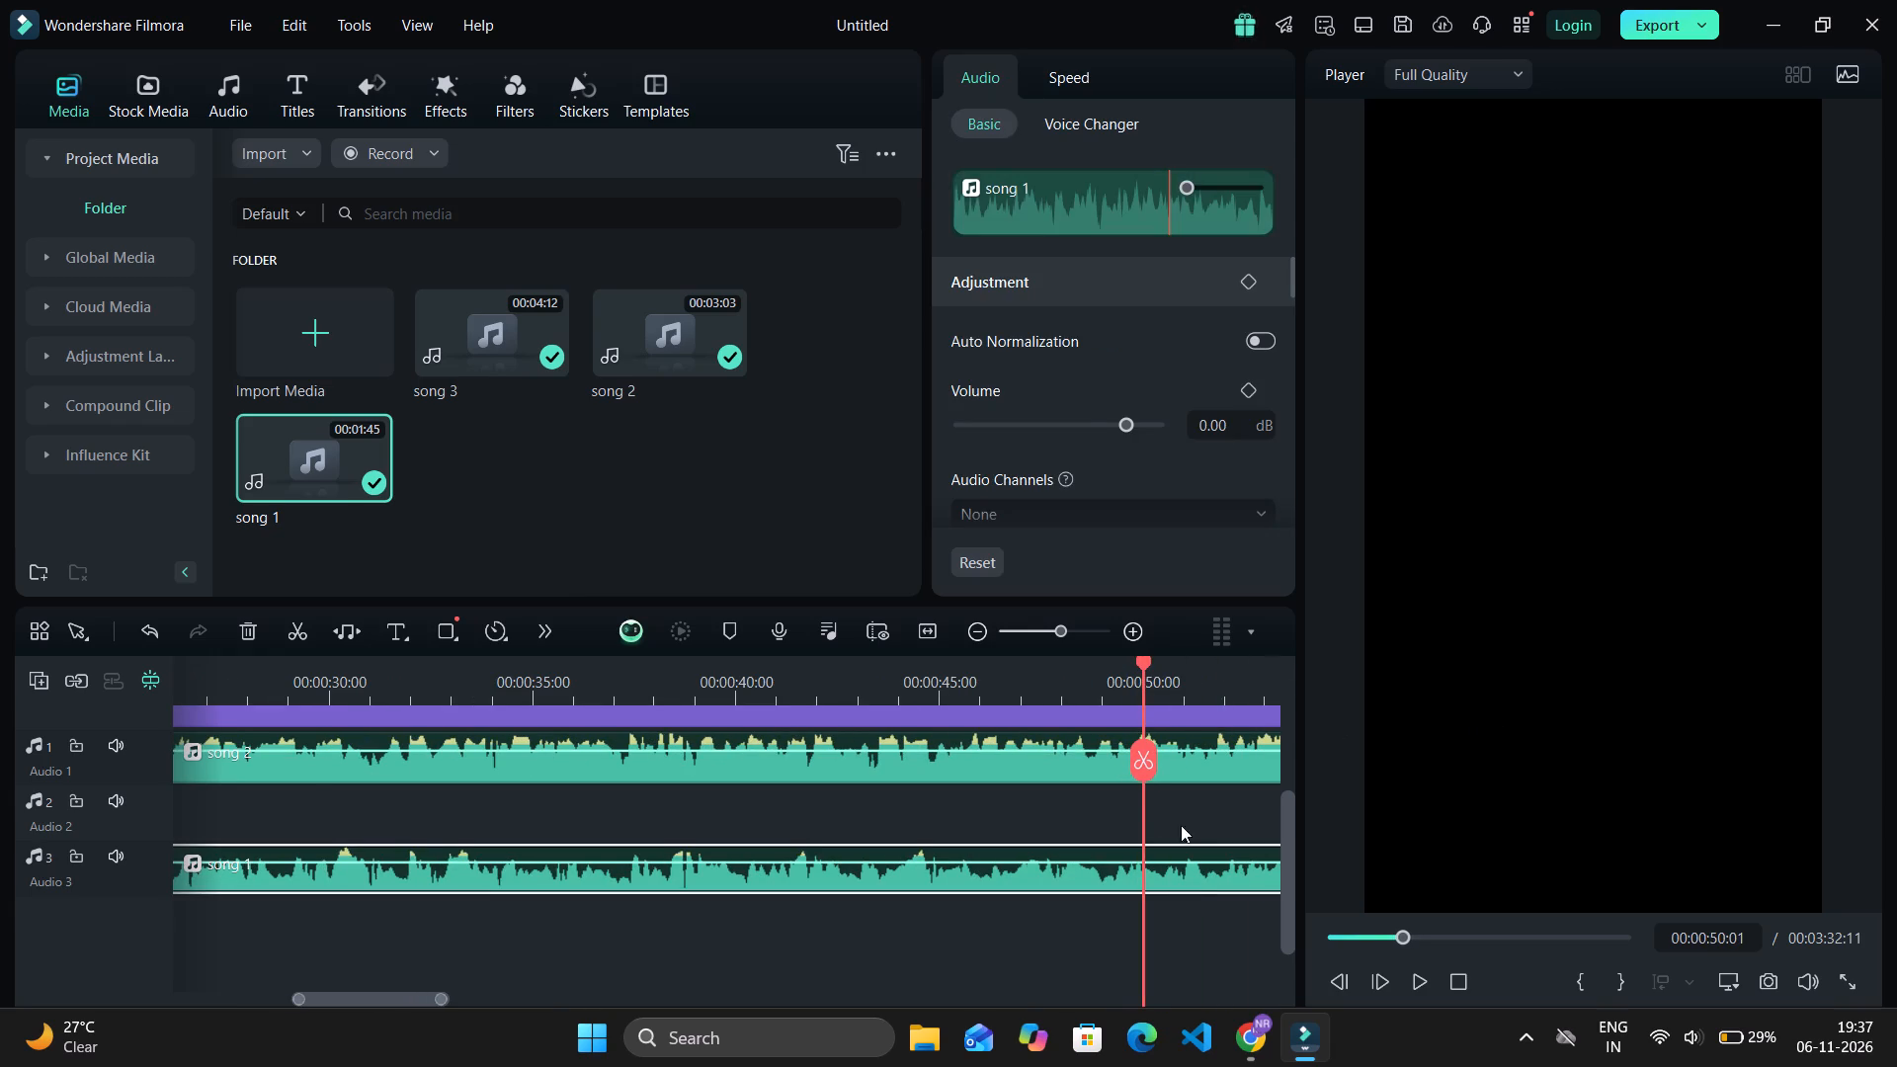
left_click_drag(1147, 672, 1345, 690)
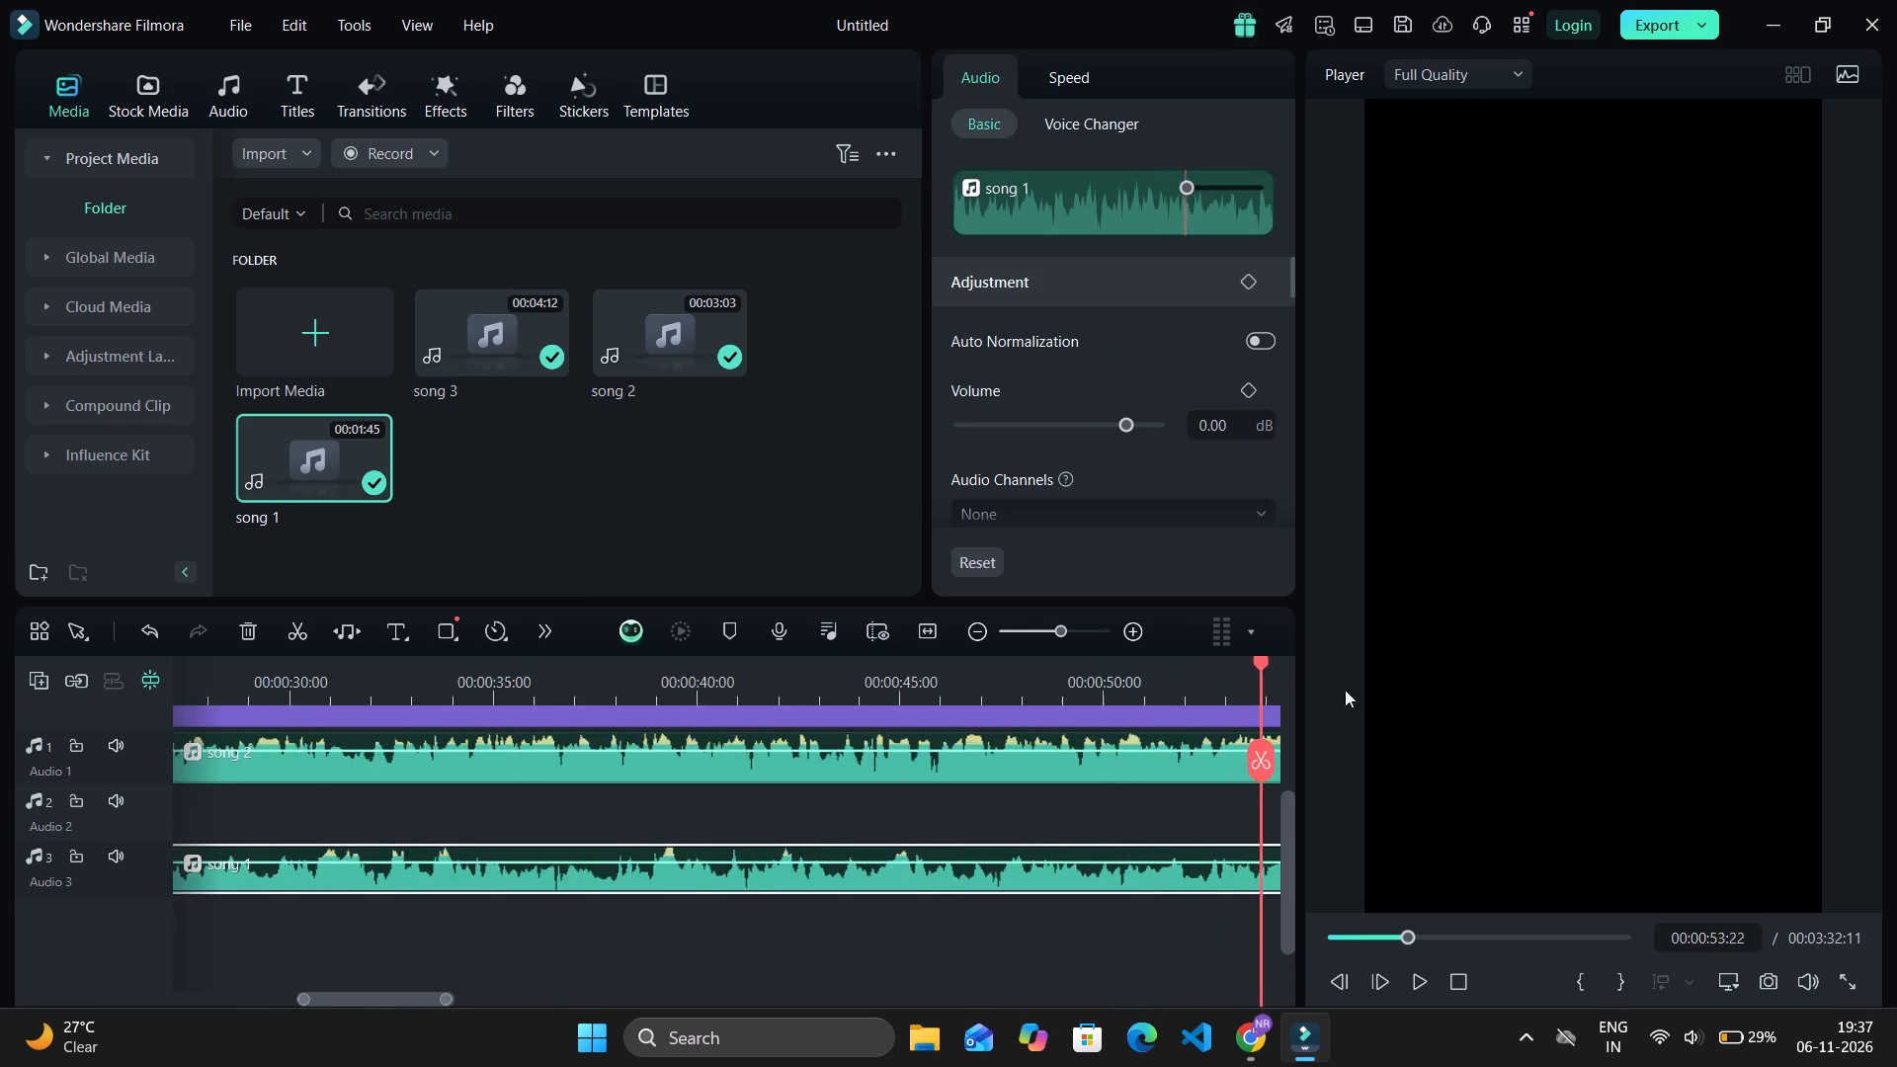
left_click_drag(1345, 690, 699, 815)
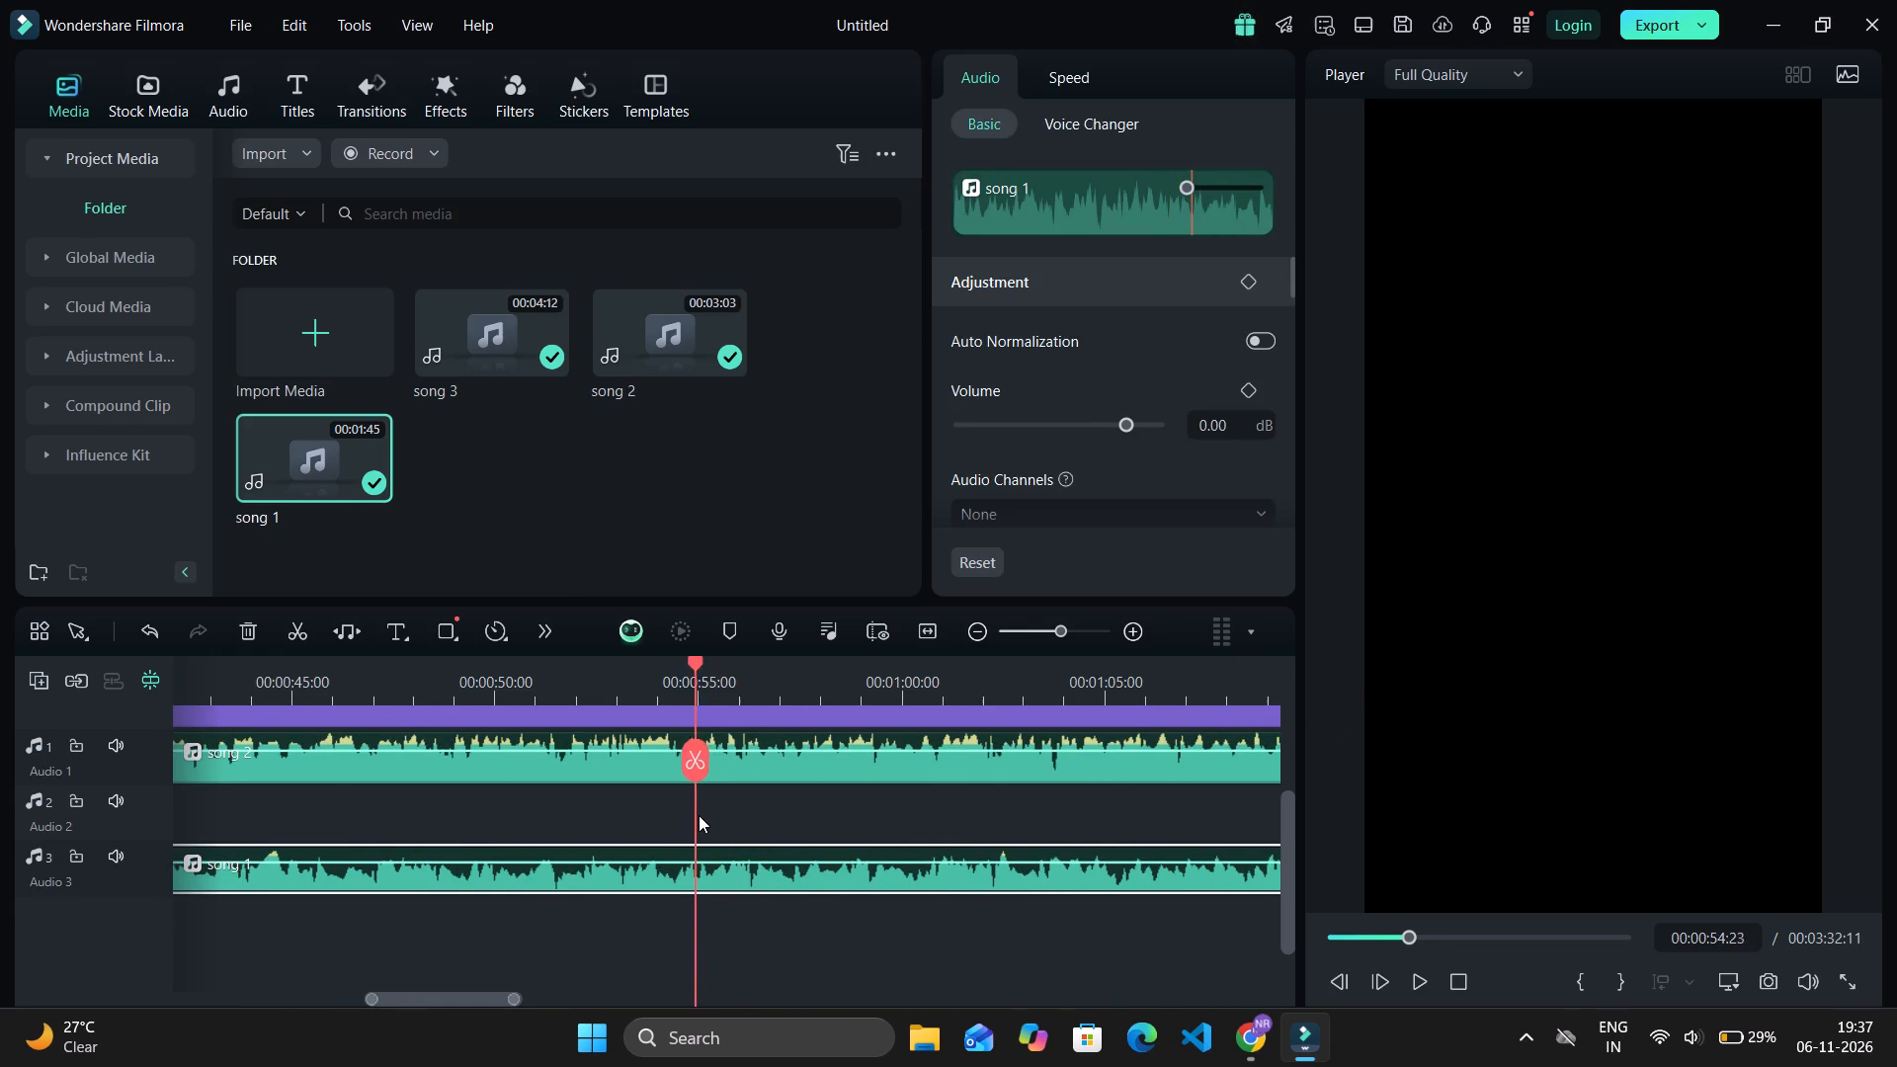
left_click_drag(699, 815, 700, 819)
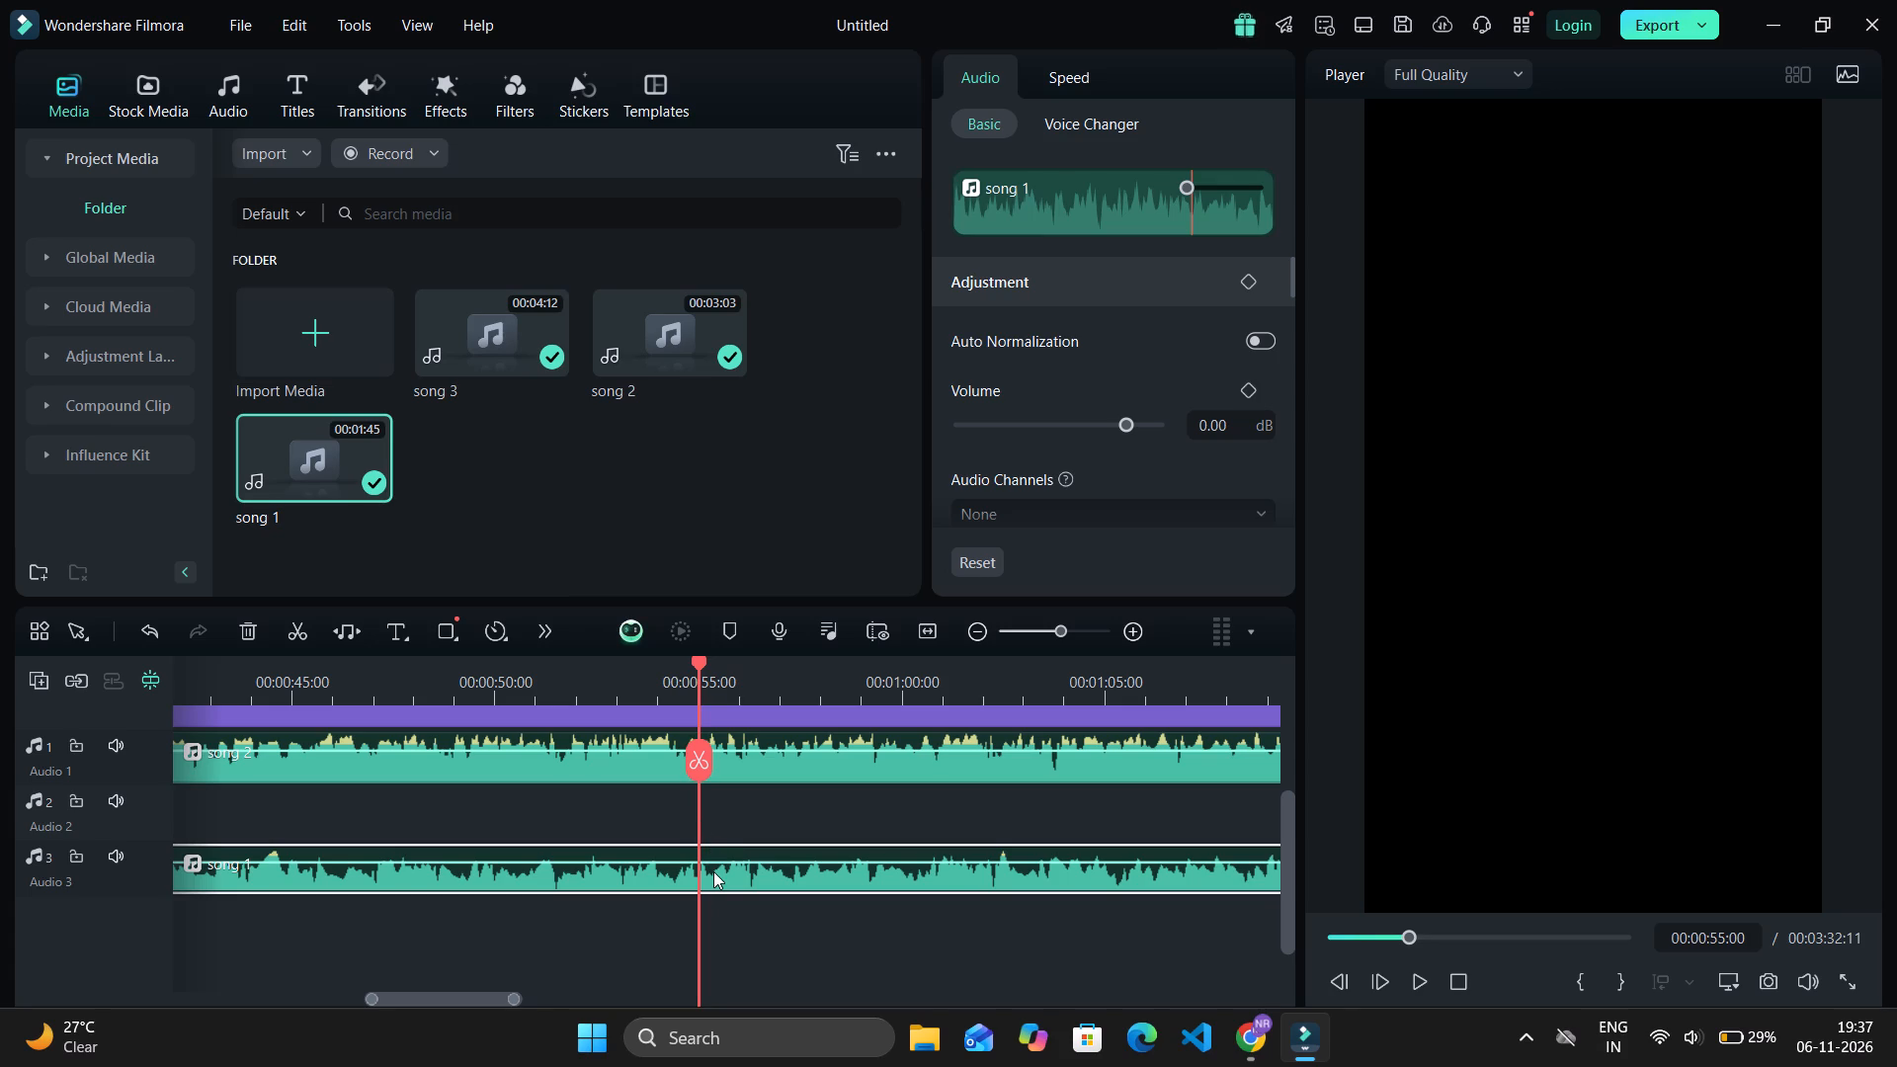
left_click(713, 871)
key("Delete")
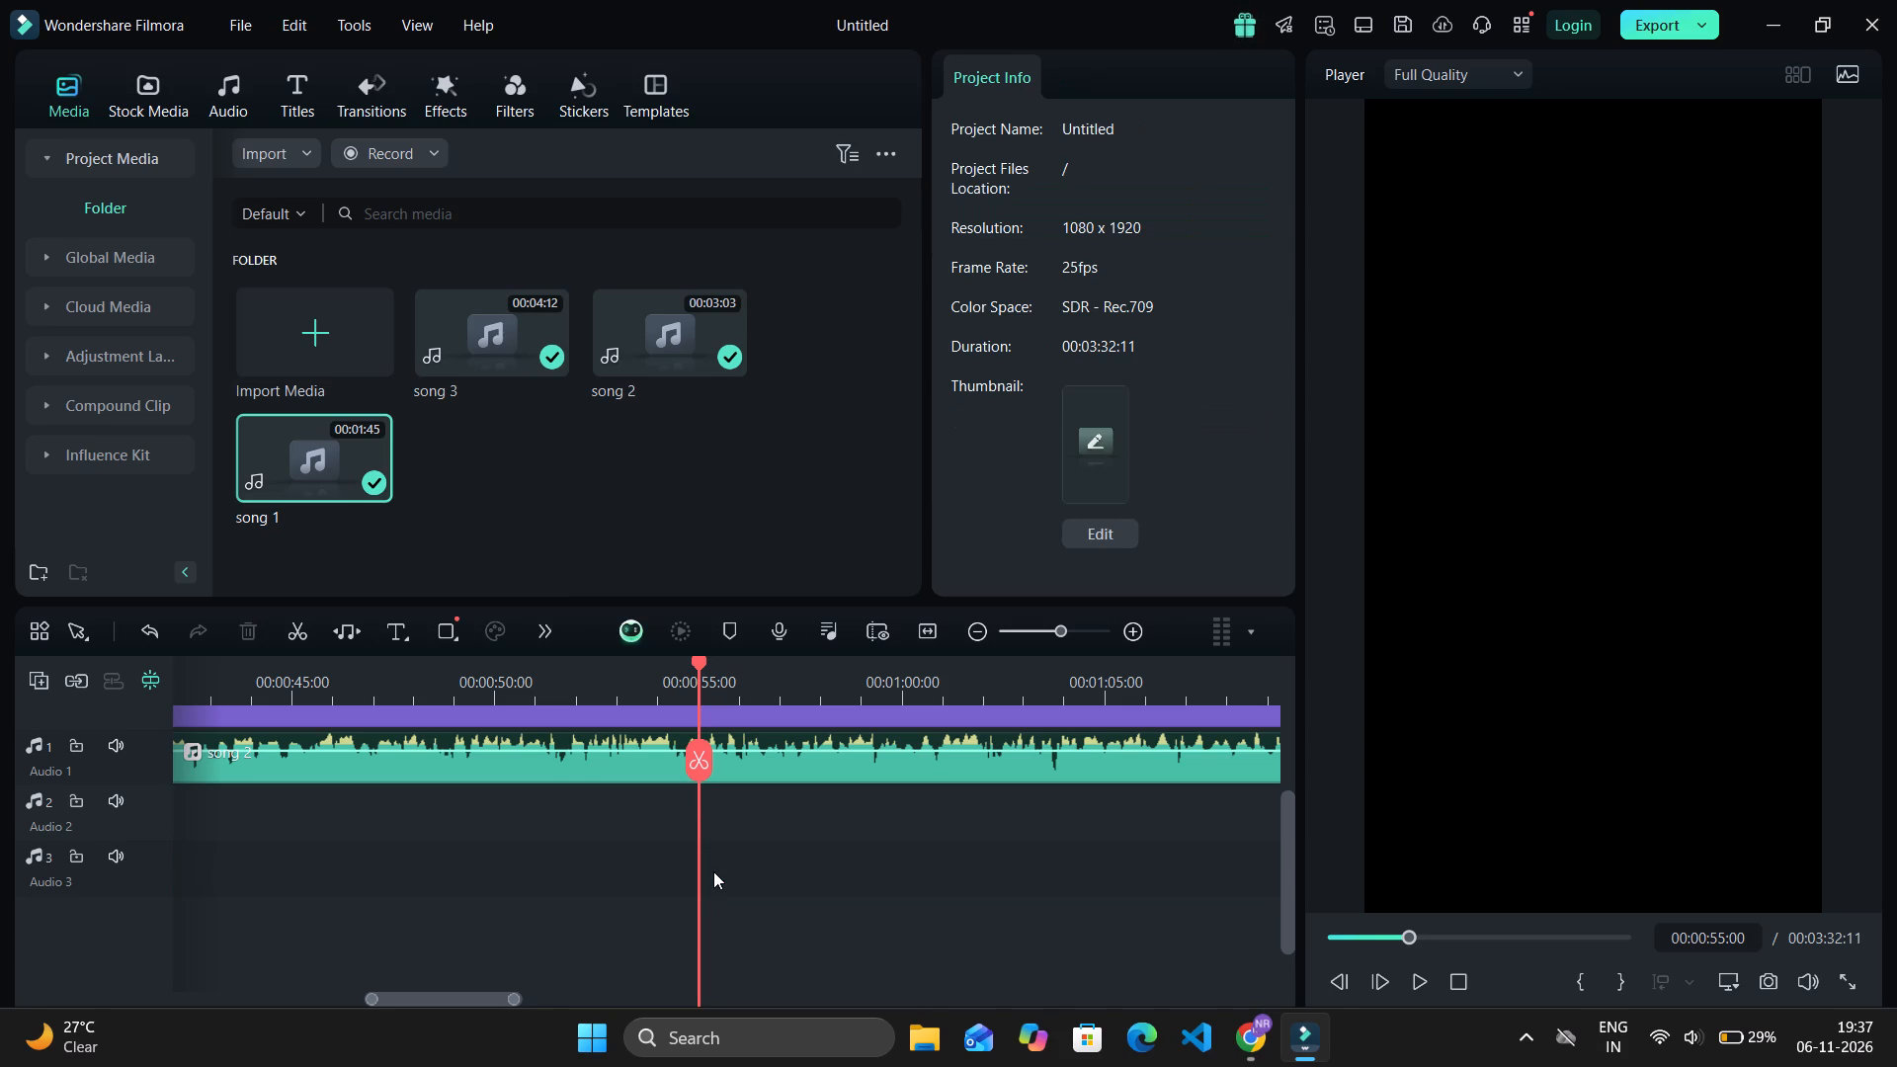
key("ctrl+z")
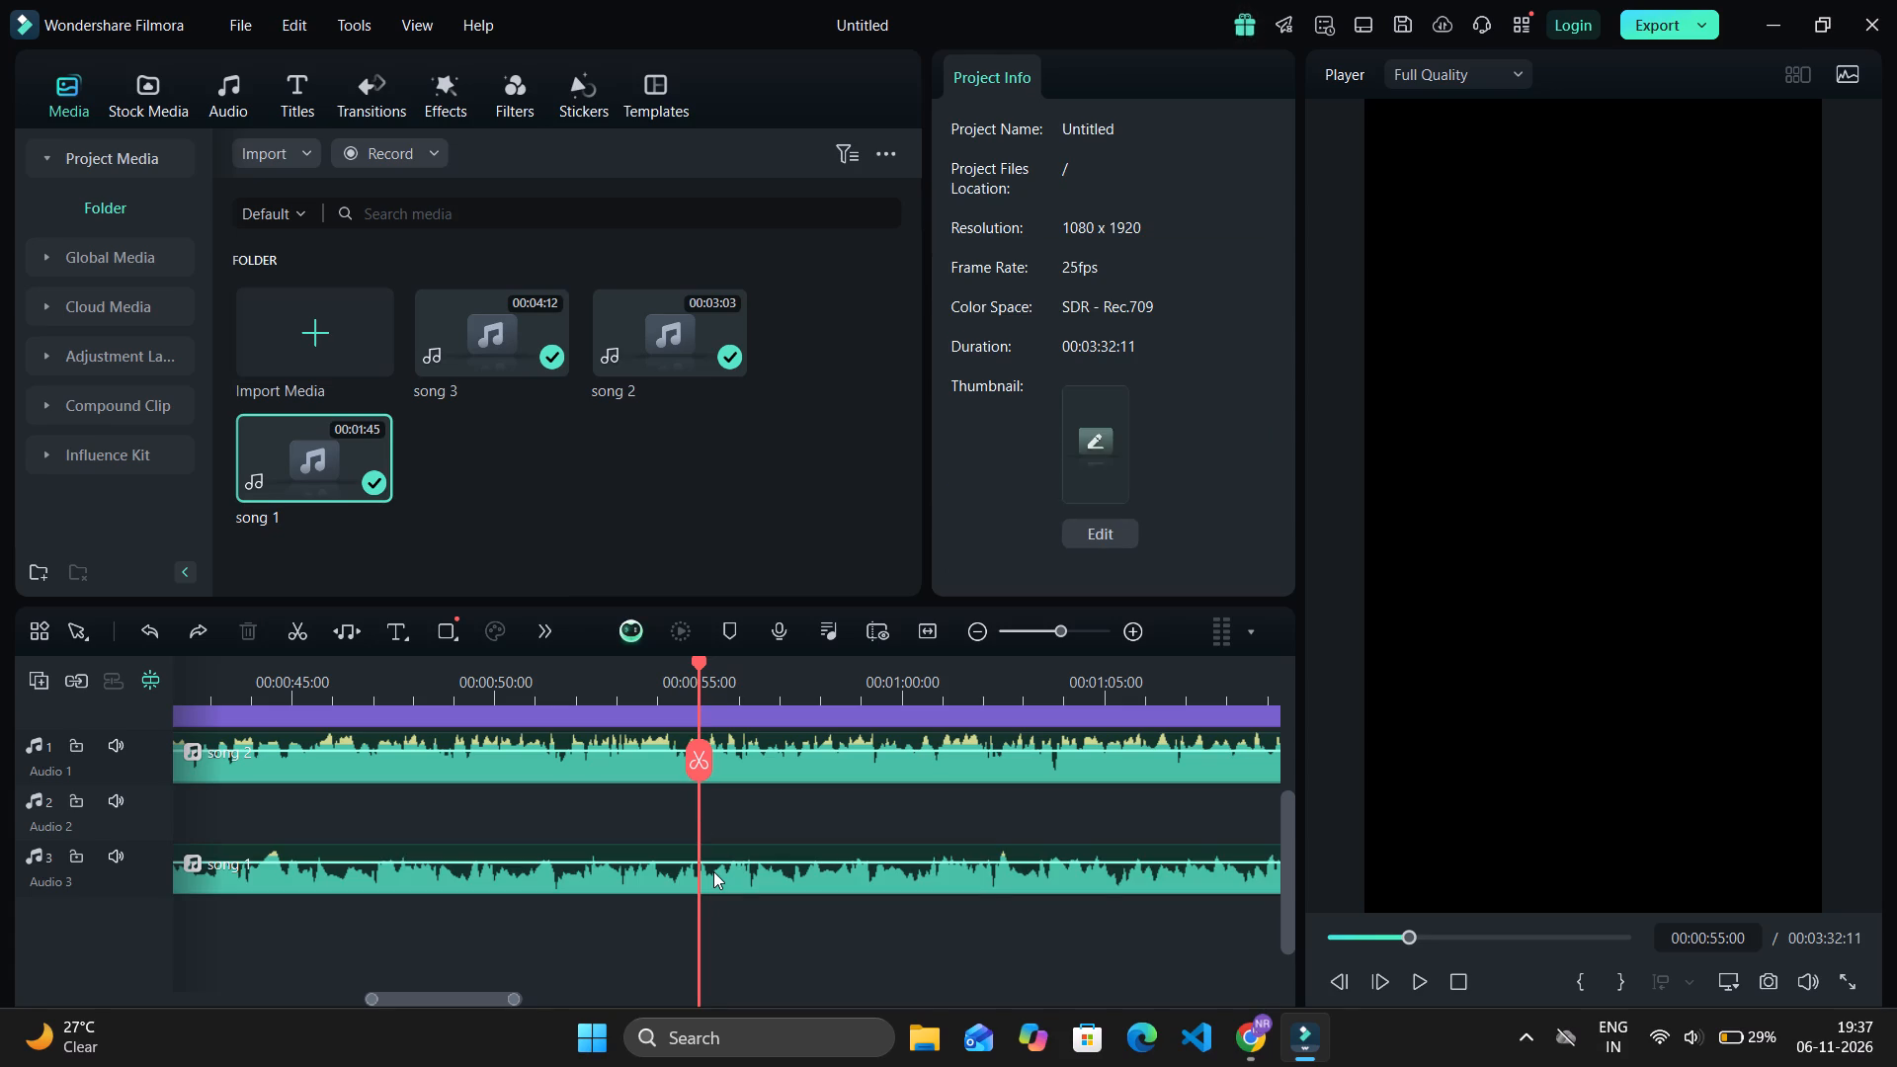
Split the first piece of song 1 at 00:00:55:00.
left_click(713, 871)
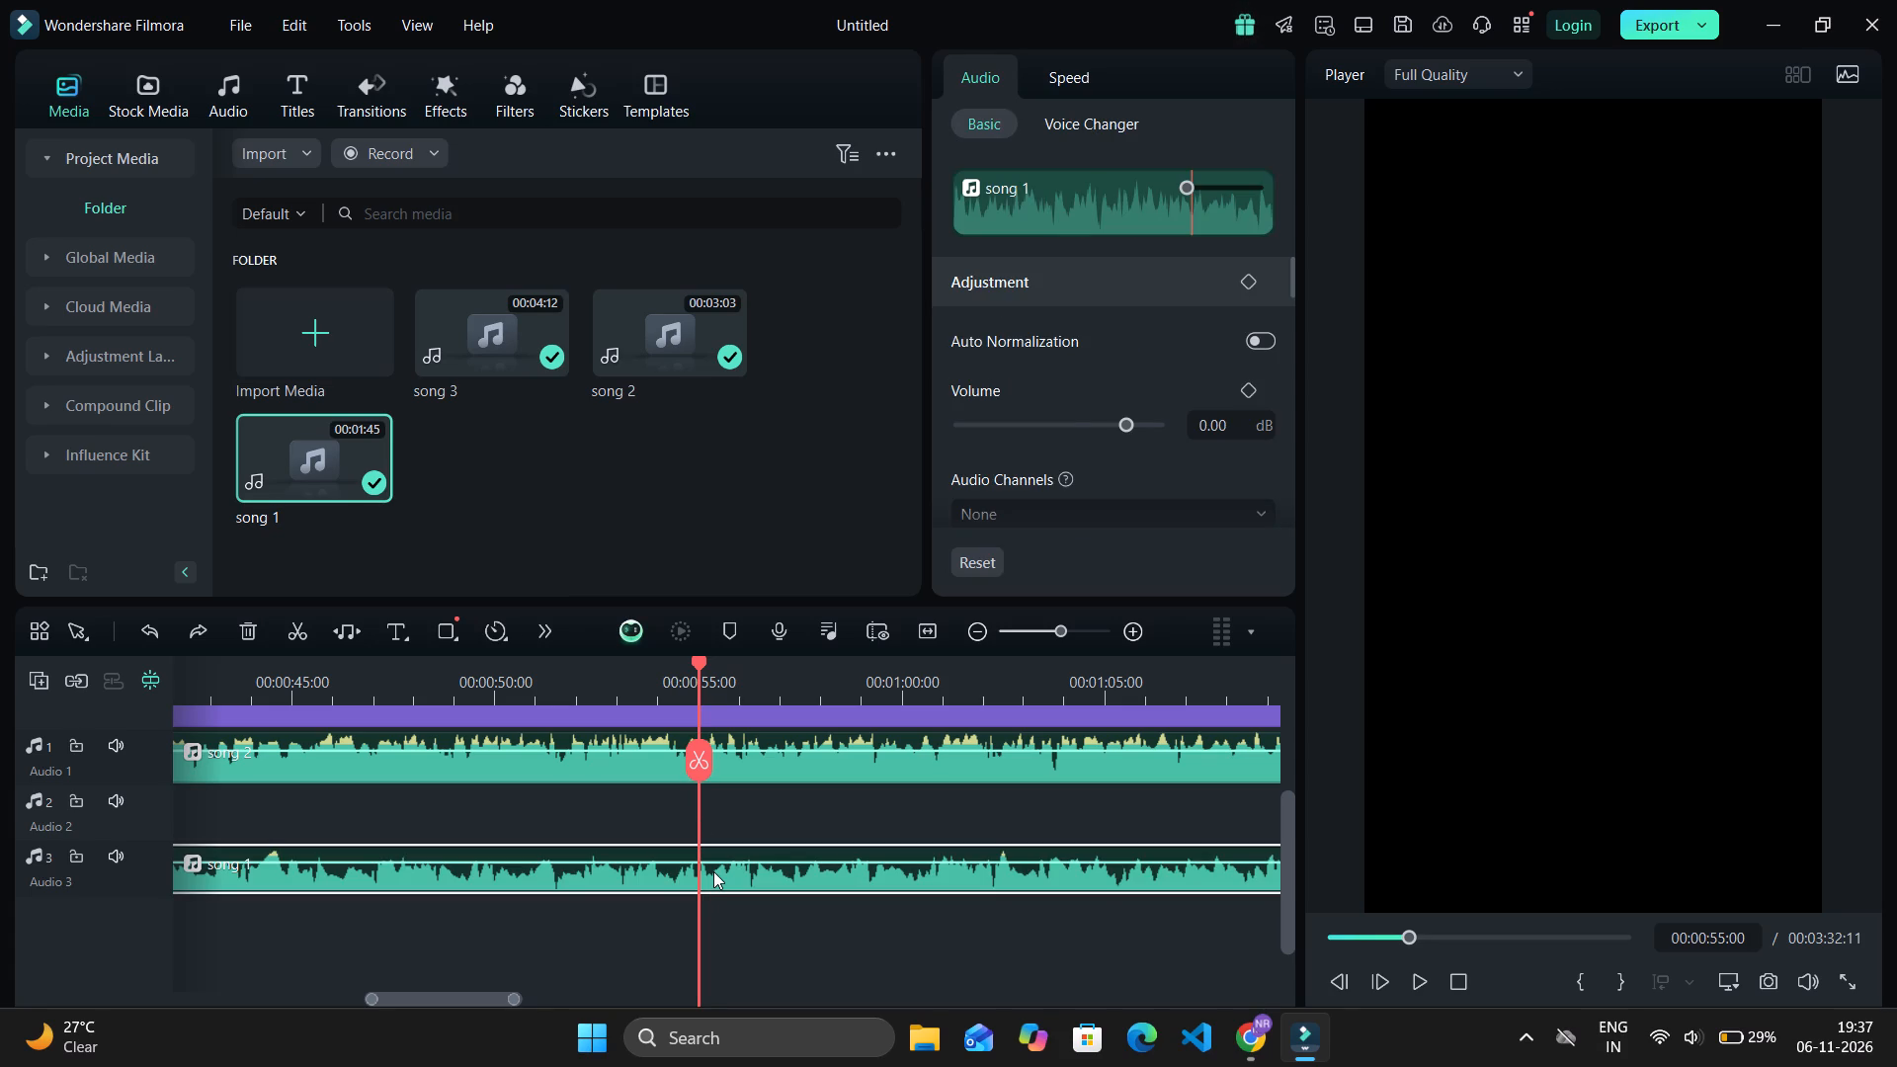
left_click(695, 767)
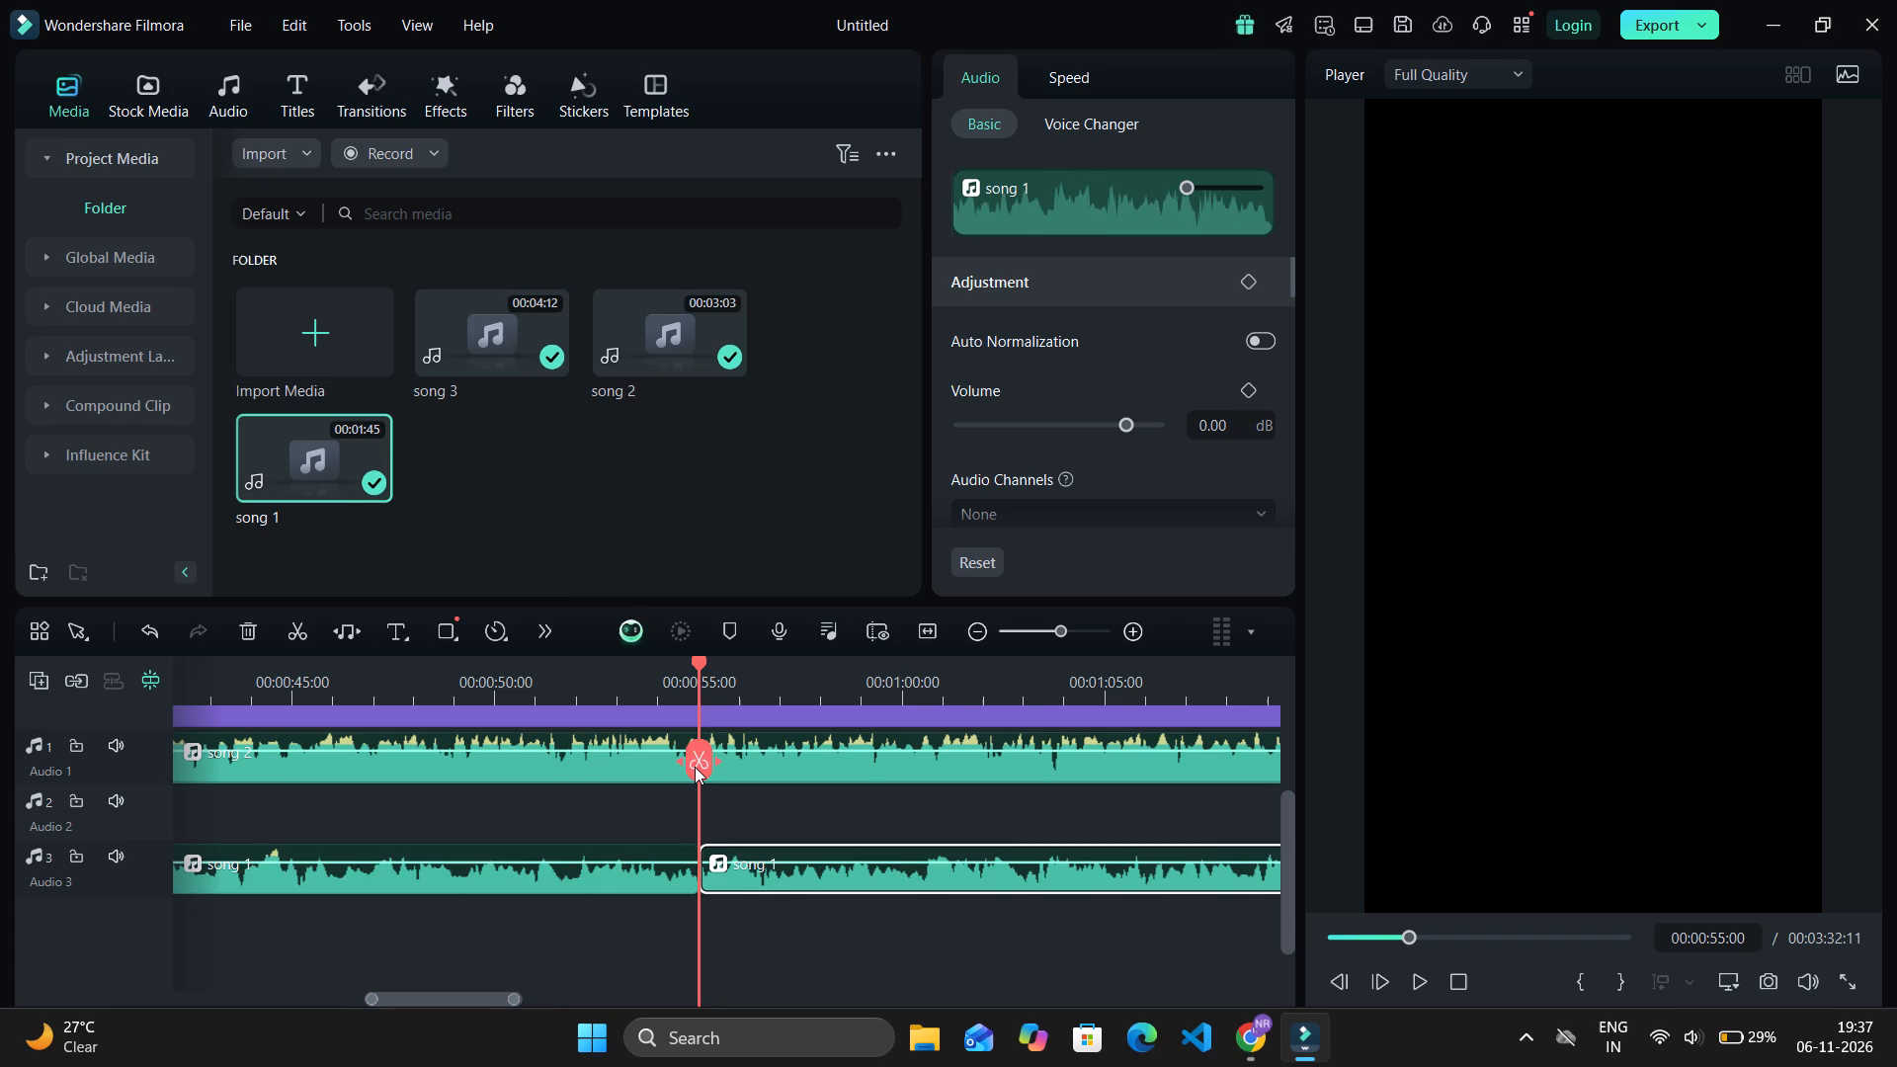
Delete the middle piece of song 1, between the cuts at 00:00:55:00 and 00:01:12:20.
scroll(695, 767, "down", 3, "ctrl")
scroll(1097, 833, "down", 3, "ctrl")
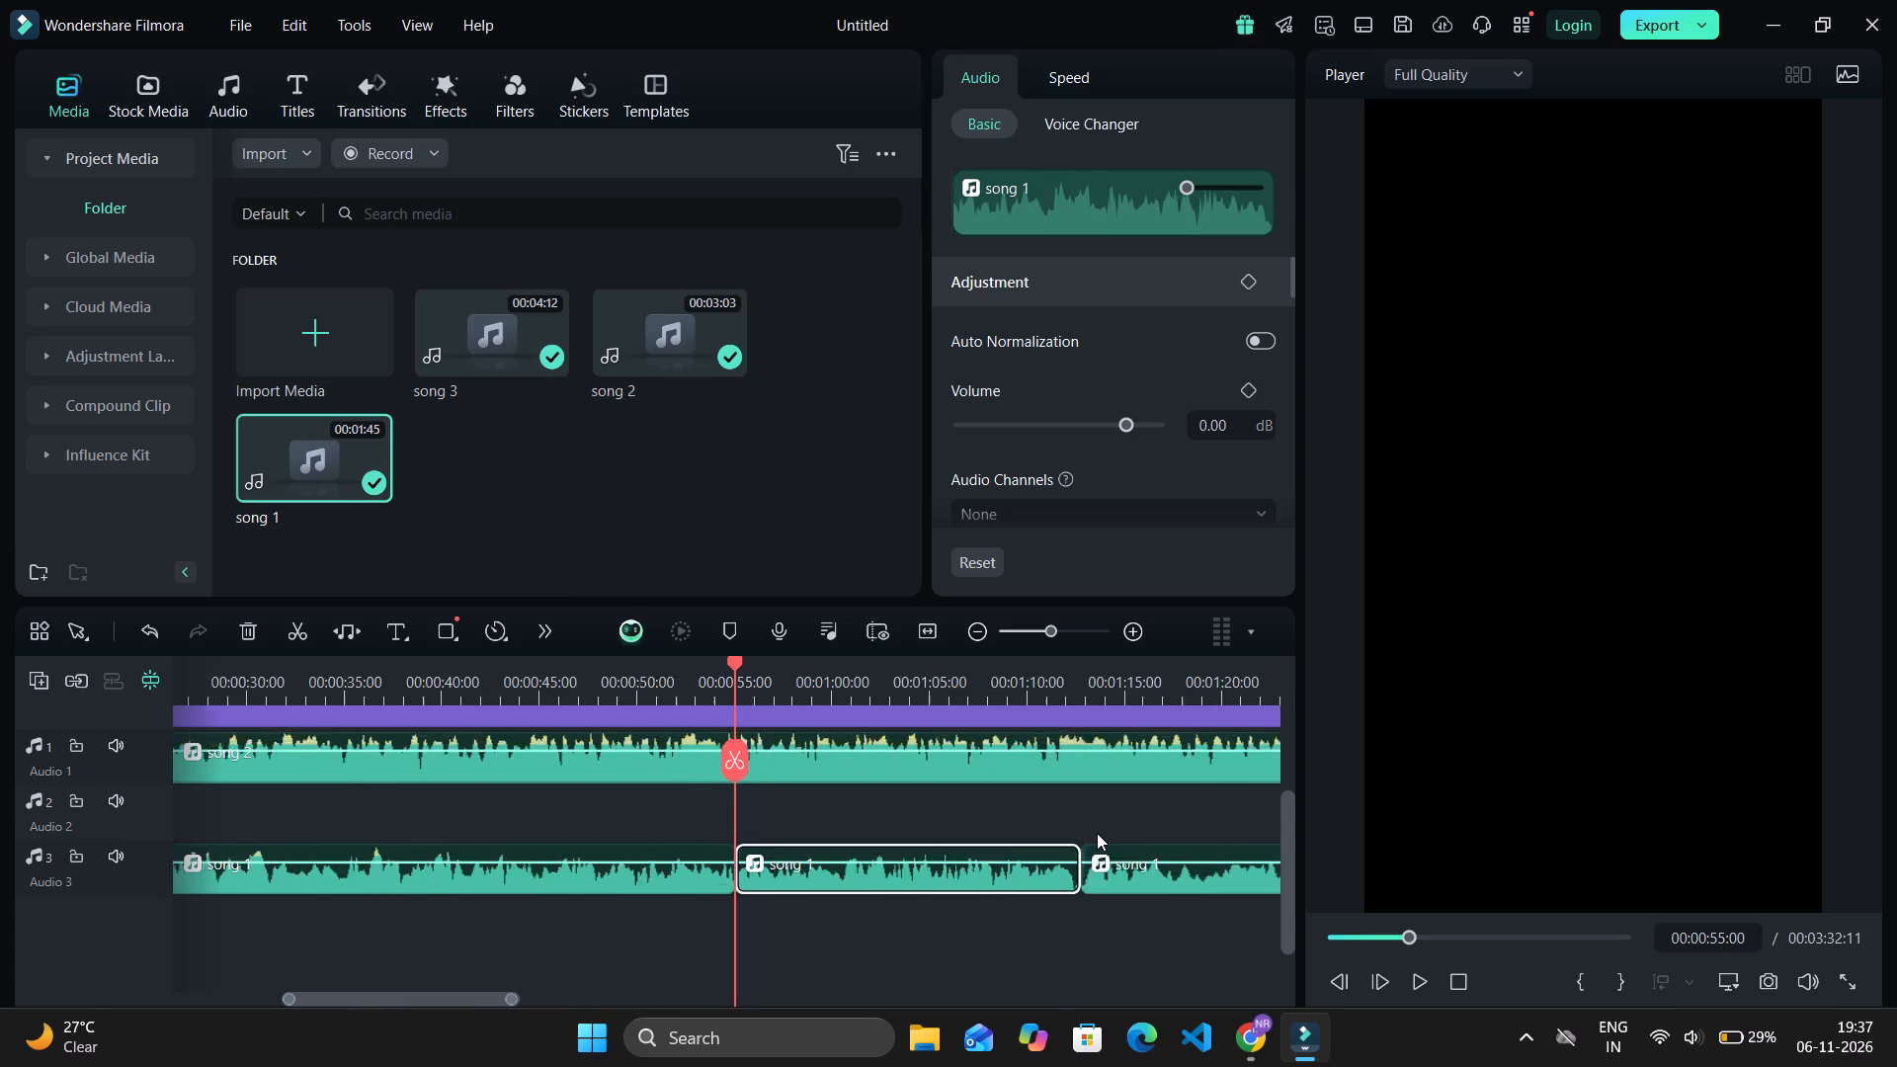
scroll(1097, 833, "down", 3, "ctrl")
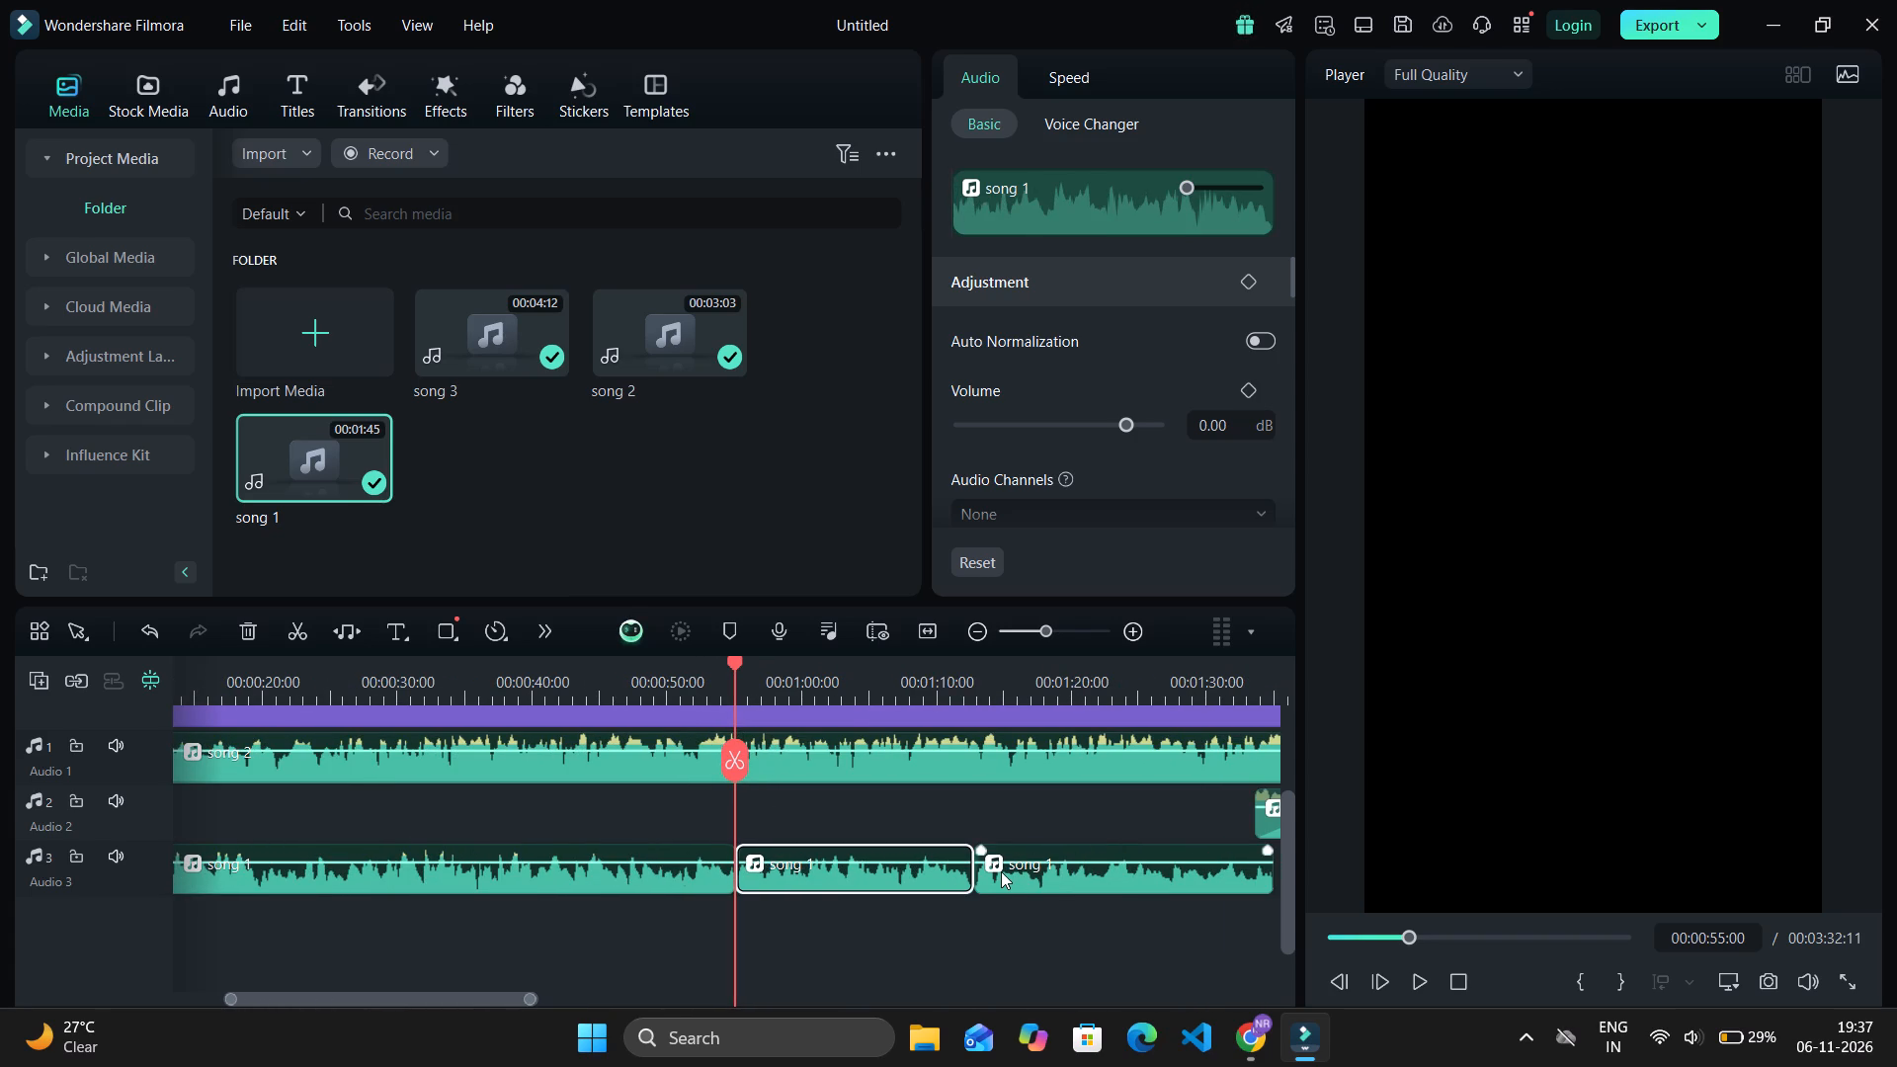
left_click_drag(737, 656, 985, 787)
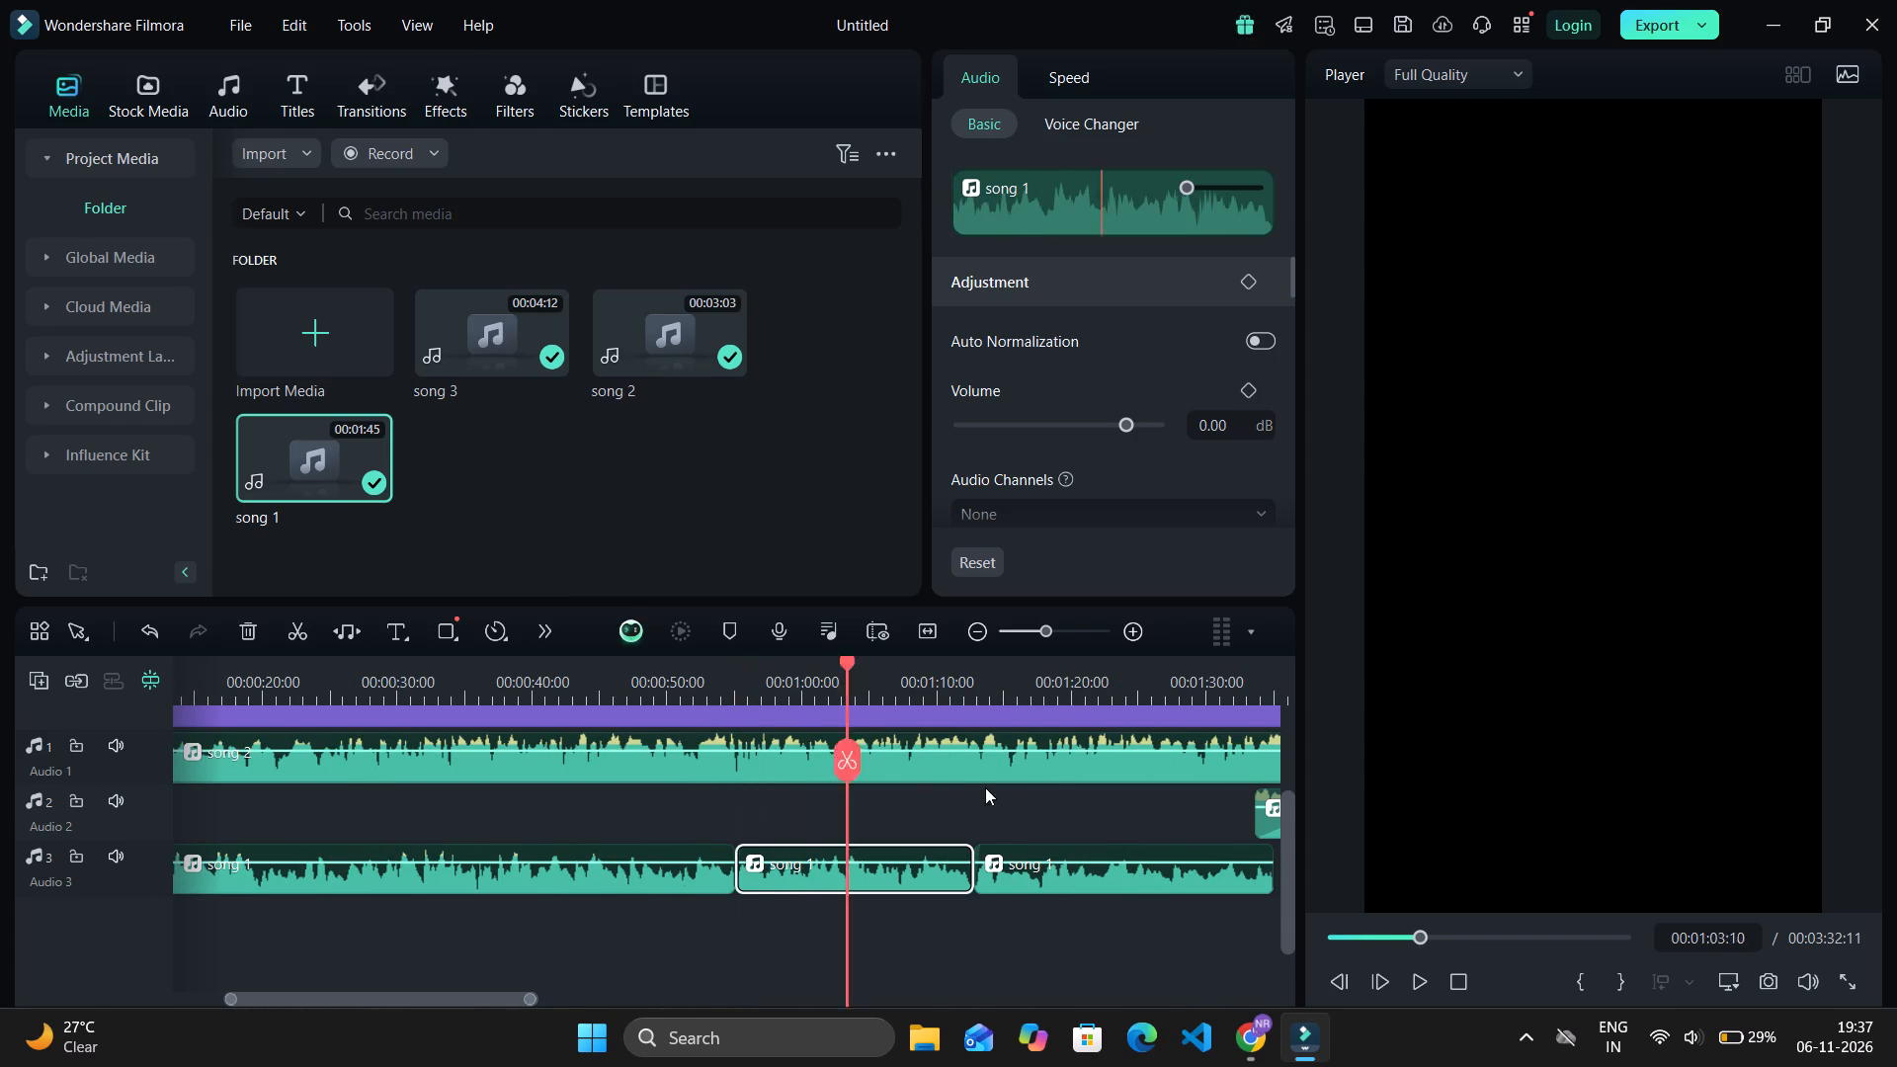
left_click_drag(985, 787, 964, 868)
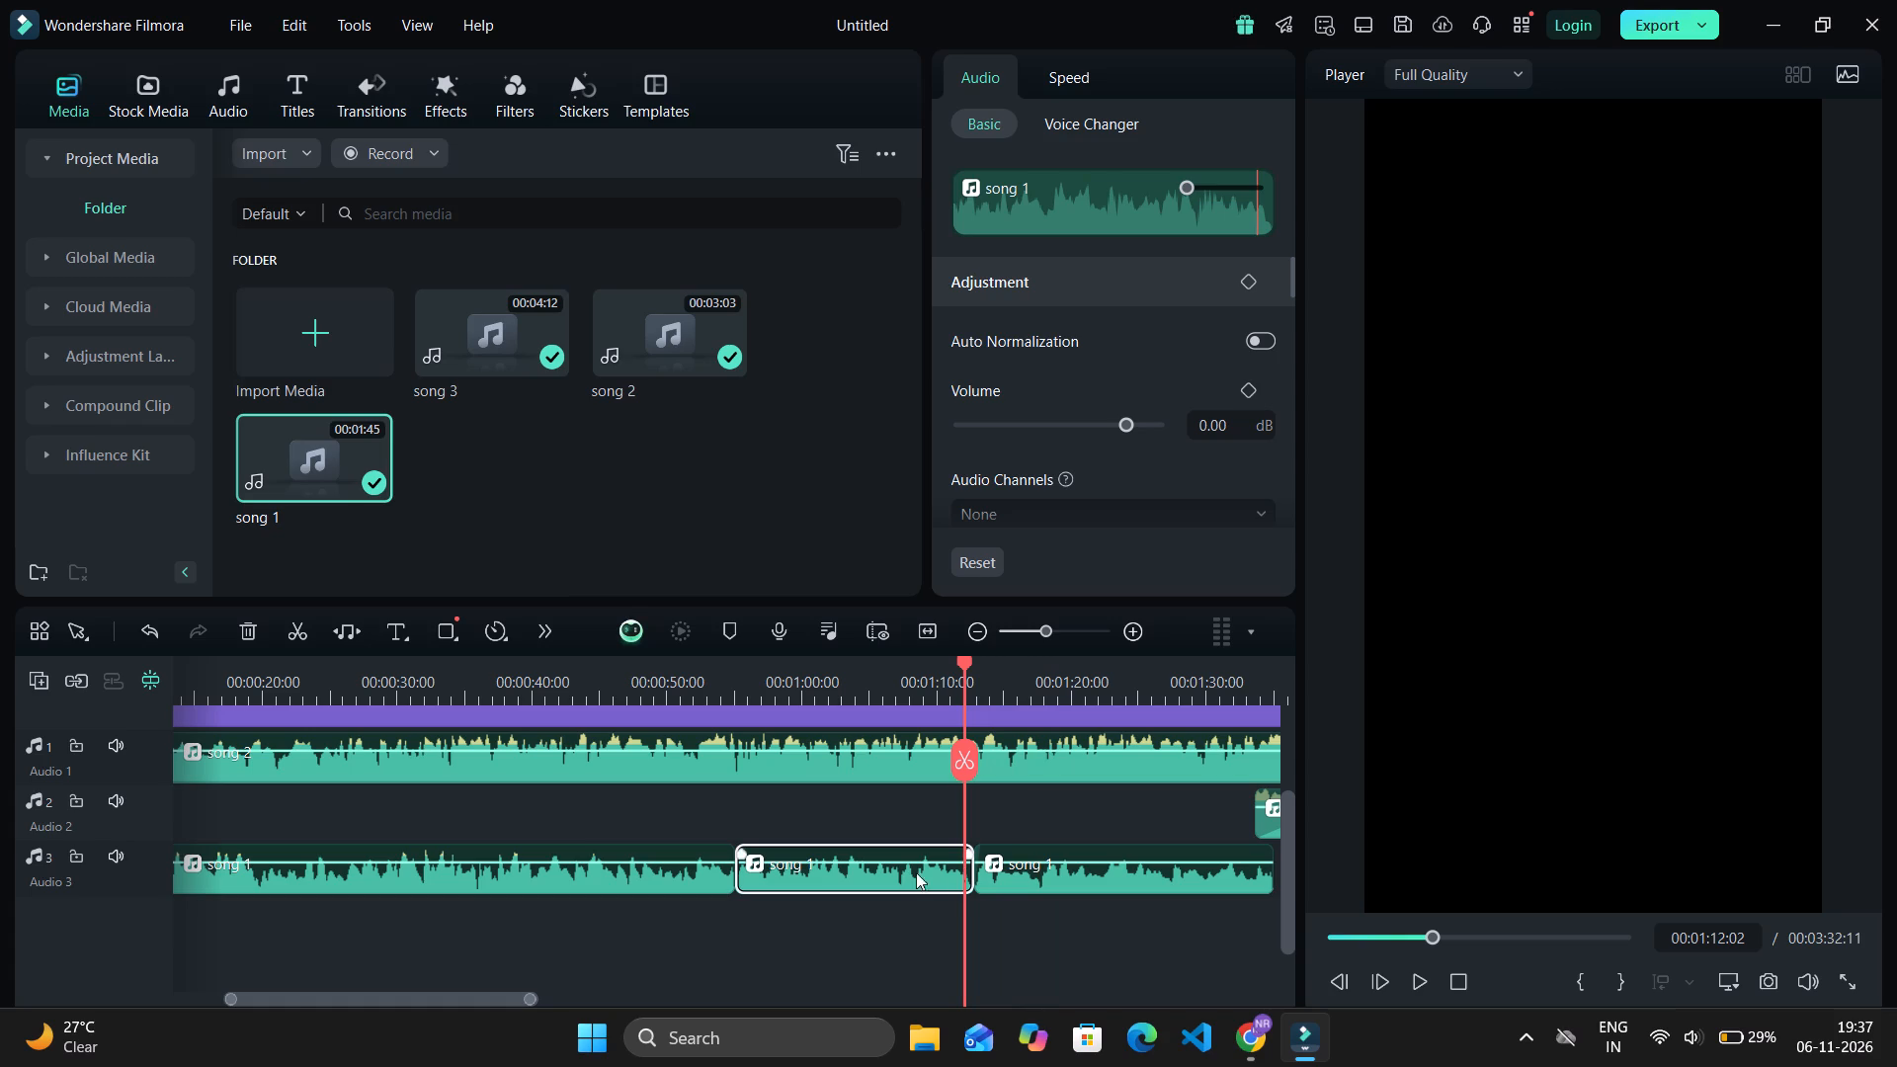
key("Delete")
Move the opening piece of song 1 along the third audio track so it starts just before song 3 ends.
scroll(898, 879, "down", 3, "ctrl")
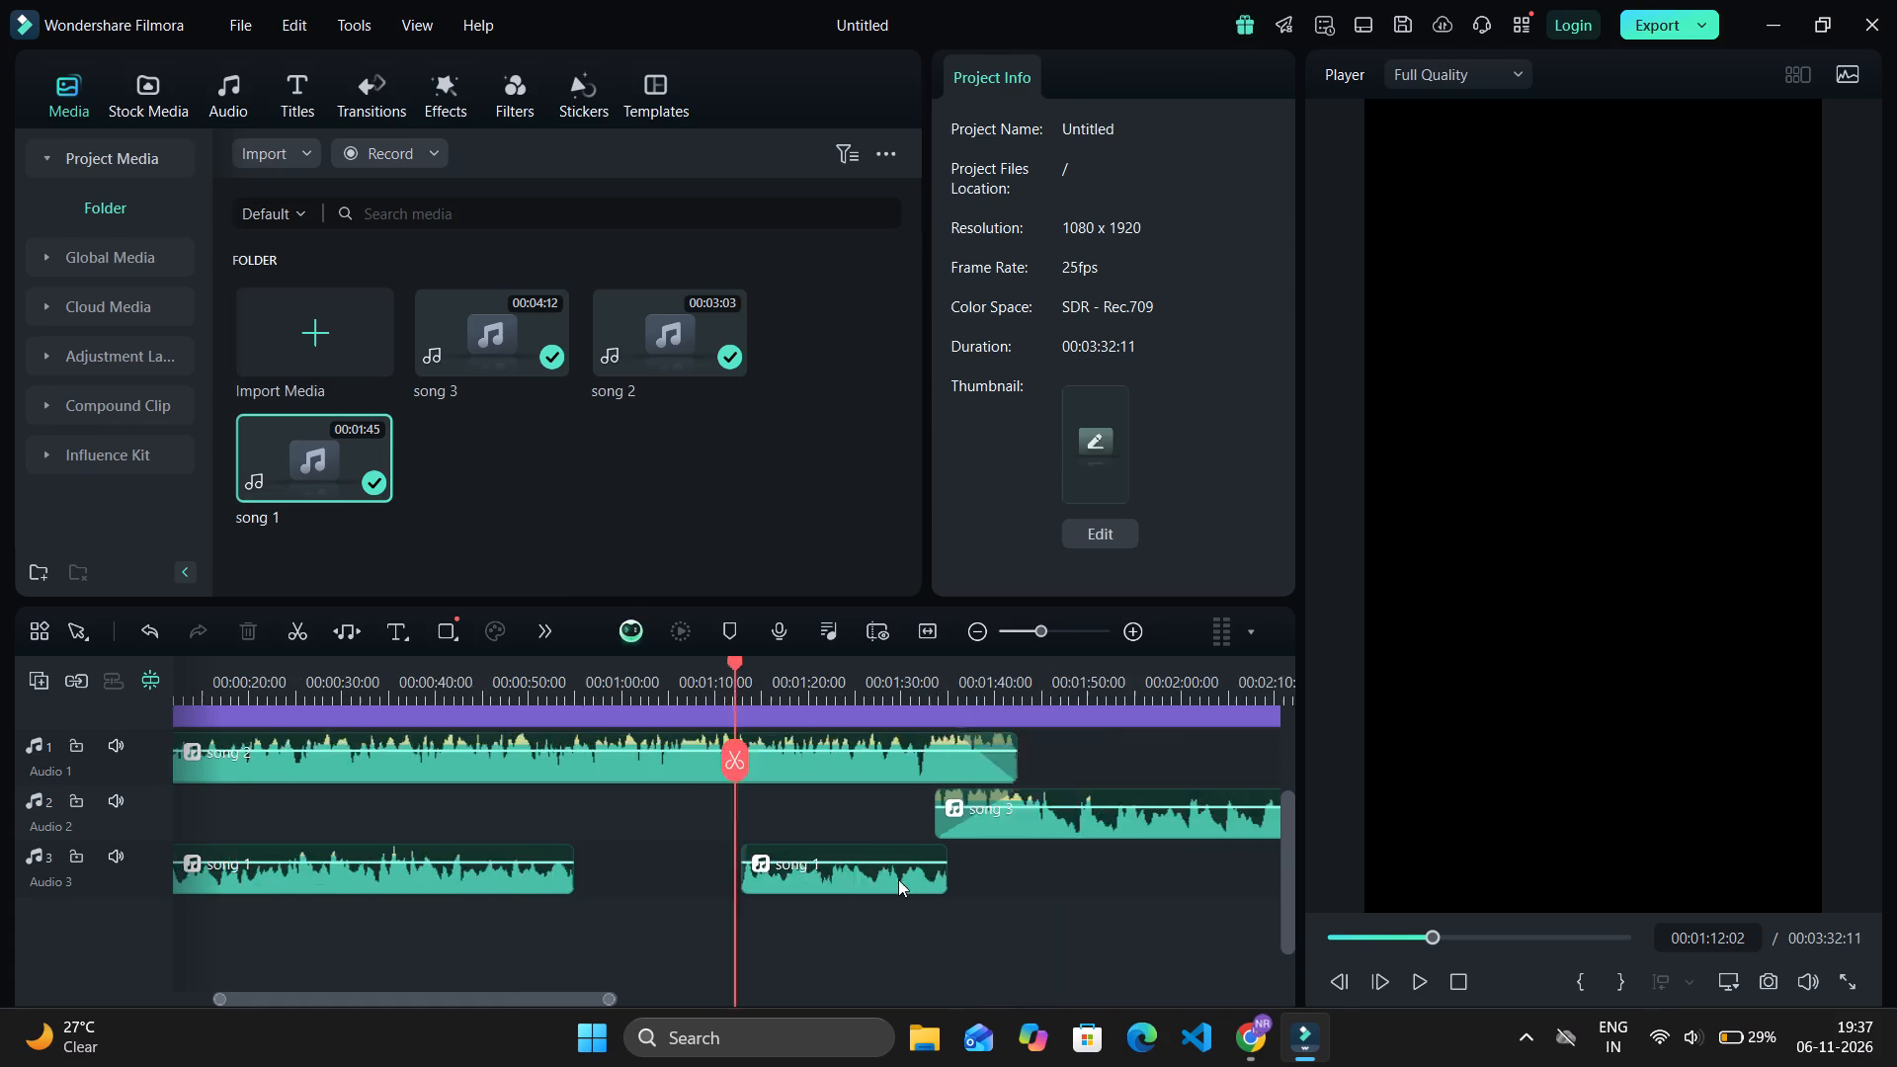
scroll(898, 879, "down", 5, "ctrl")
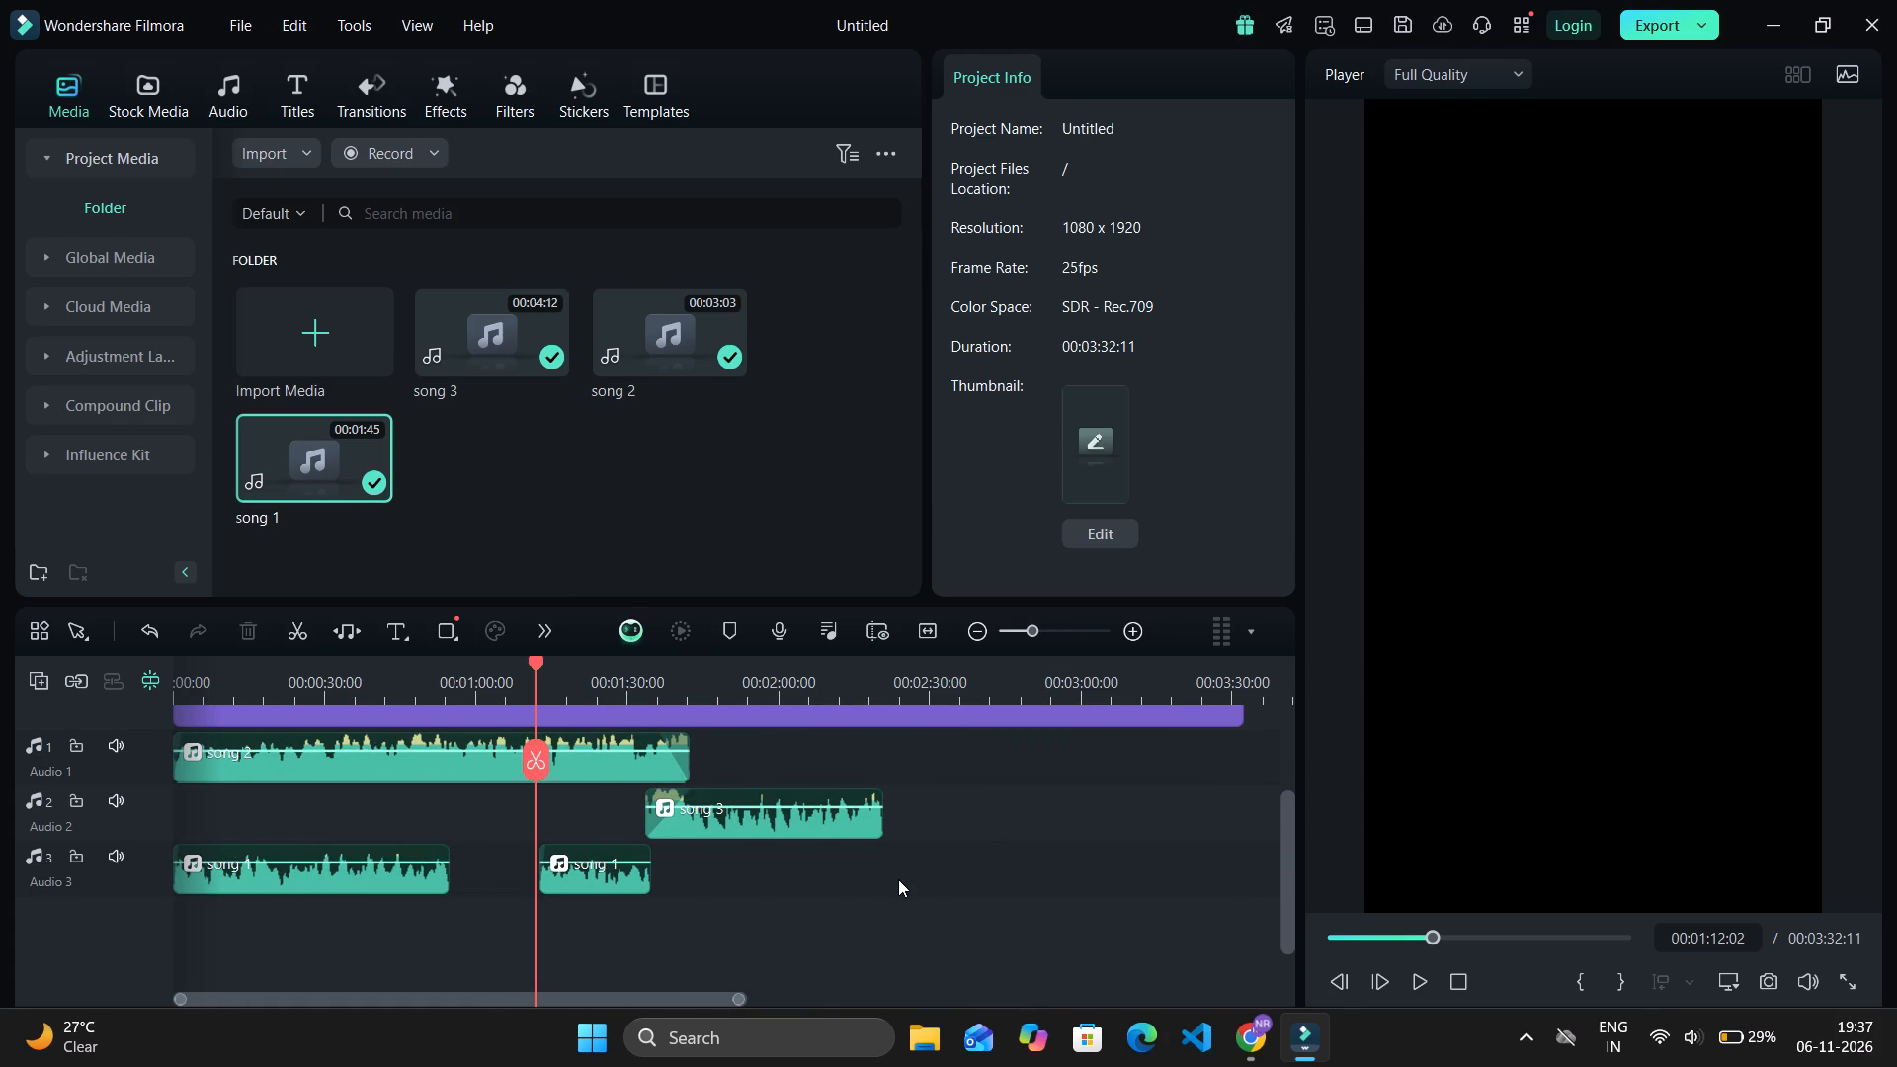
scroll(898, 879, "up", 4, "ctrl")
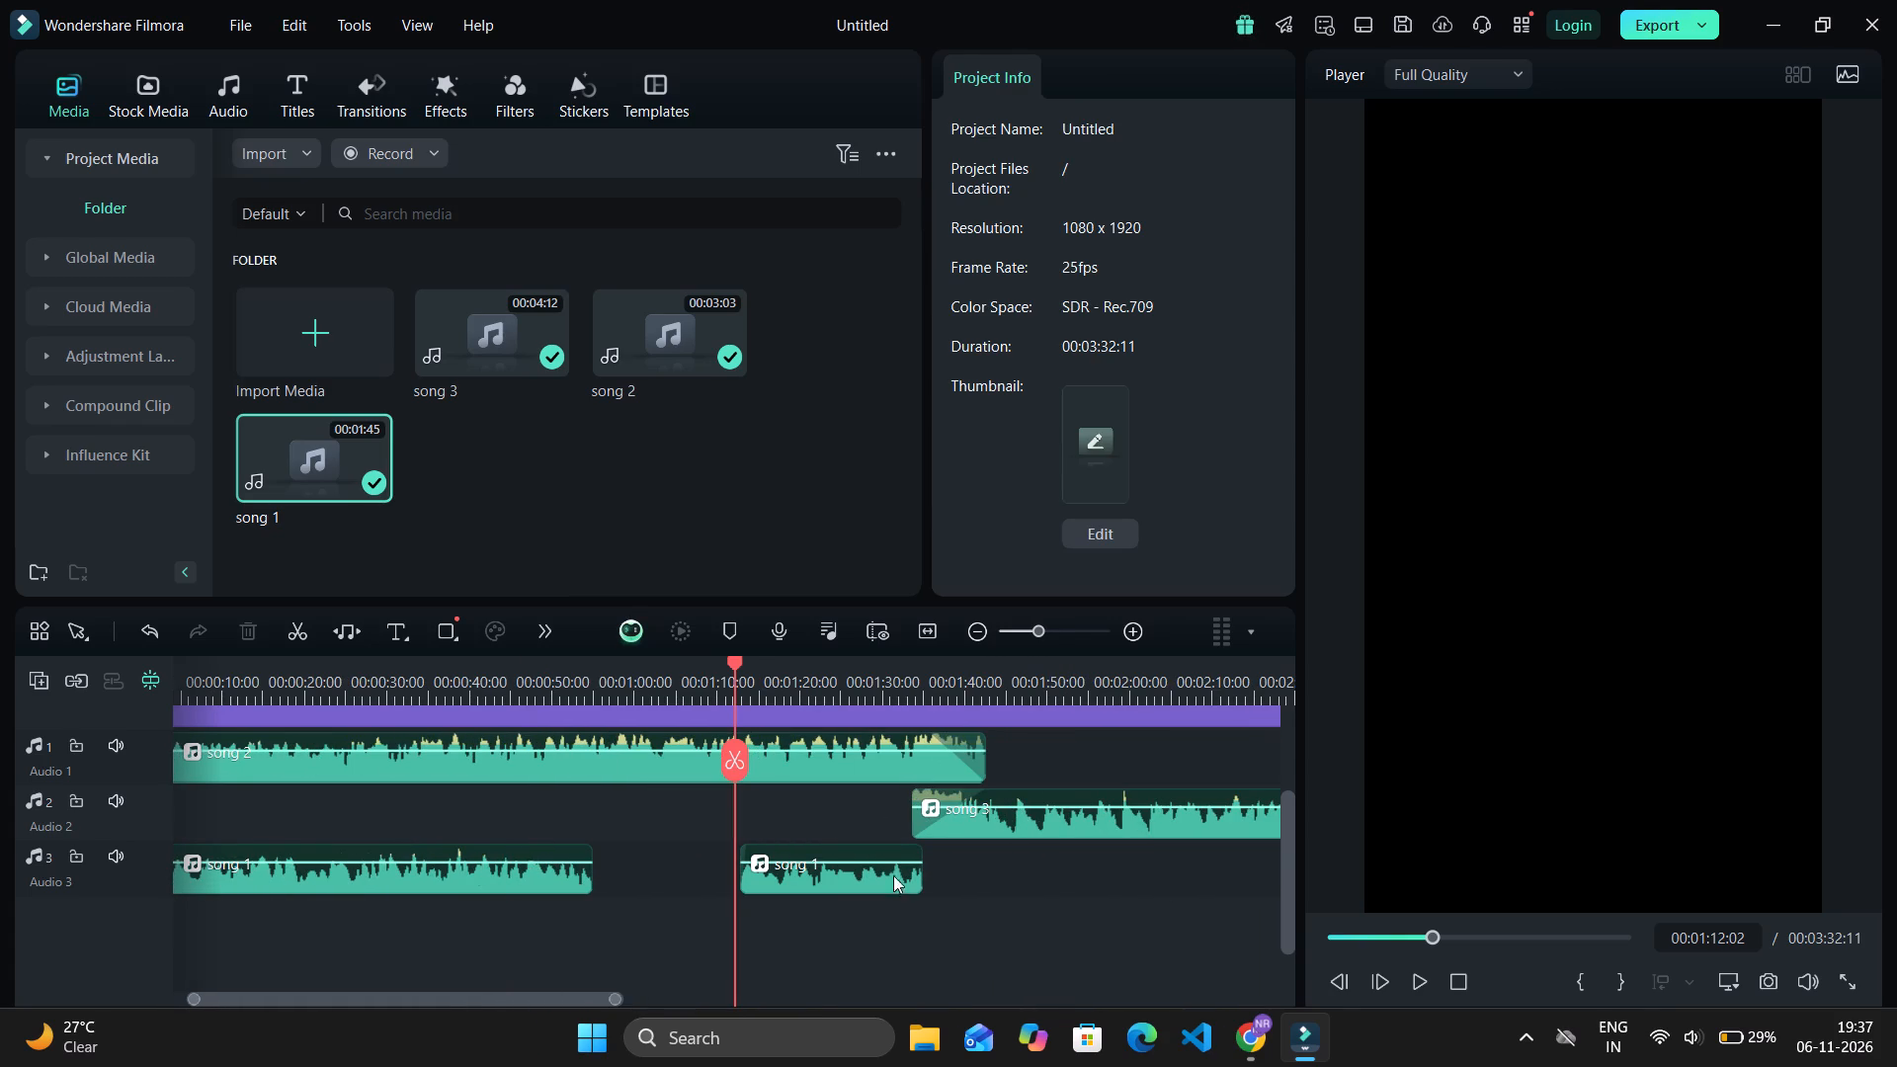
left_click_drag(471, 874, 888, 846)
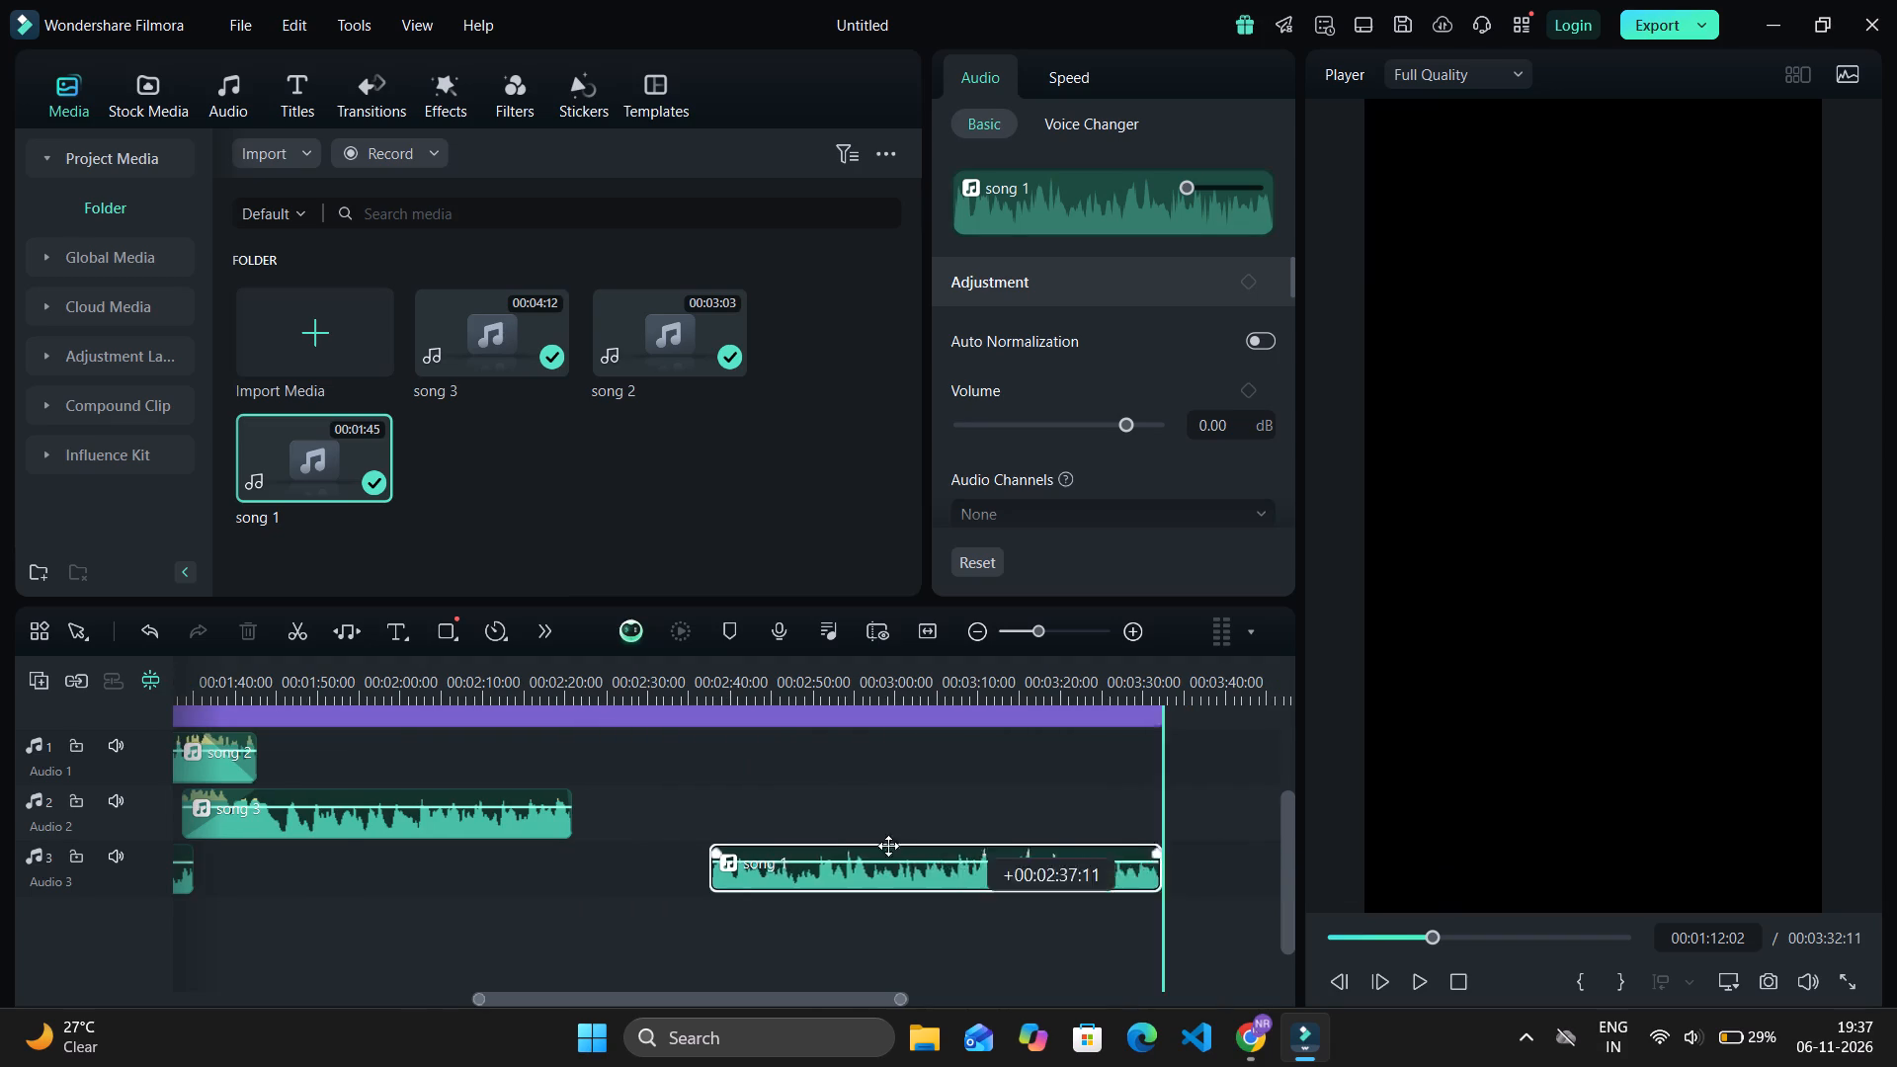
left_click_drag(888, 846, 864, 859)
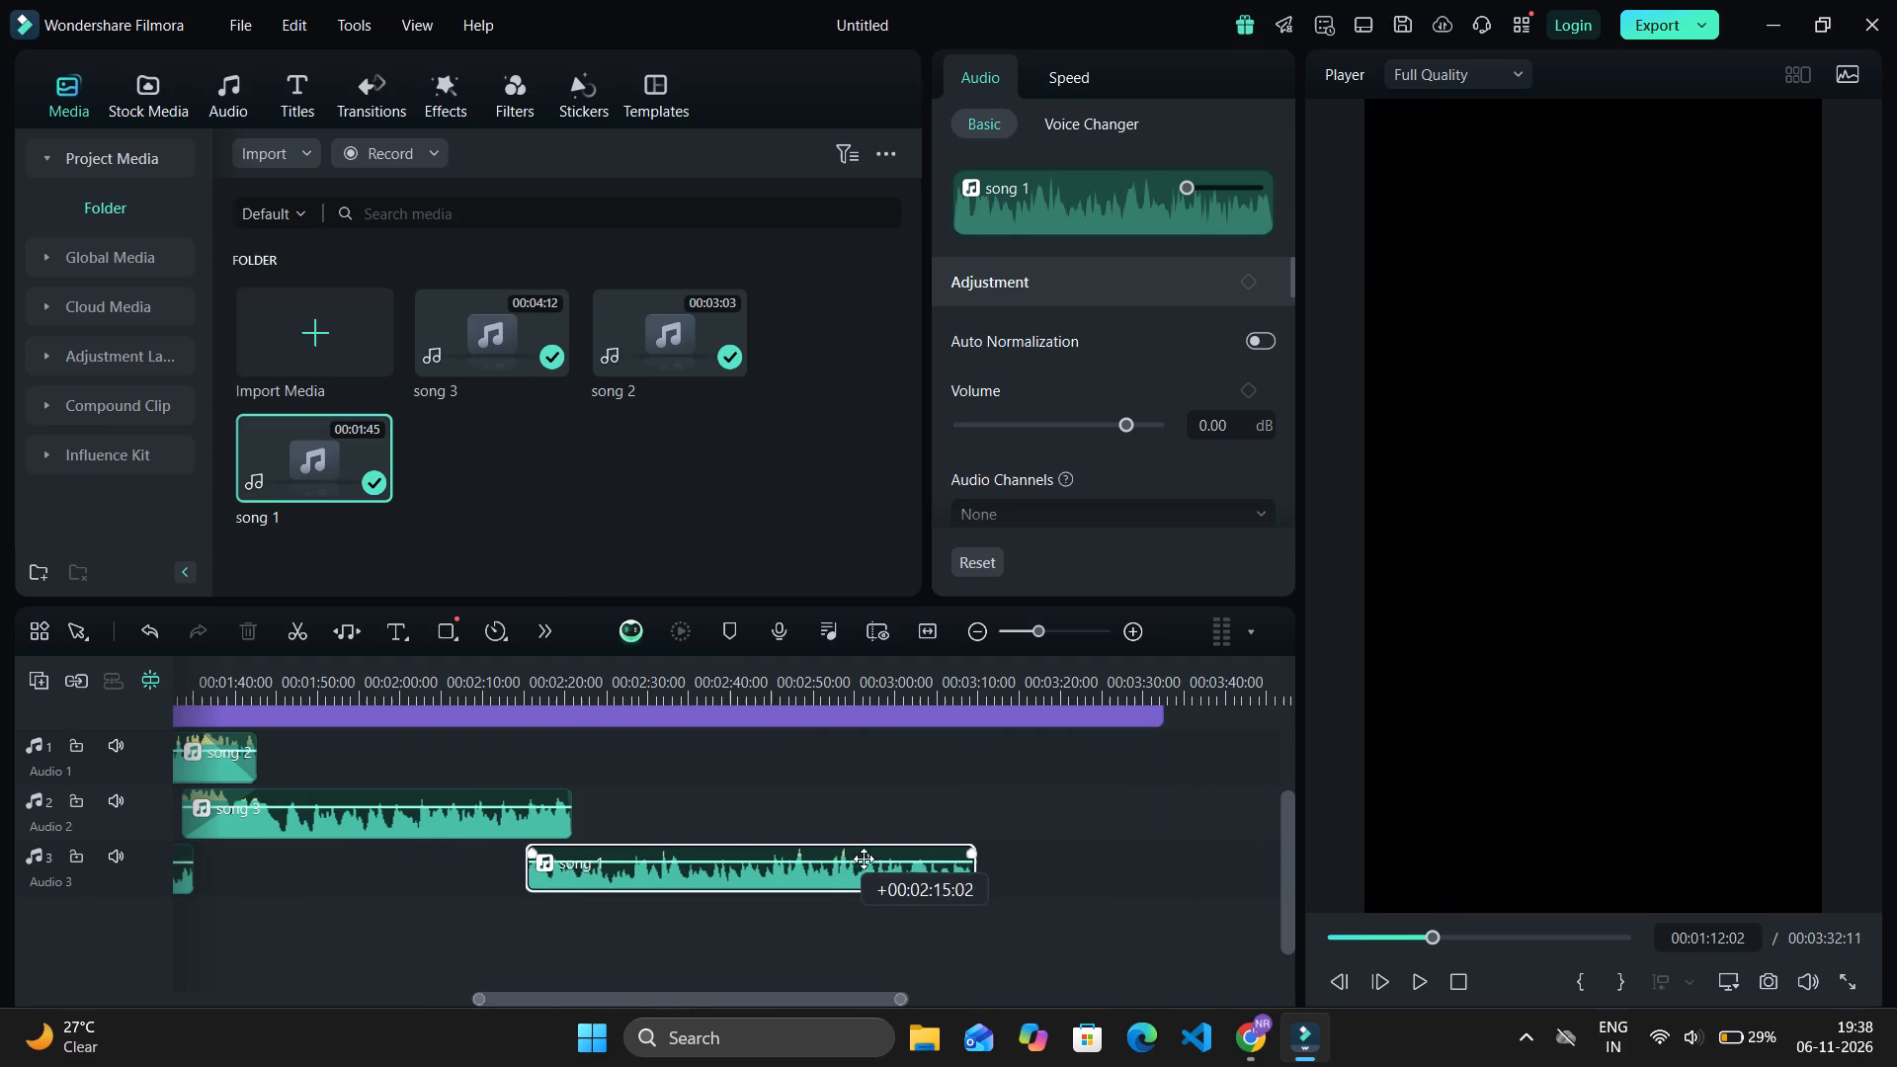
left_click_drag(864, 859, 880, 854)
Add a fade-in of about 0.5 s at the start of the song 1 clip that follows song 3.
scroll(880, 854, "up", 9, "ctrl")
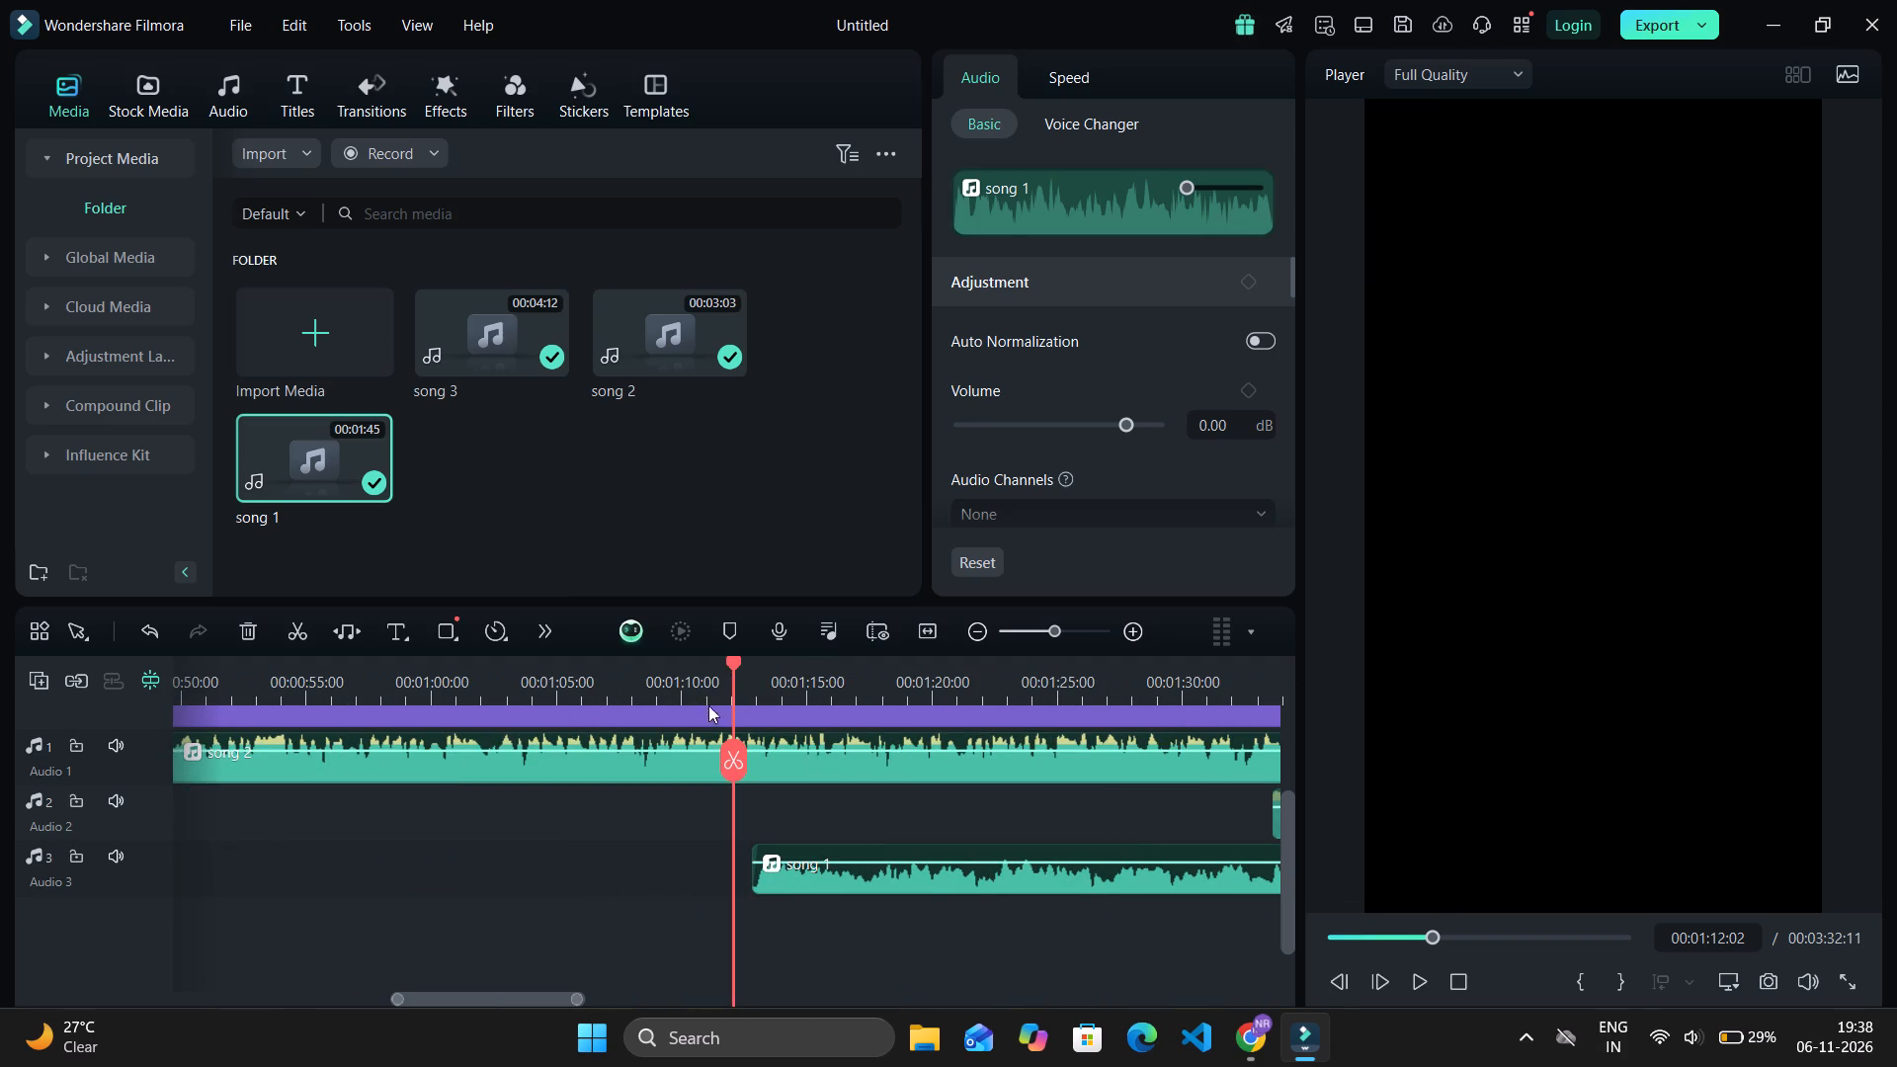
left_click_drag(744, 658, 899, 697)
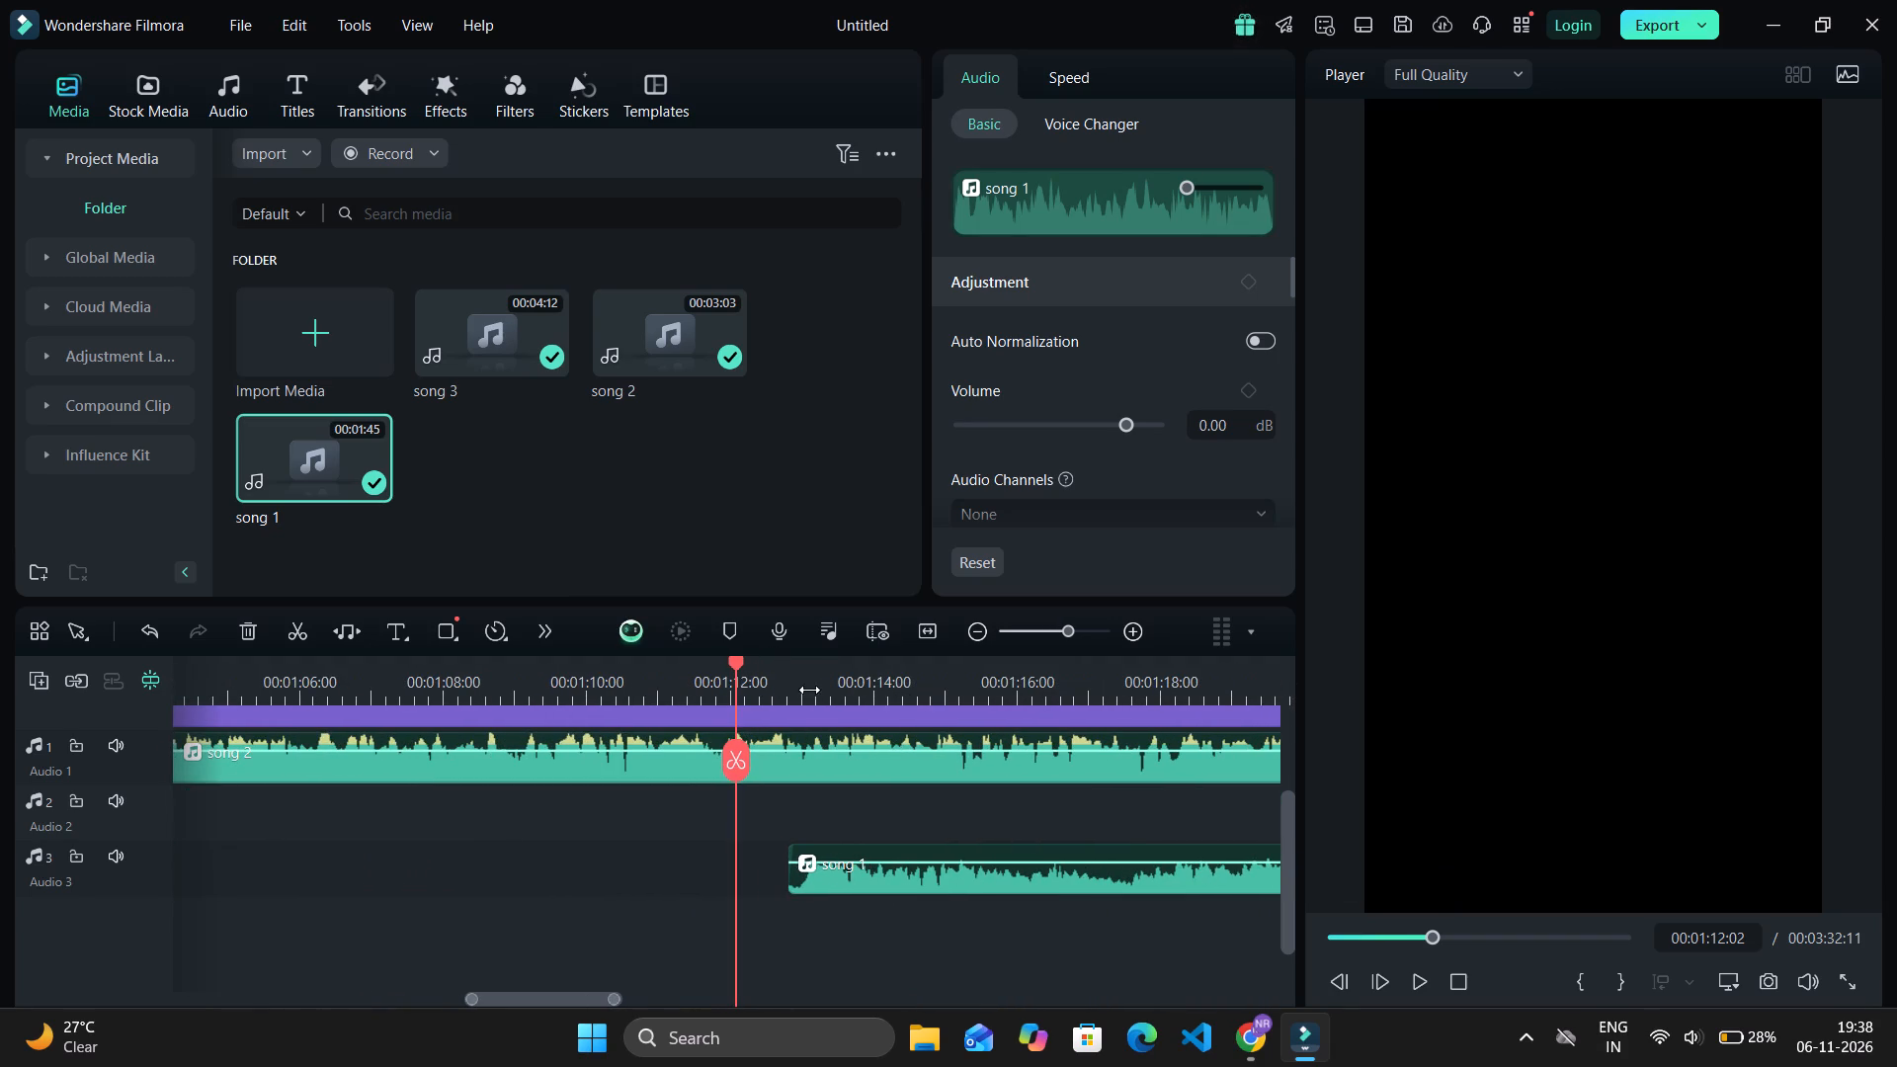
left_click_drag(733, 664, 1407, 735)
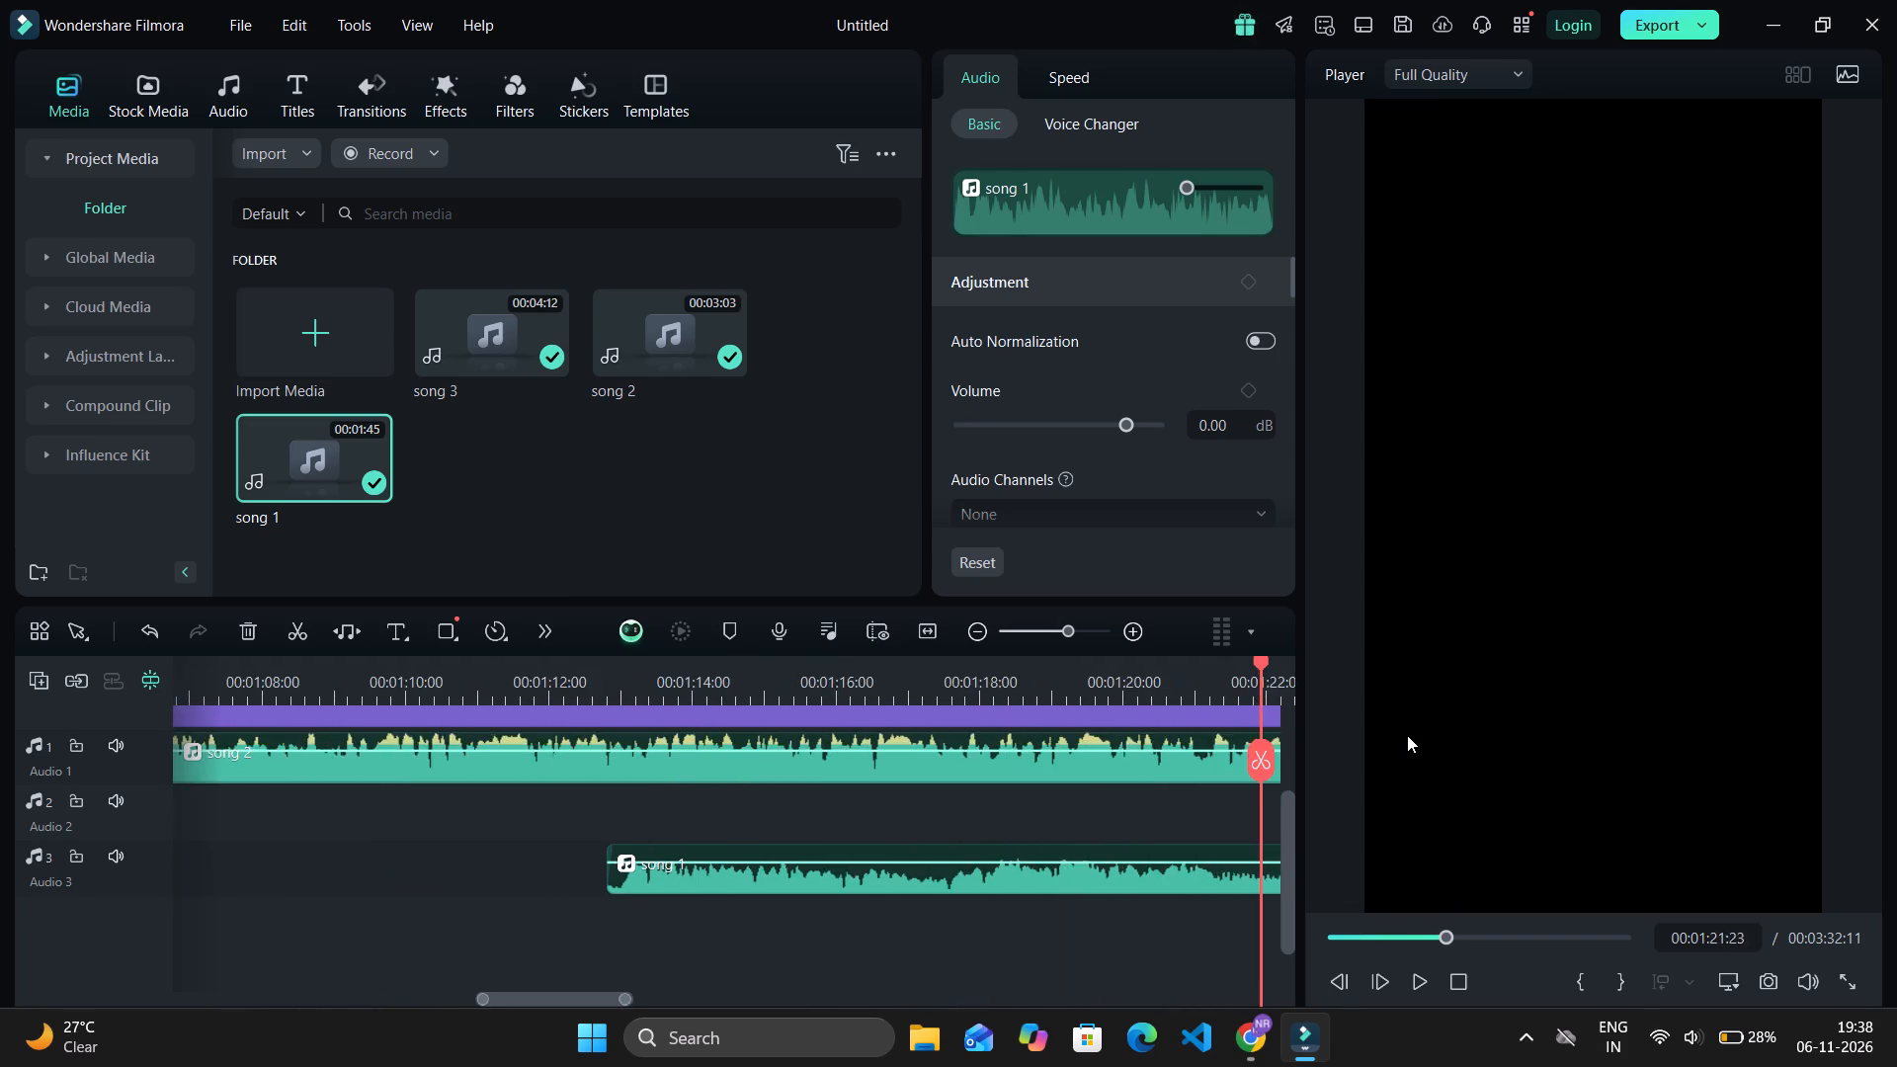
left_click_drag(1407, 735, 1435, 753)
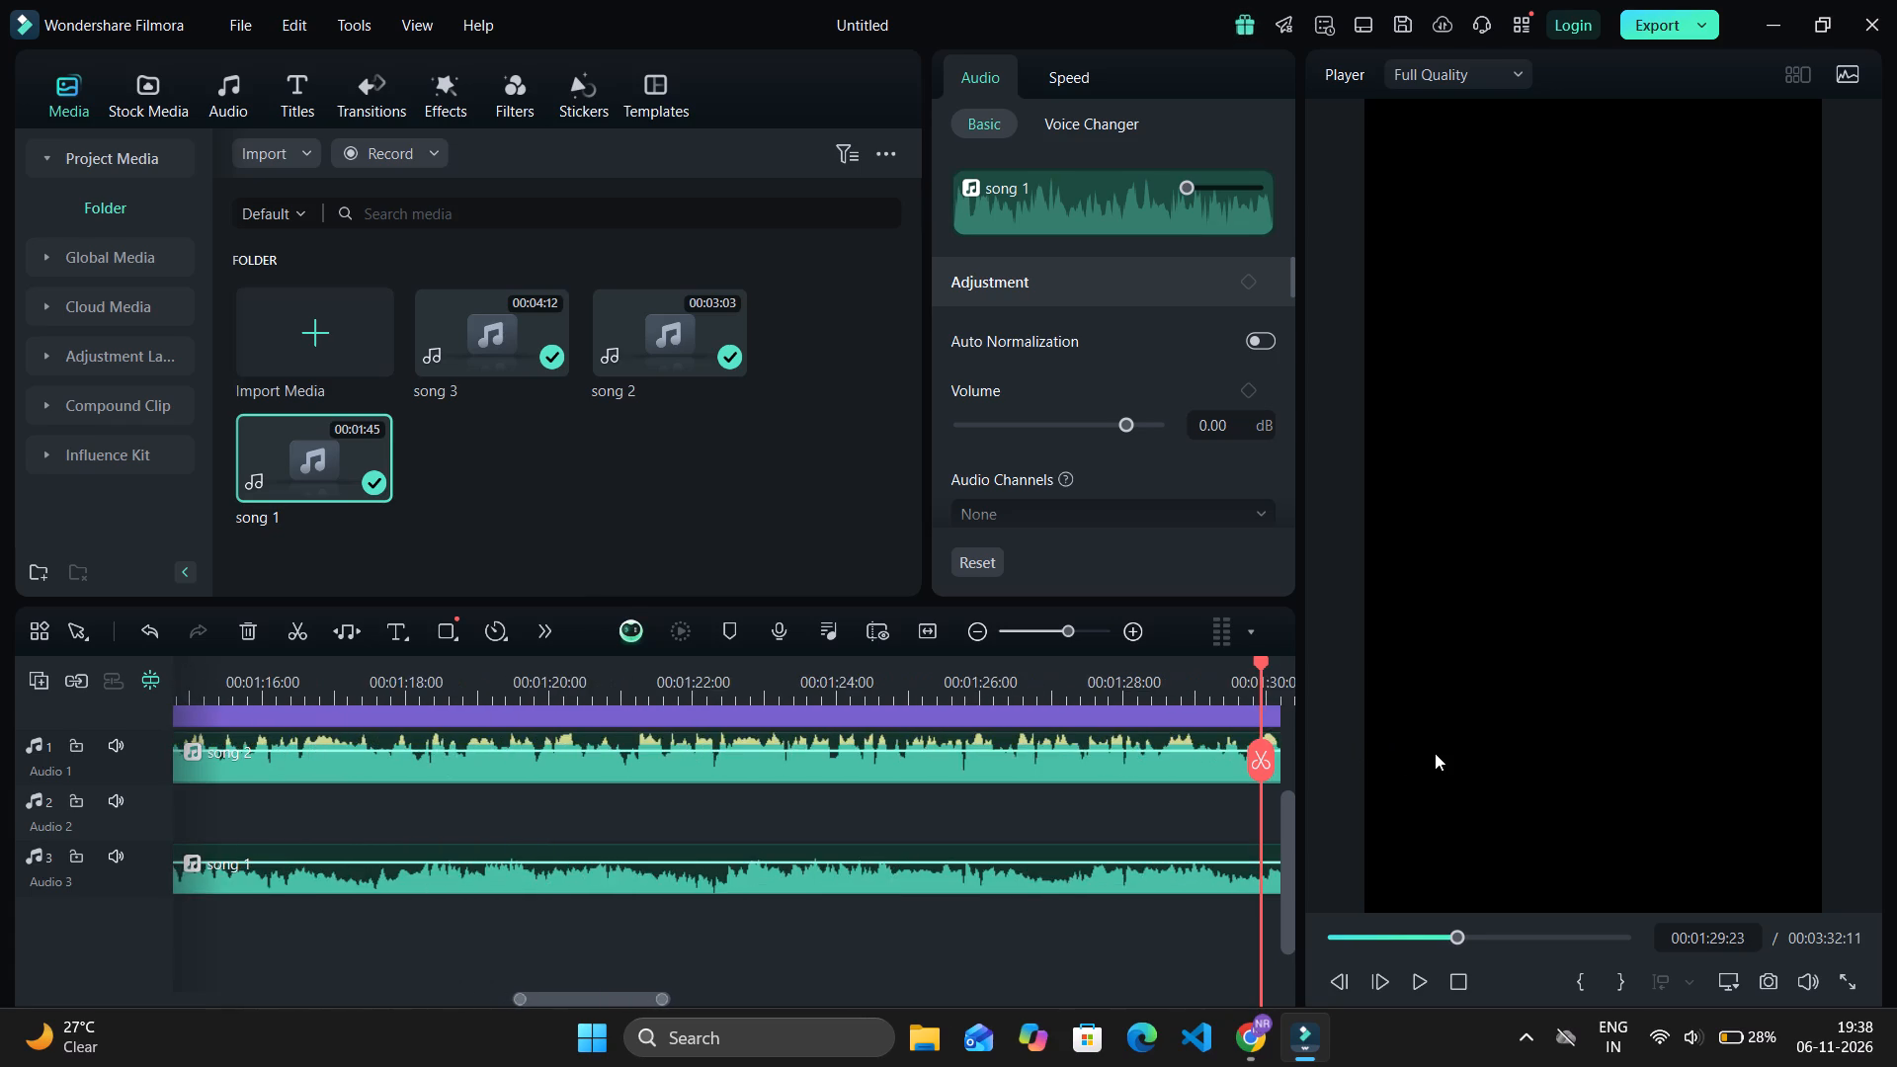
left_click_drag(1435, 753, 1486, 798)
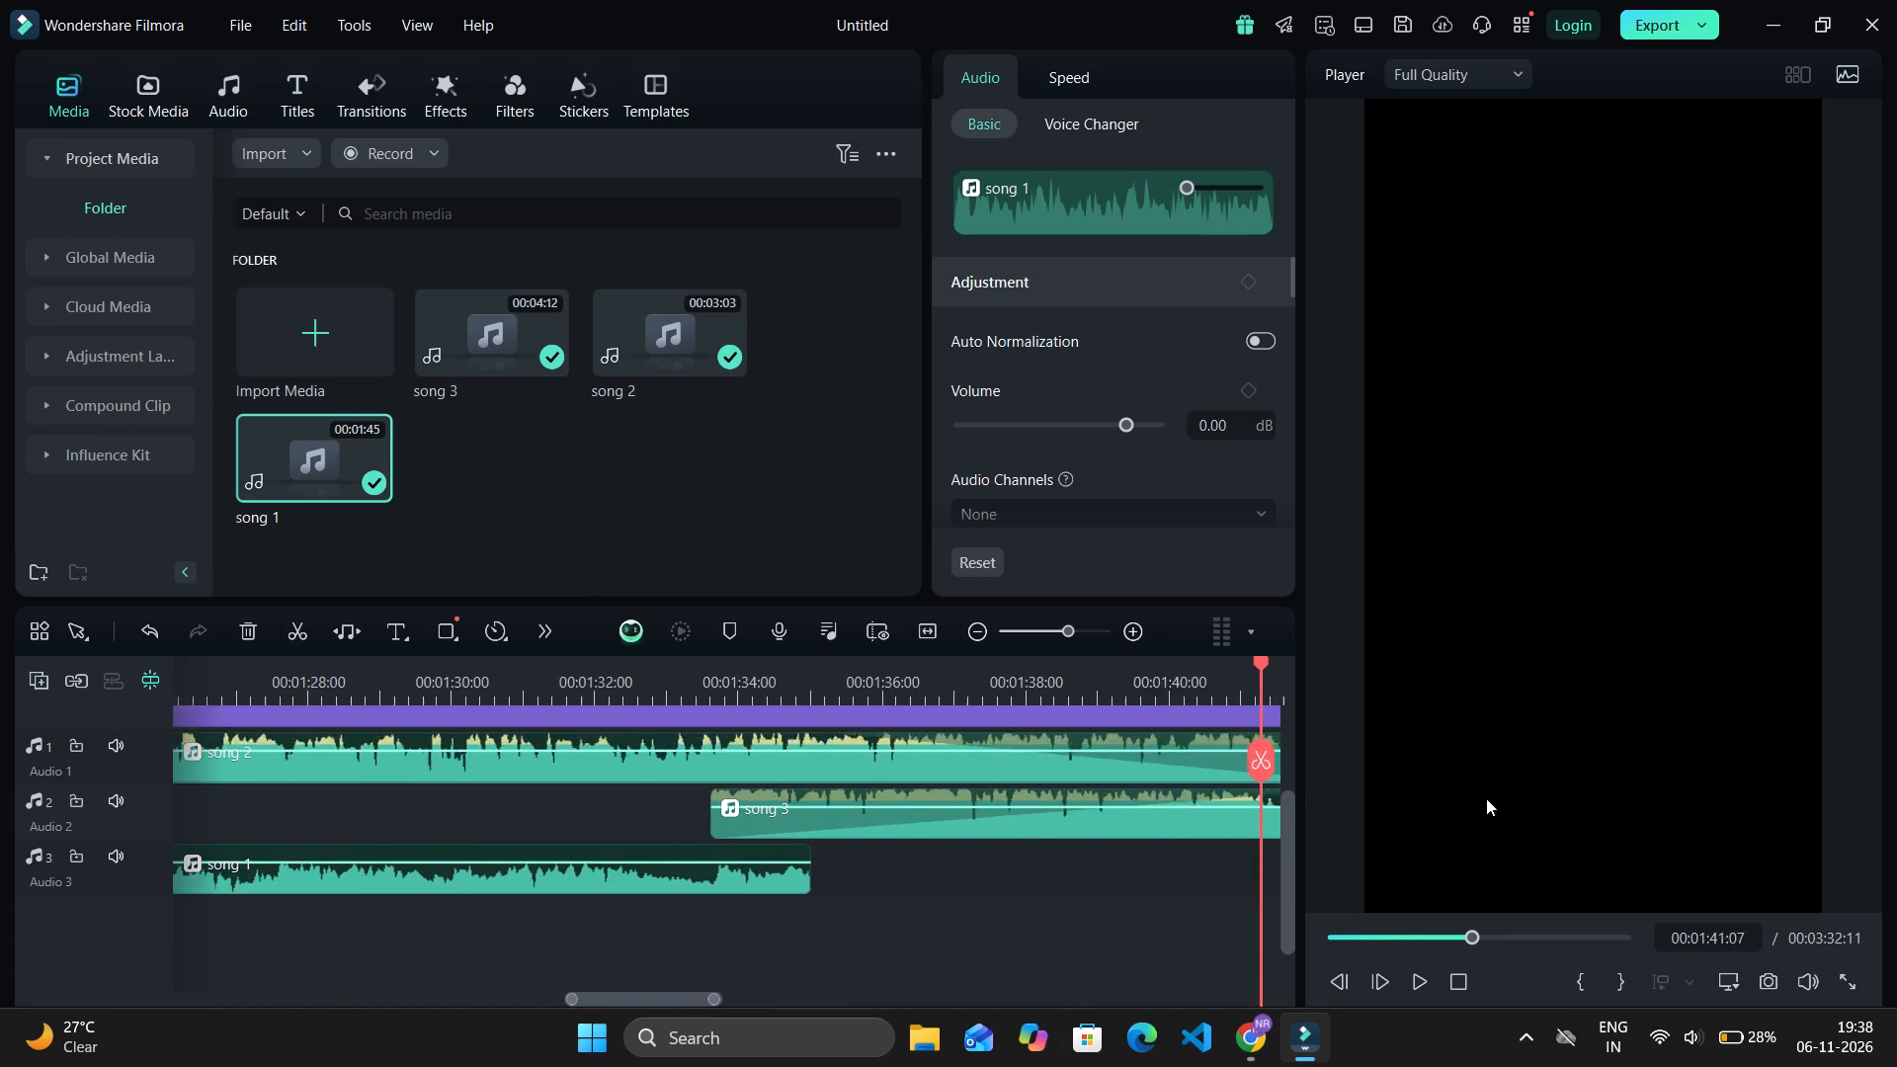
left_click_drag(1486, 798, 1203, 852)
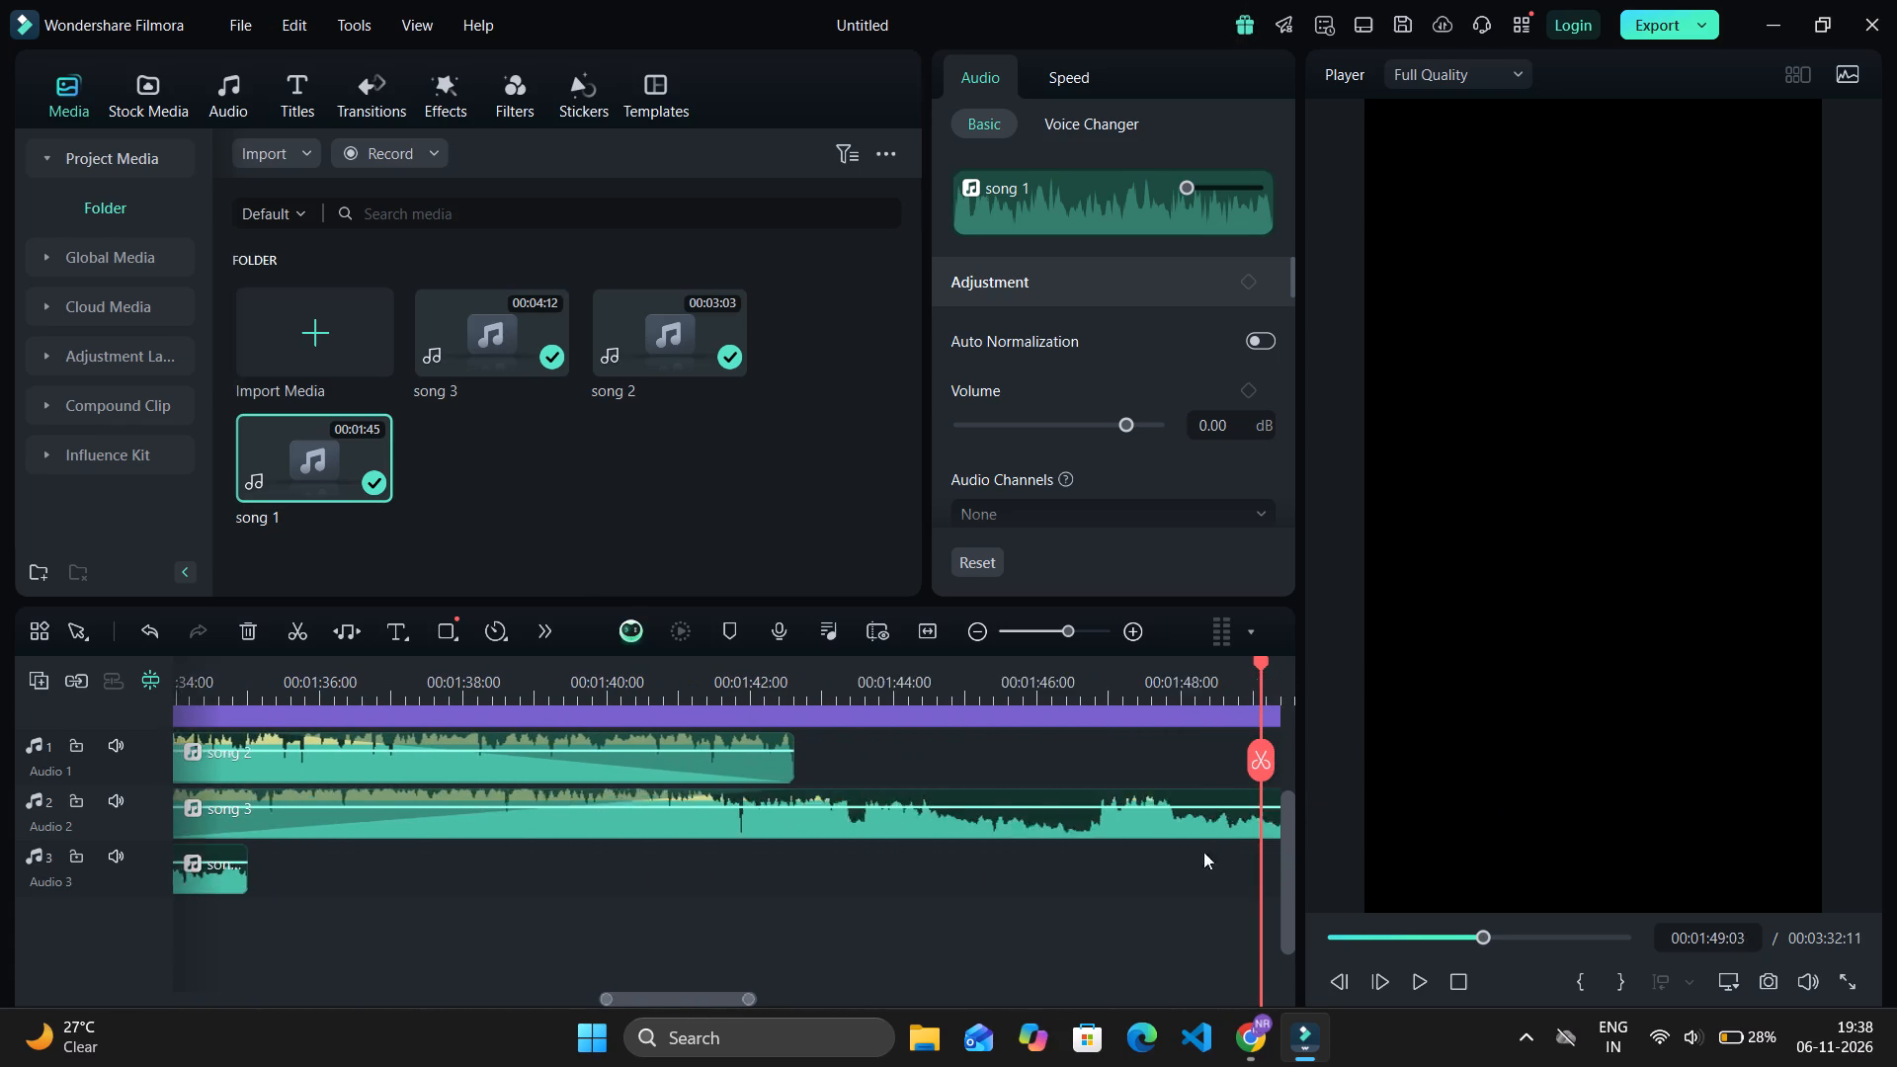
left_click_drag(1203, 852, 1182, 859)
scroll(1182, 859, "down", 6, "ctrl")
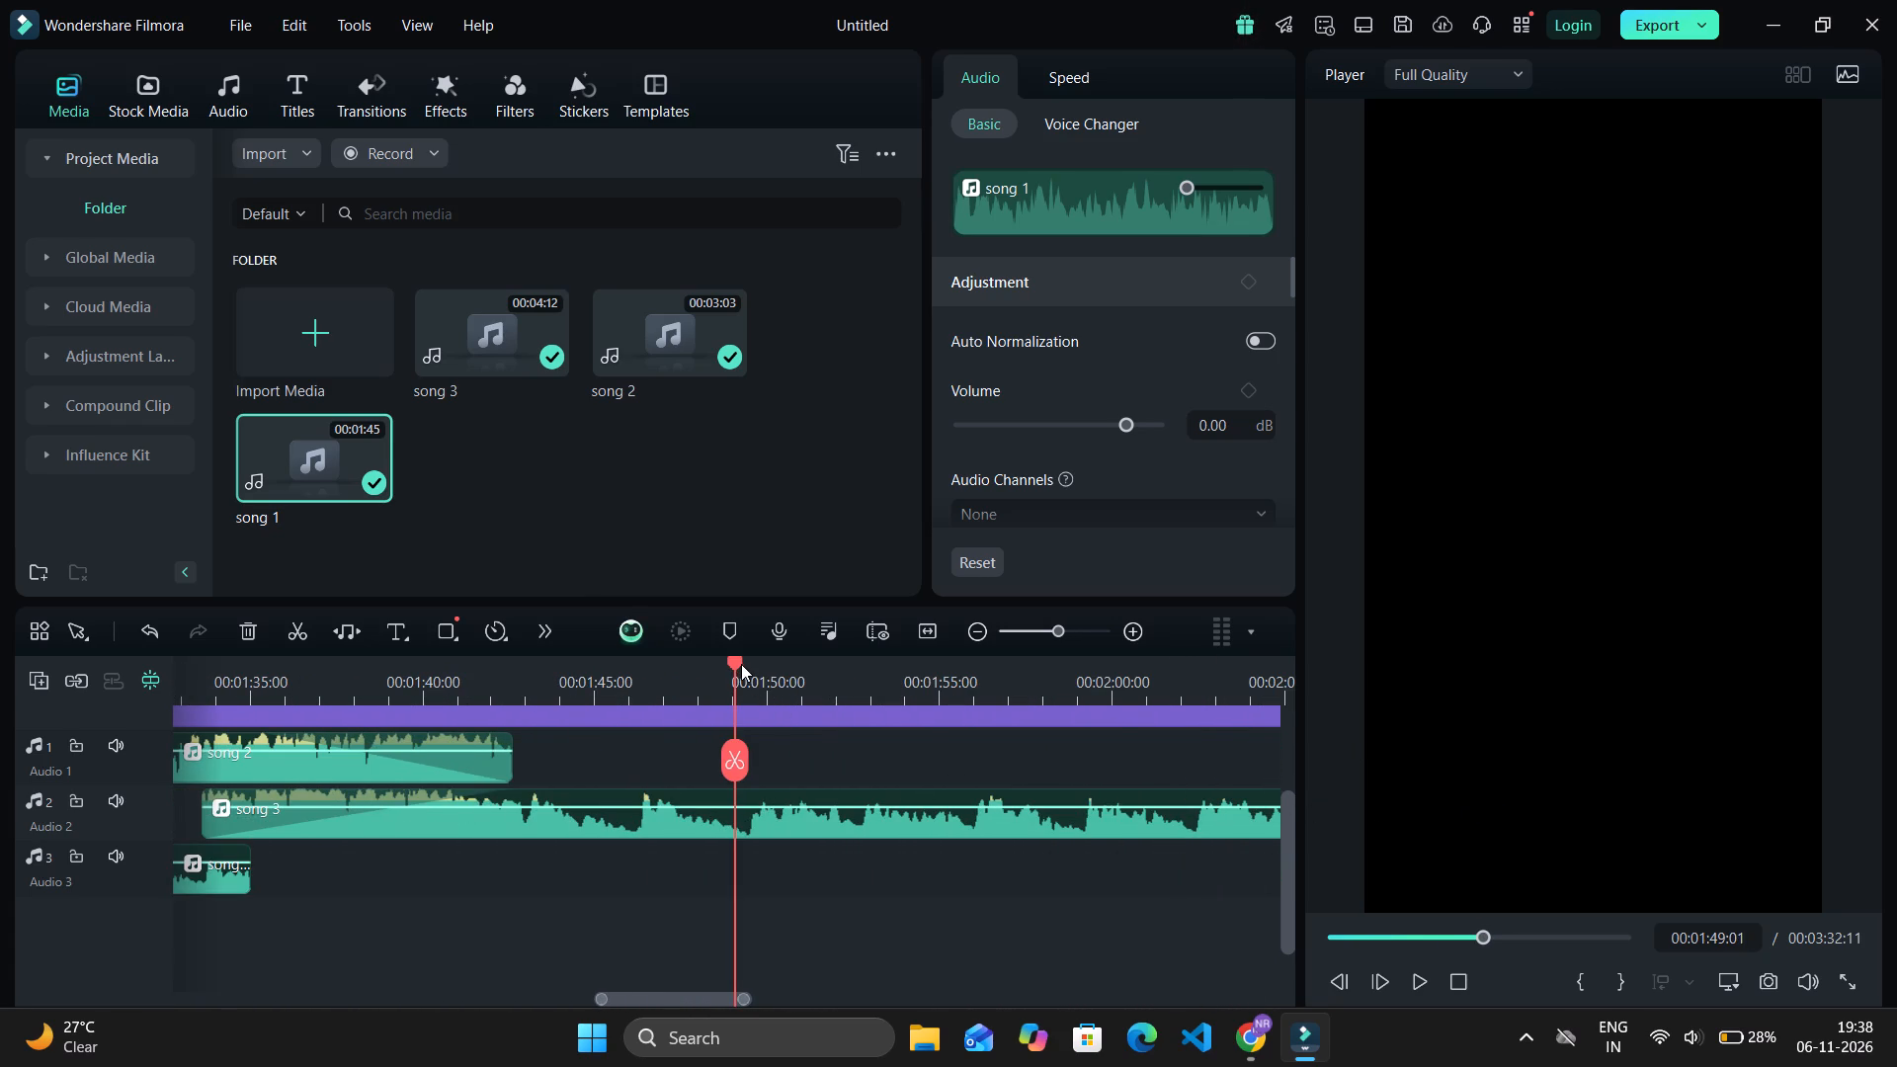
left_click_drag(741, 664, 1450, 806)
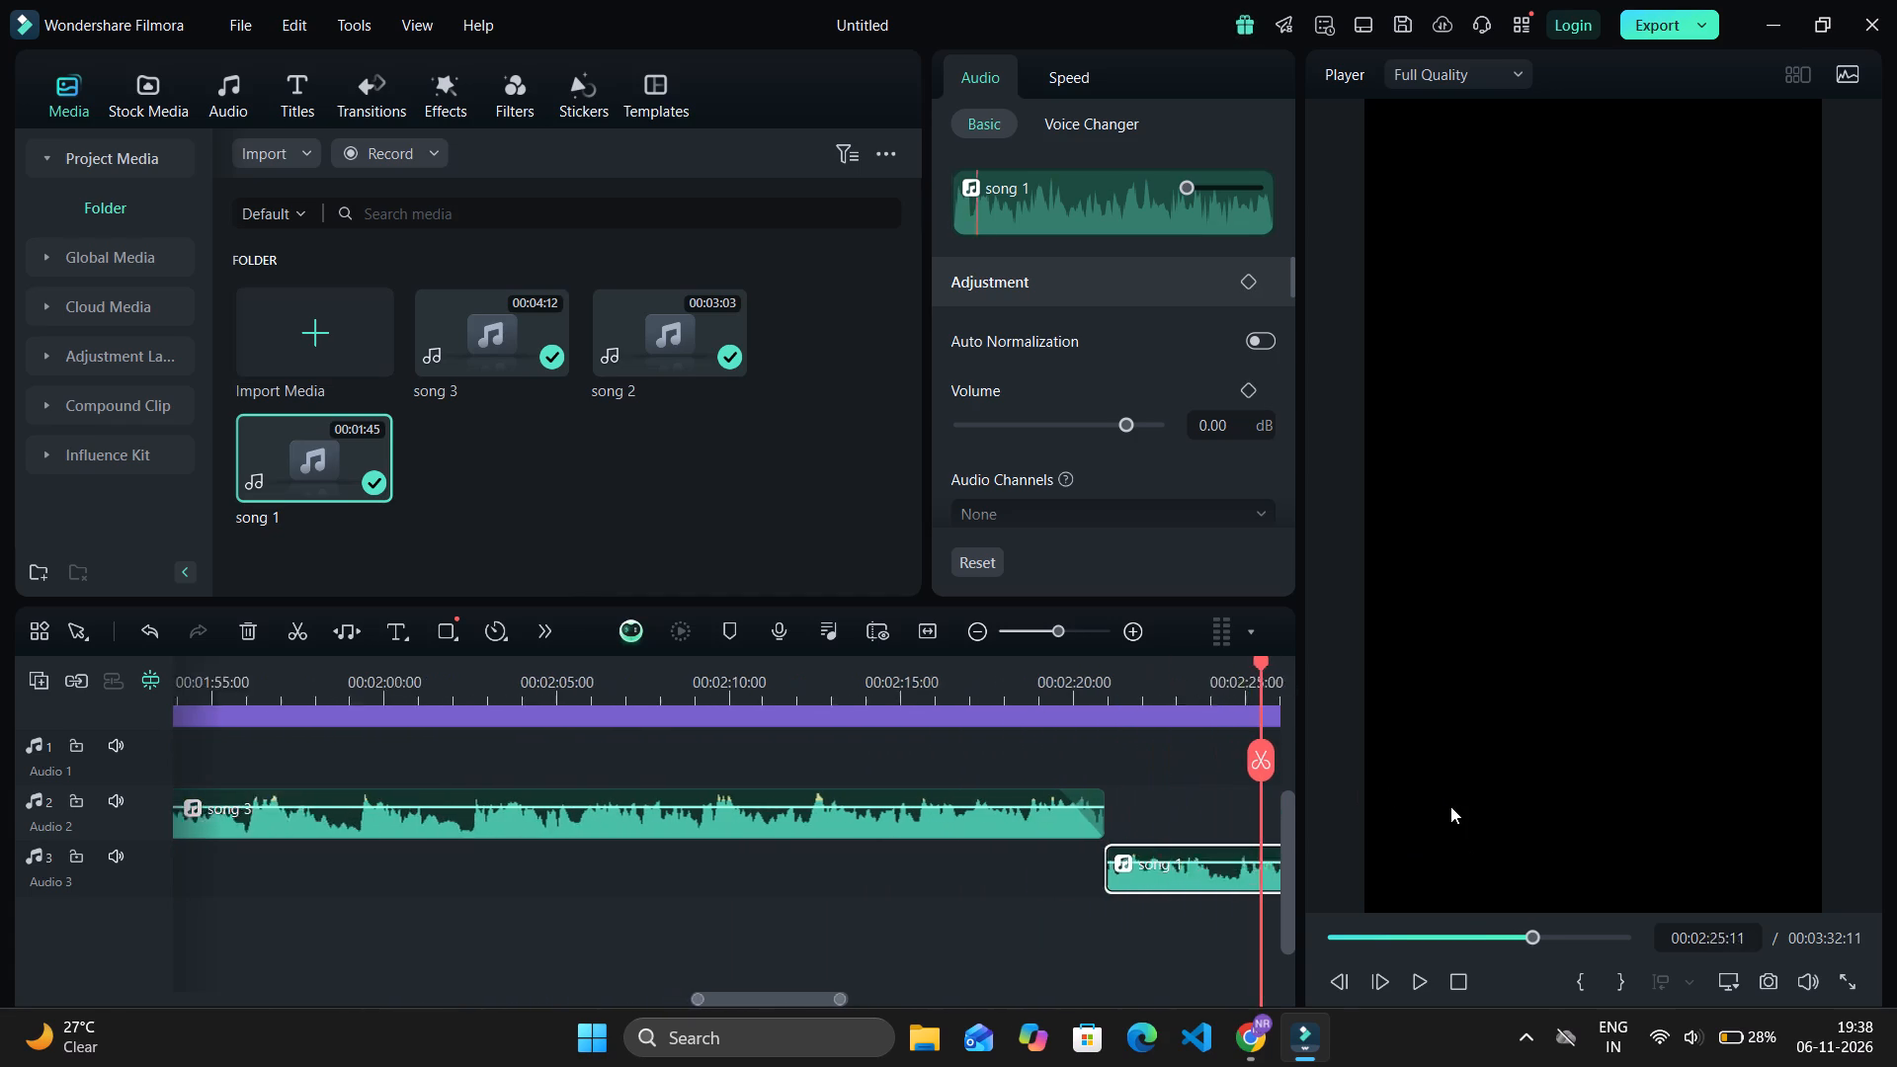
left_click_drag(1450, 806, 813, 855)
scroll(813, 855, "up", 11, "ctrl")
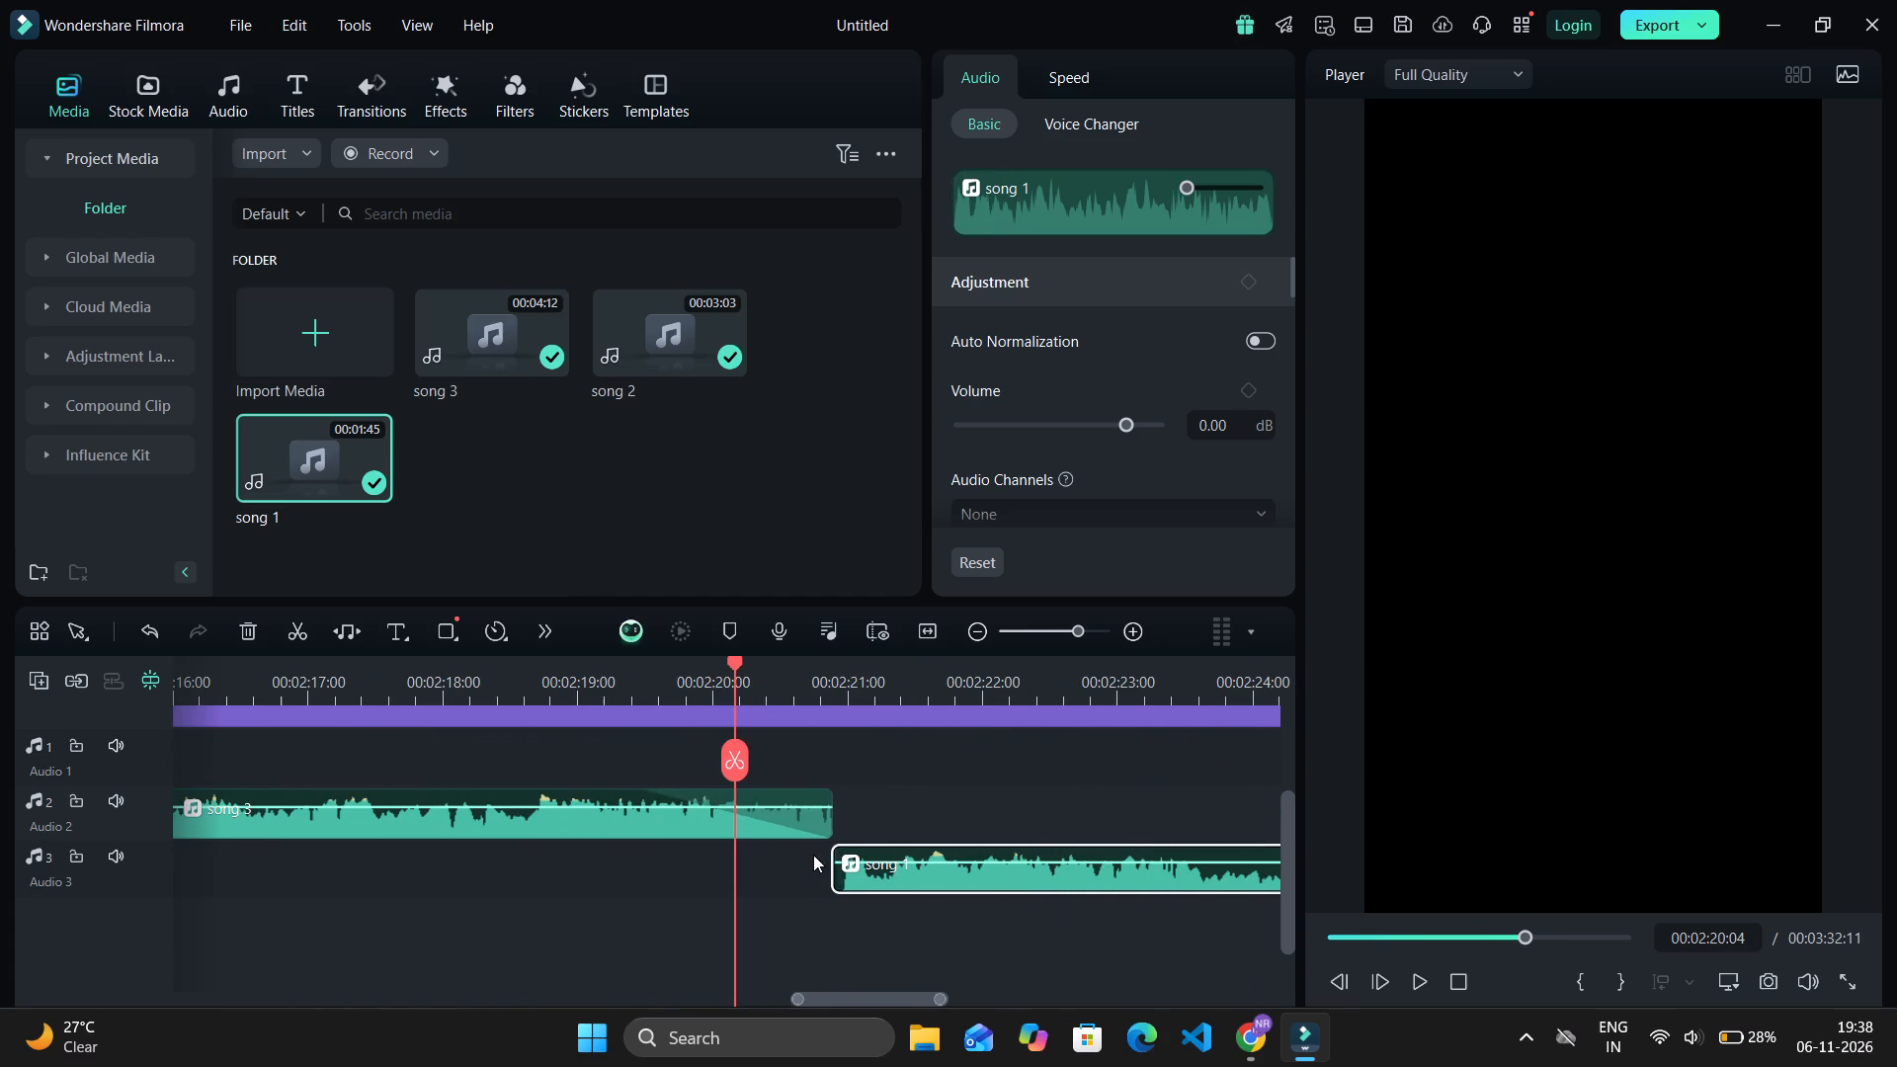
left_click_drag(878, 885, 865, 881)
left_click_drag(842, 857, 909, 853)
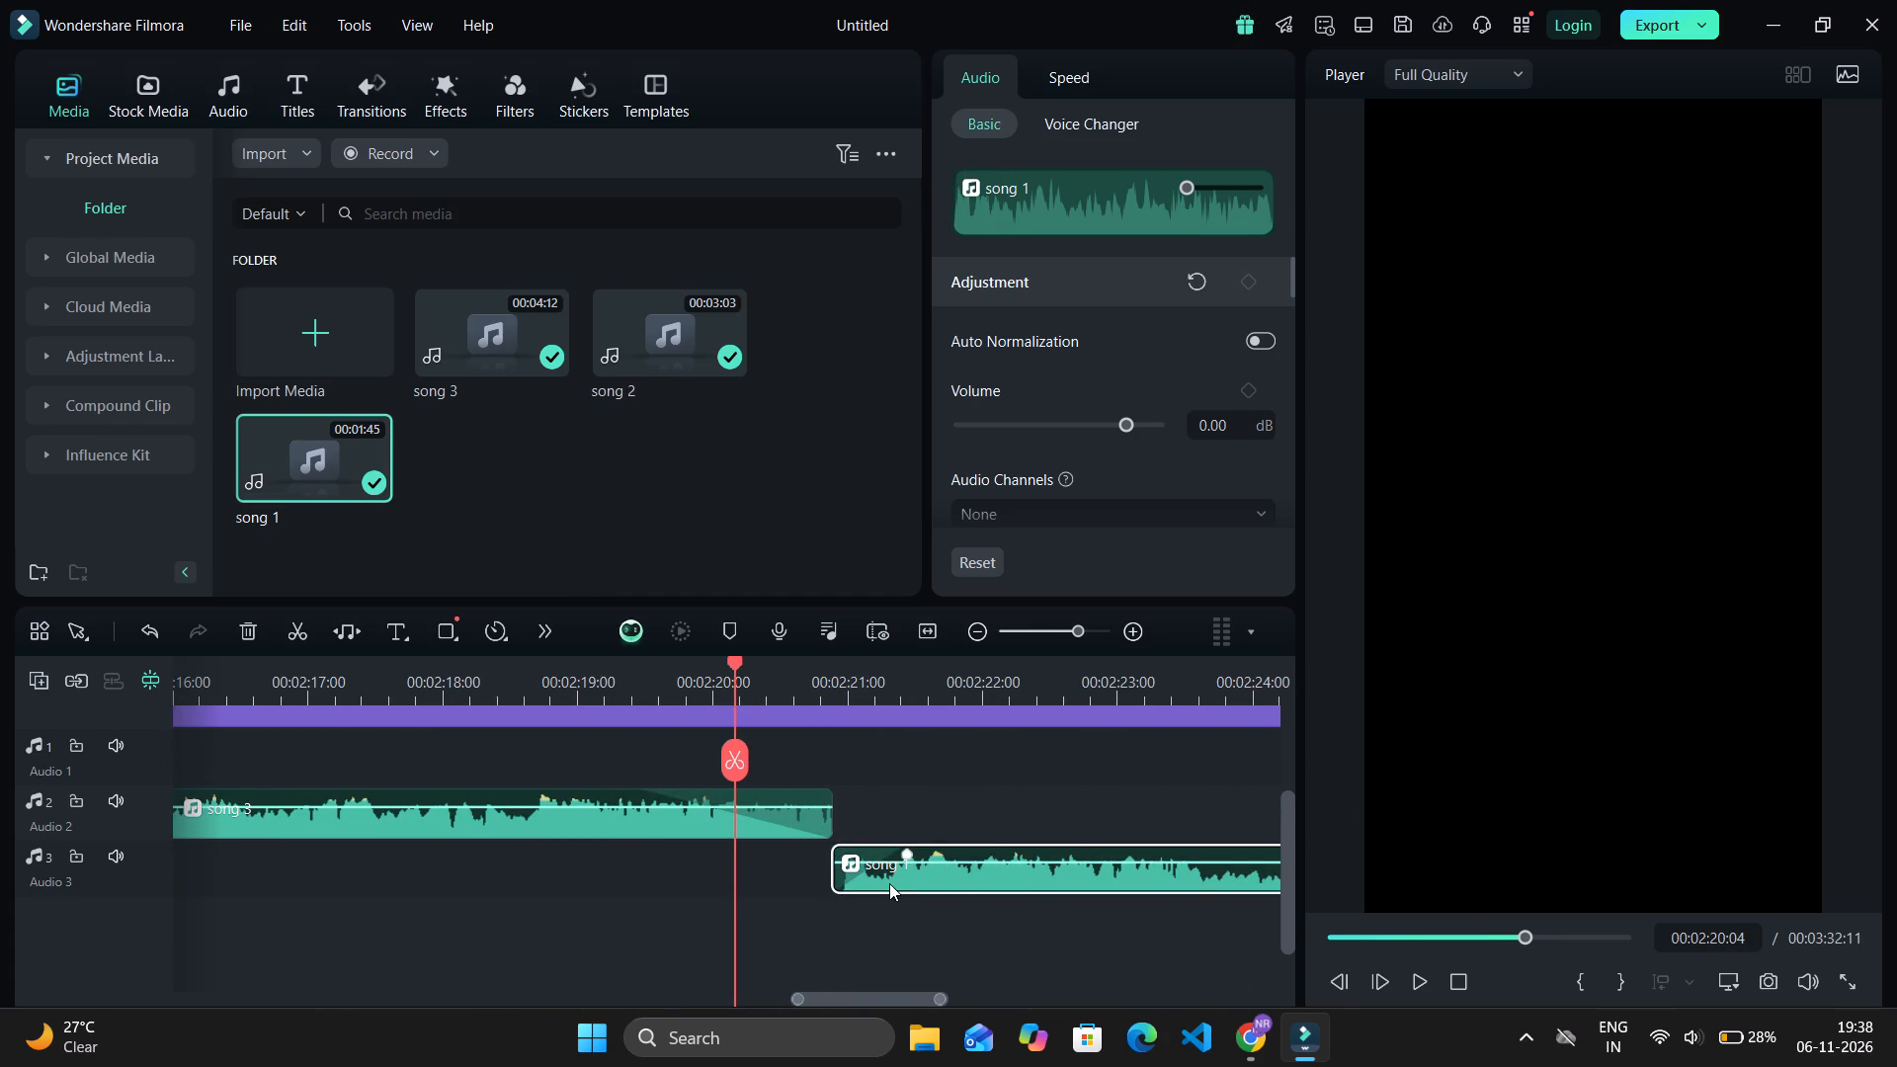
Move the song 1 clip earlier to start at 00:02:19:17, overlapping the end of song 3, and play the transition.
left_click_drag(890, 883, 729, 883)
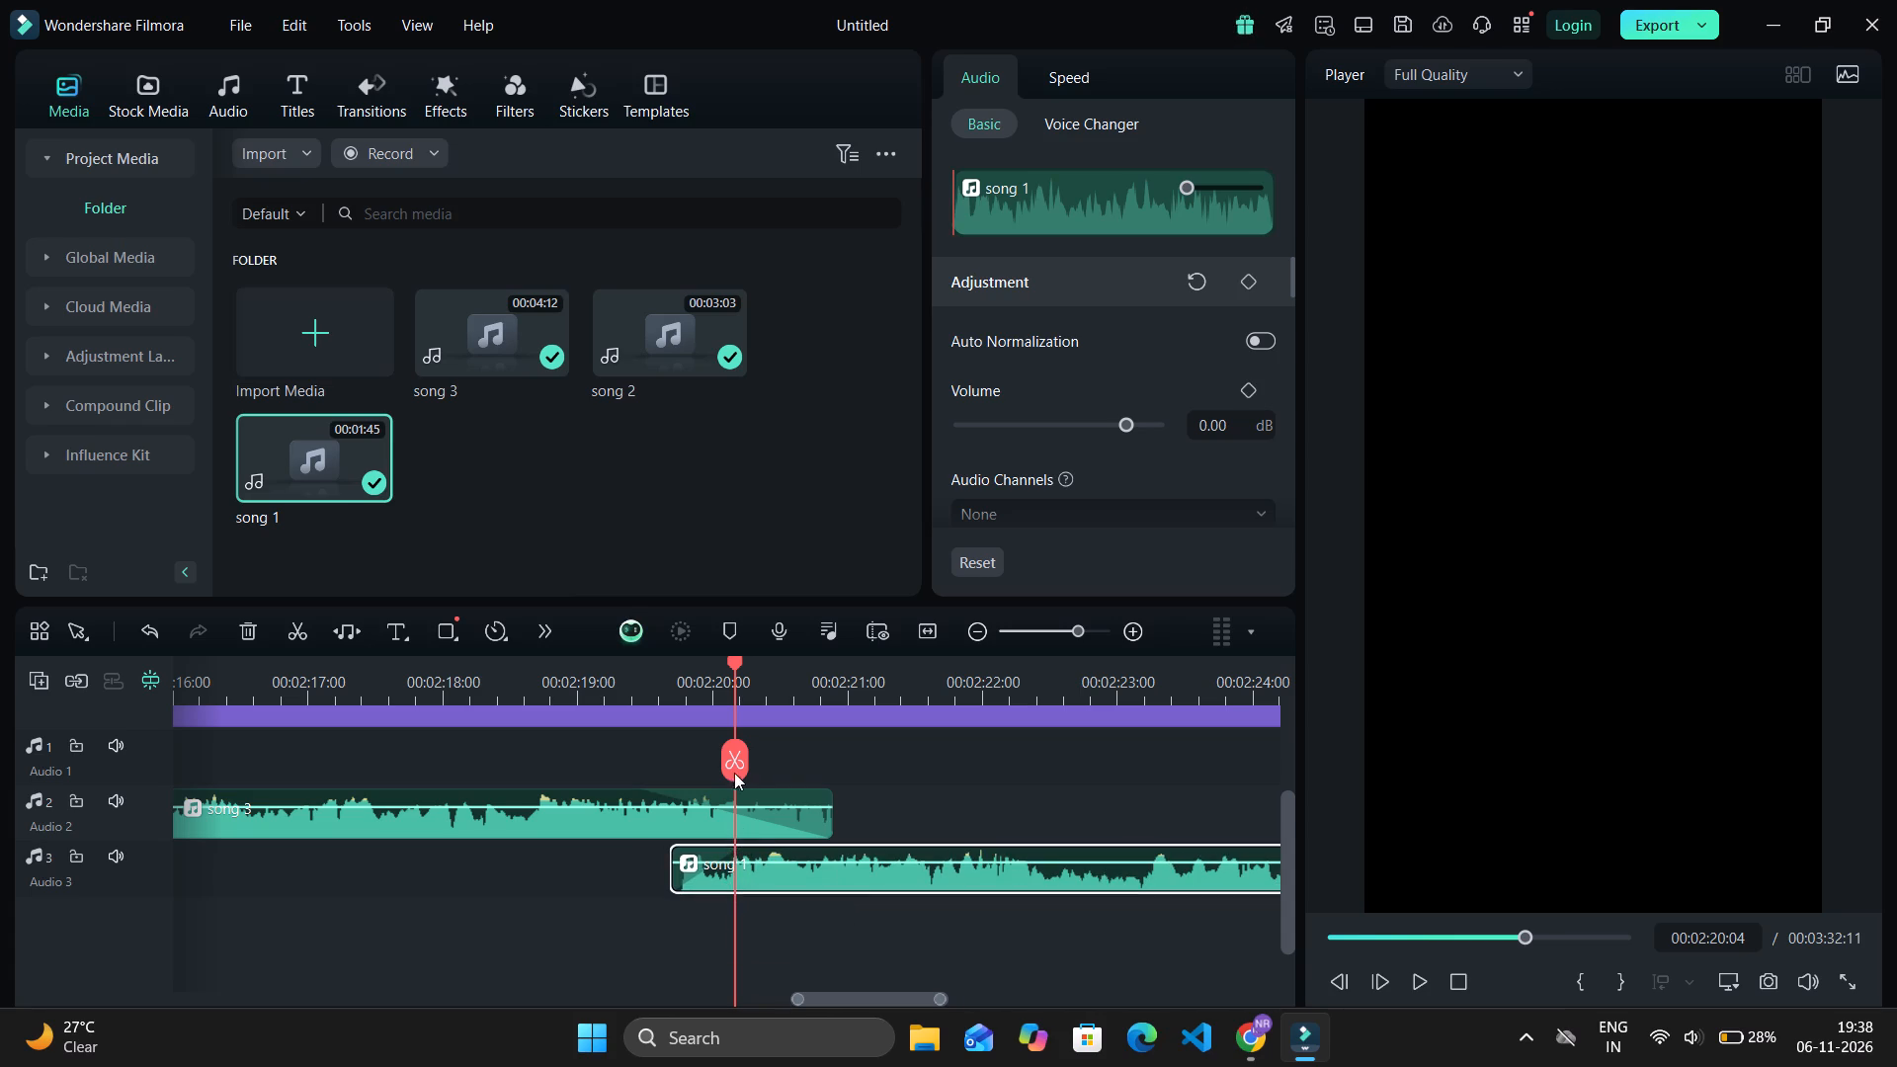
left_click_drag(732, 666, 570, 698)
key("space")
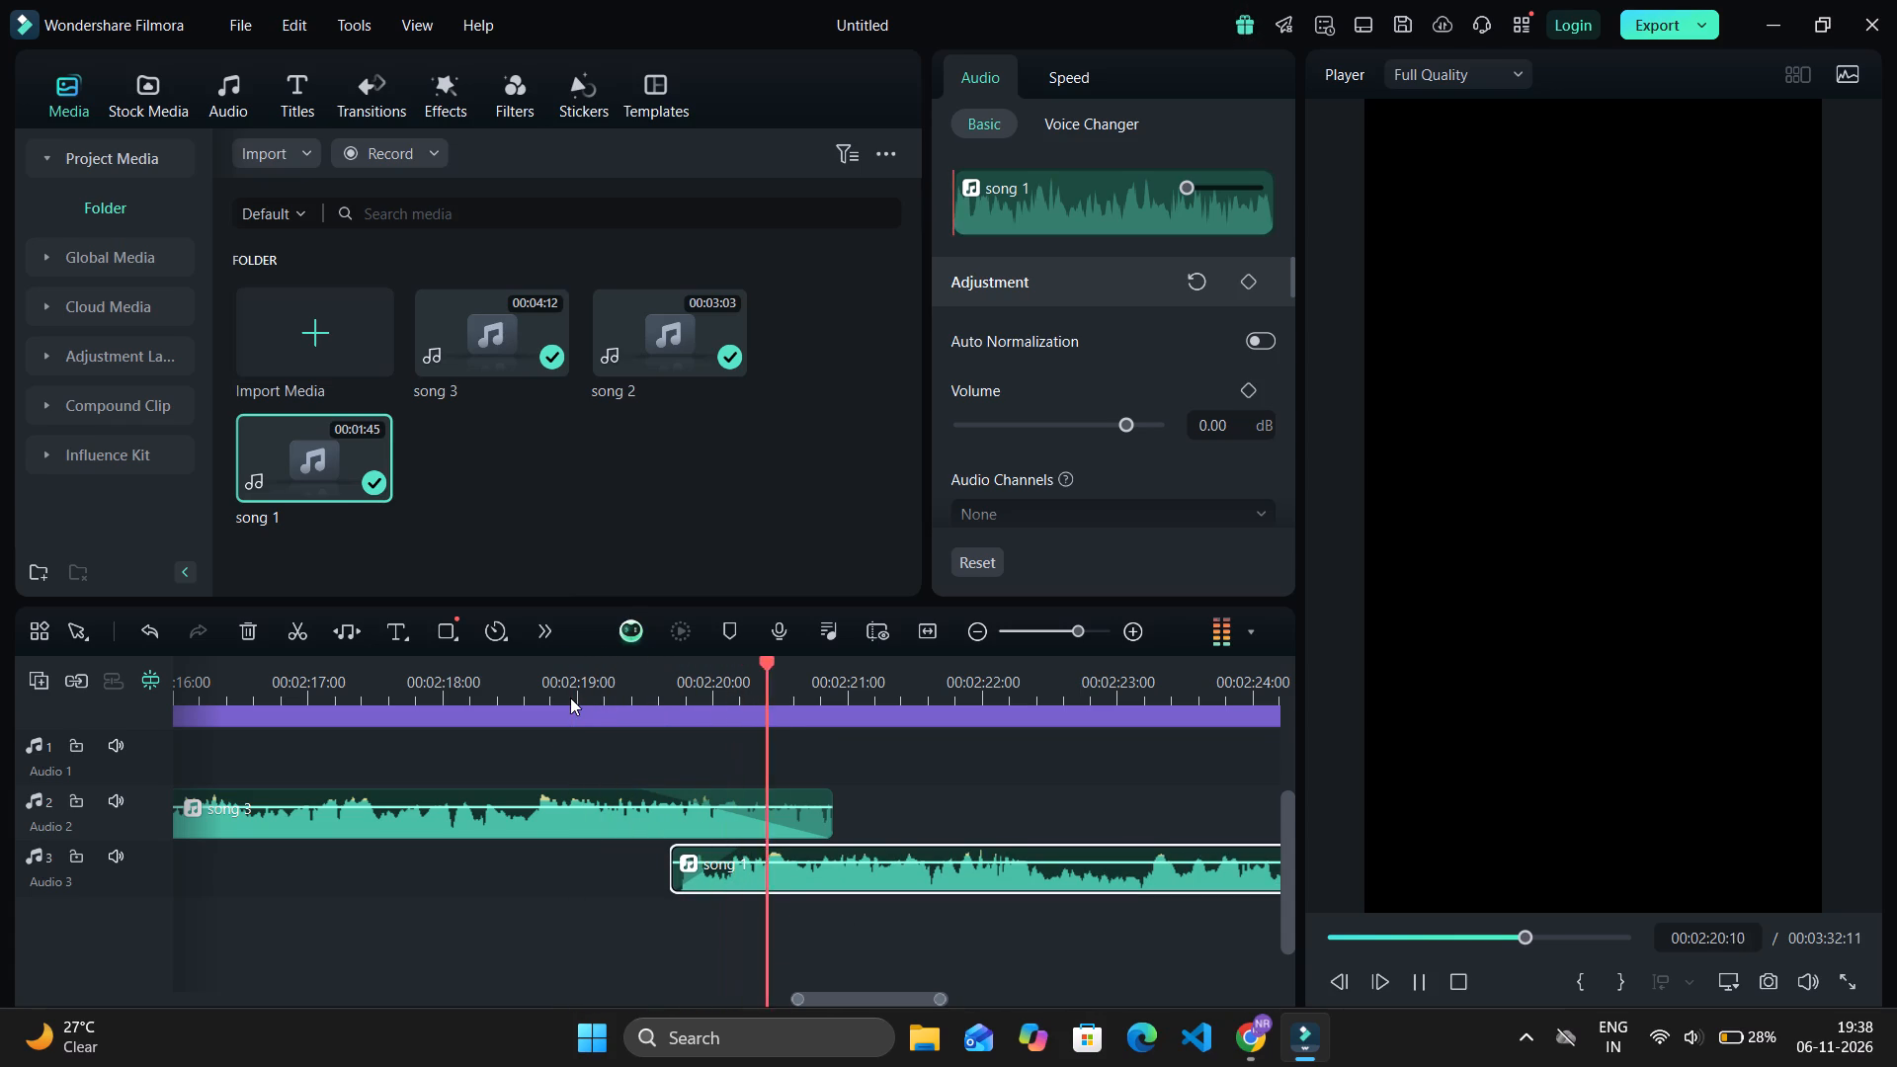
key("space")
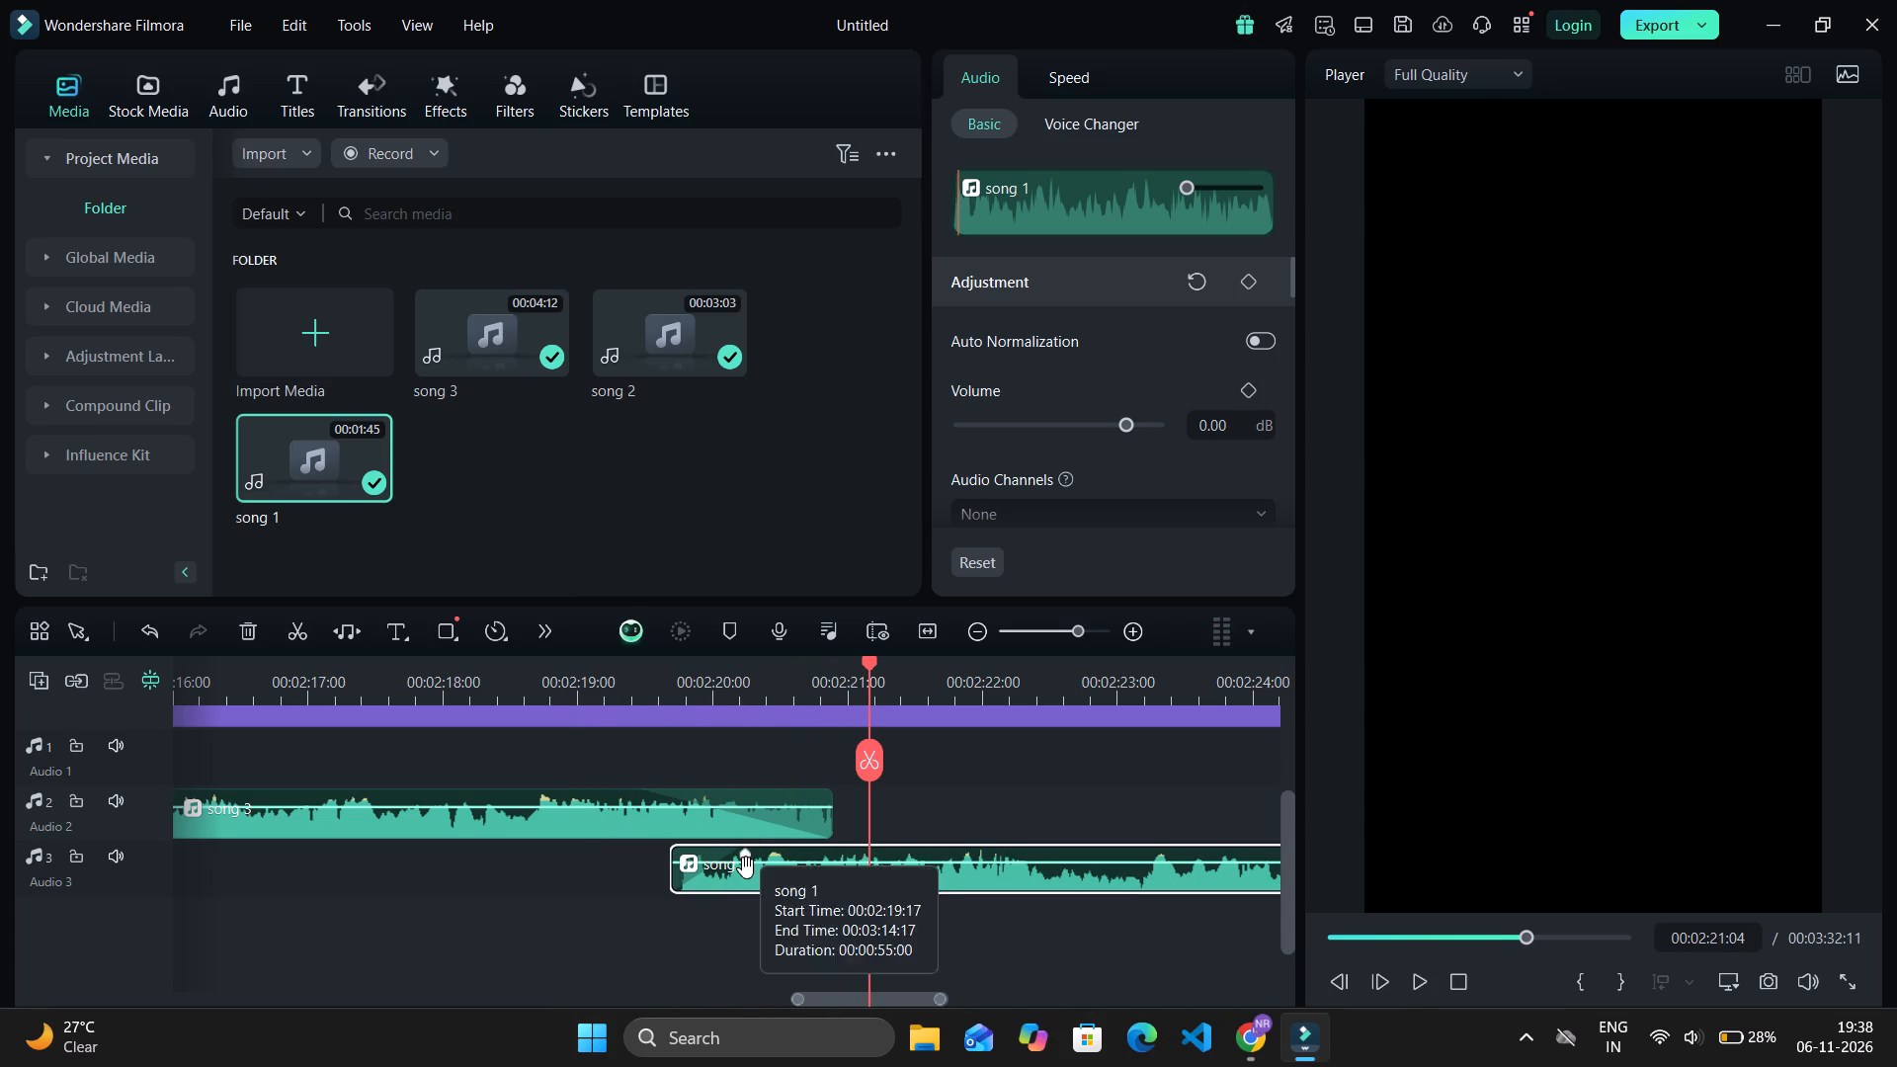
Shift song 1 to start at about 00:02:20:08, shorten its fade-in to about 0.3 s, and play the transition.
left_click_drag(743, 880, 833, 875)
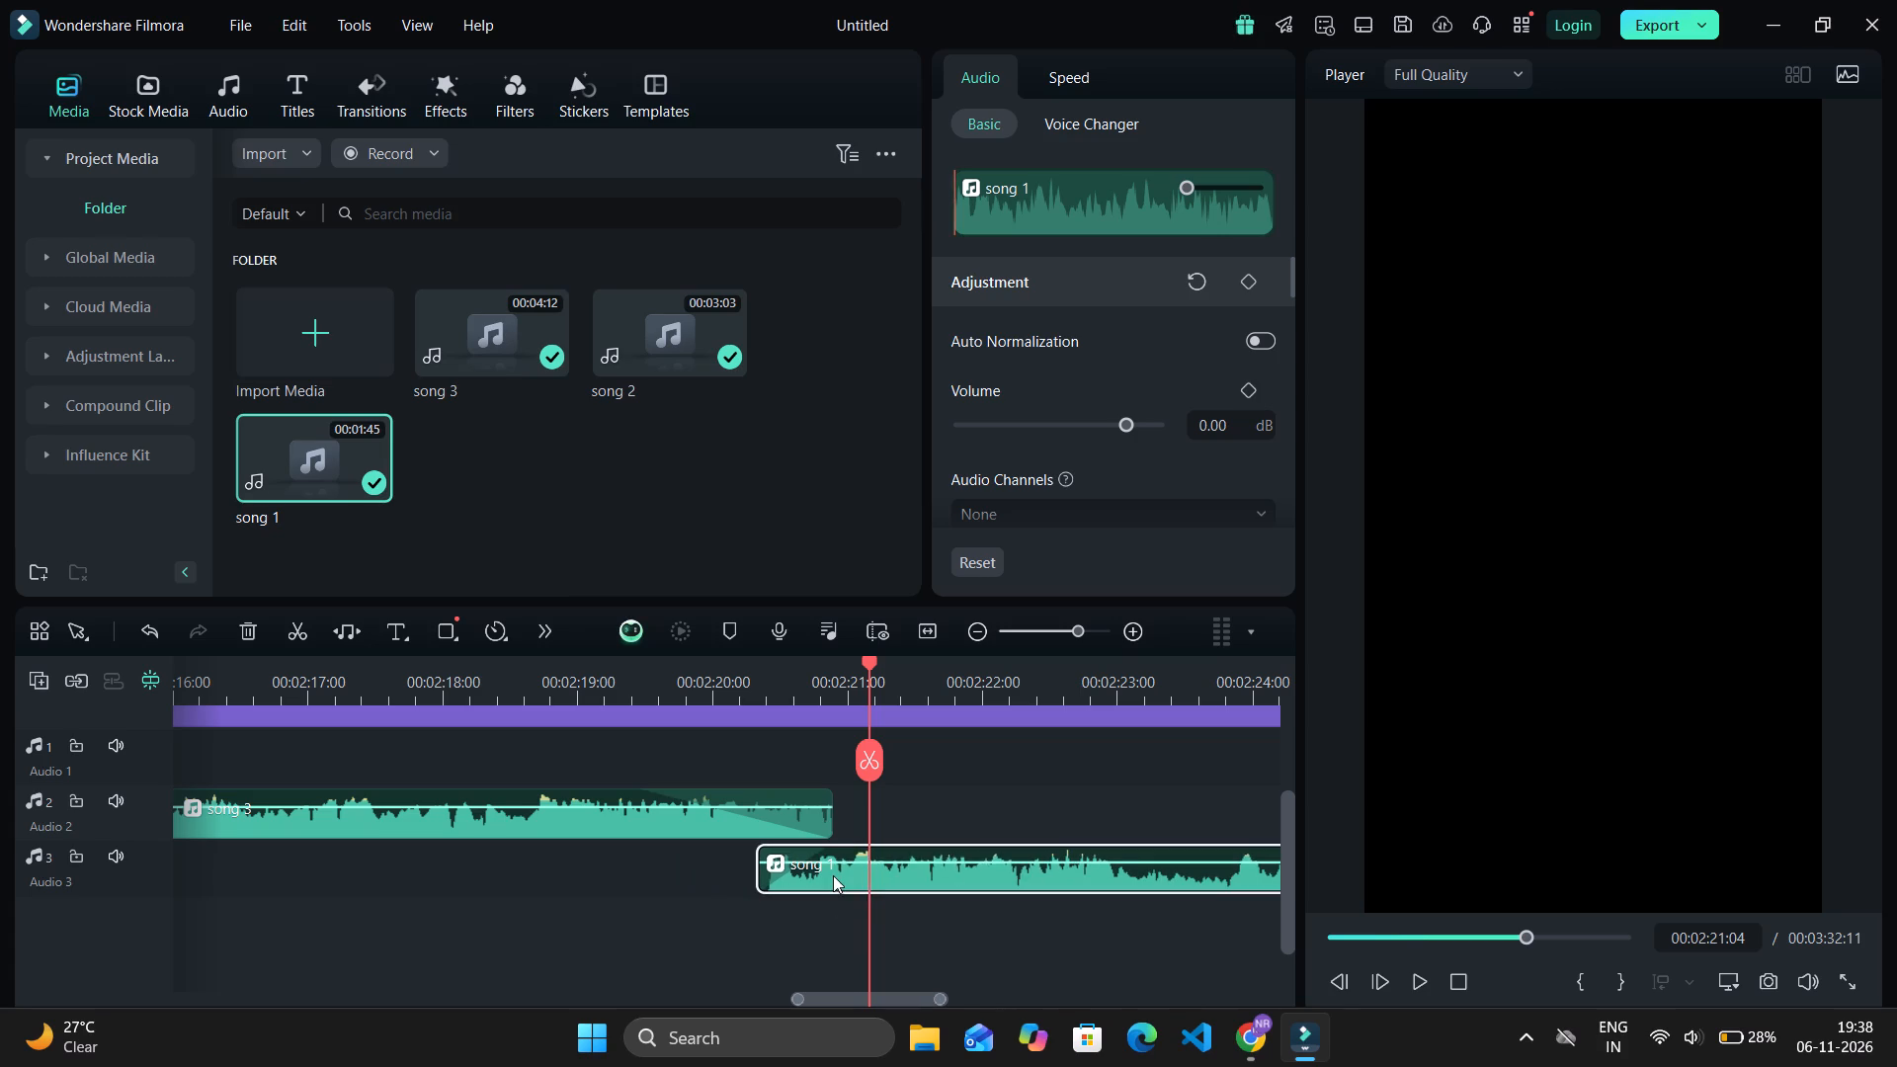
left_click_drag(836, 853, 798, 858)
left_click_drag(869, 666, 649, 722)
key("space")
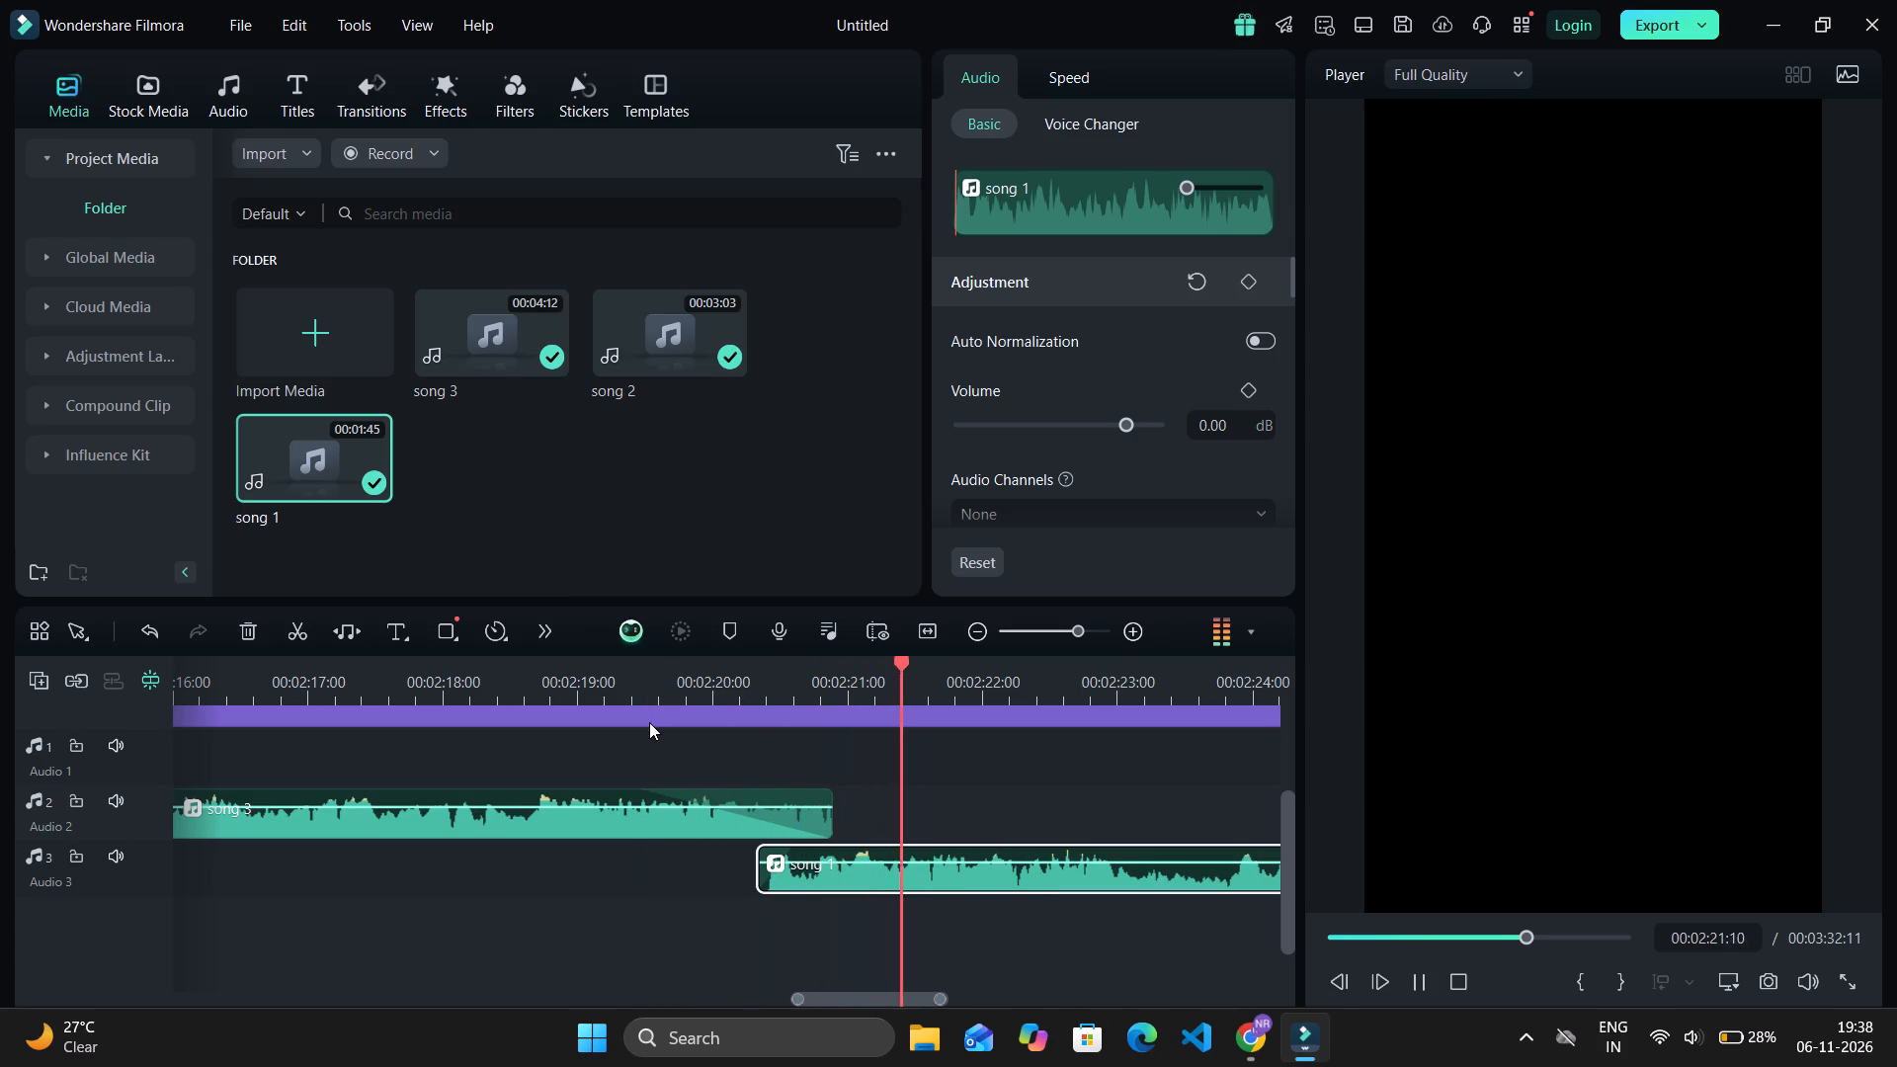
key("space")
Trim the end of song 3 back to about 00:02:20:15 and play the transition into song 1.
left_click_drag(826, 818, 786, 824)
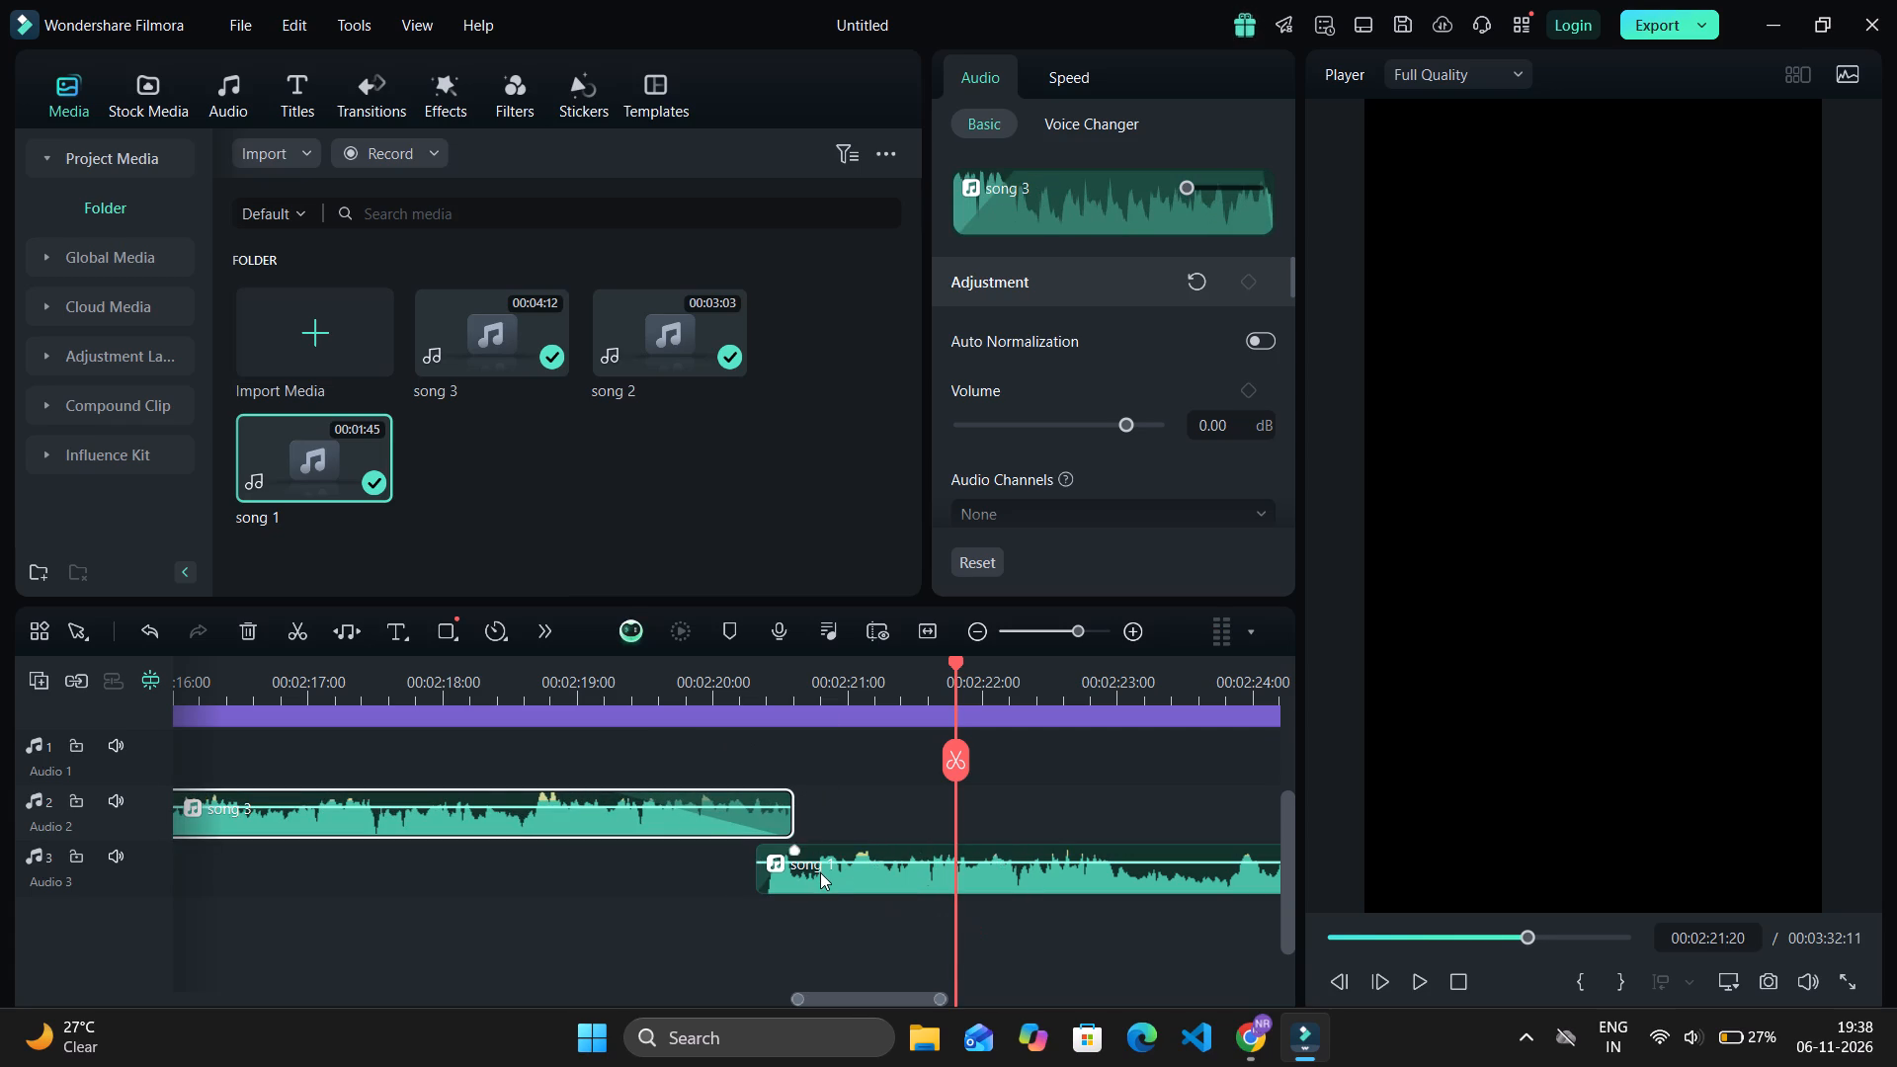
left_click(820, 872)
left_click_drag(956, 677, 589, 760)
key("space")
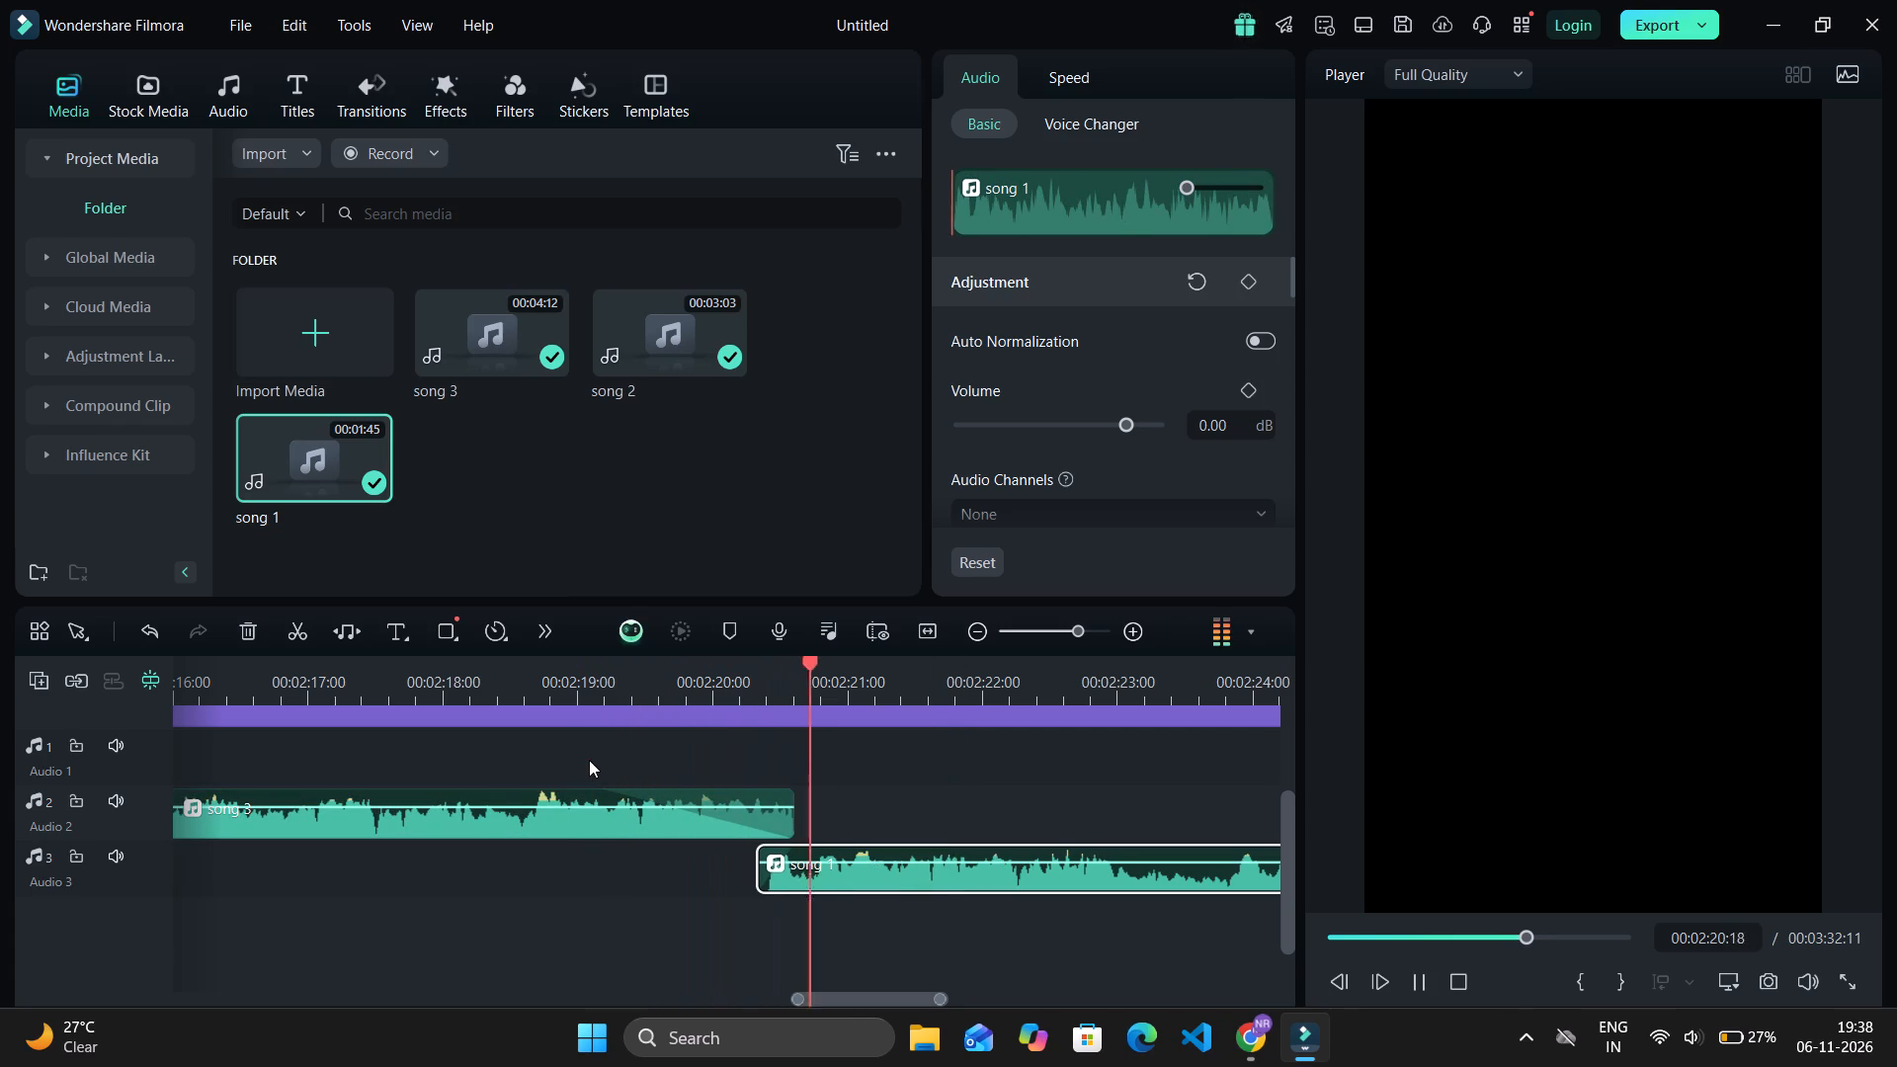
key("space")
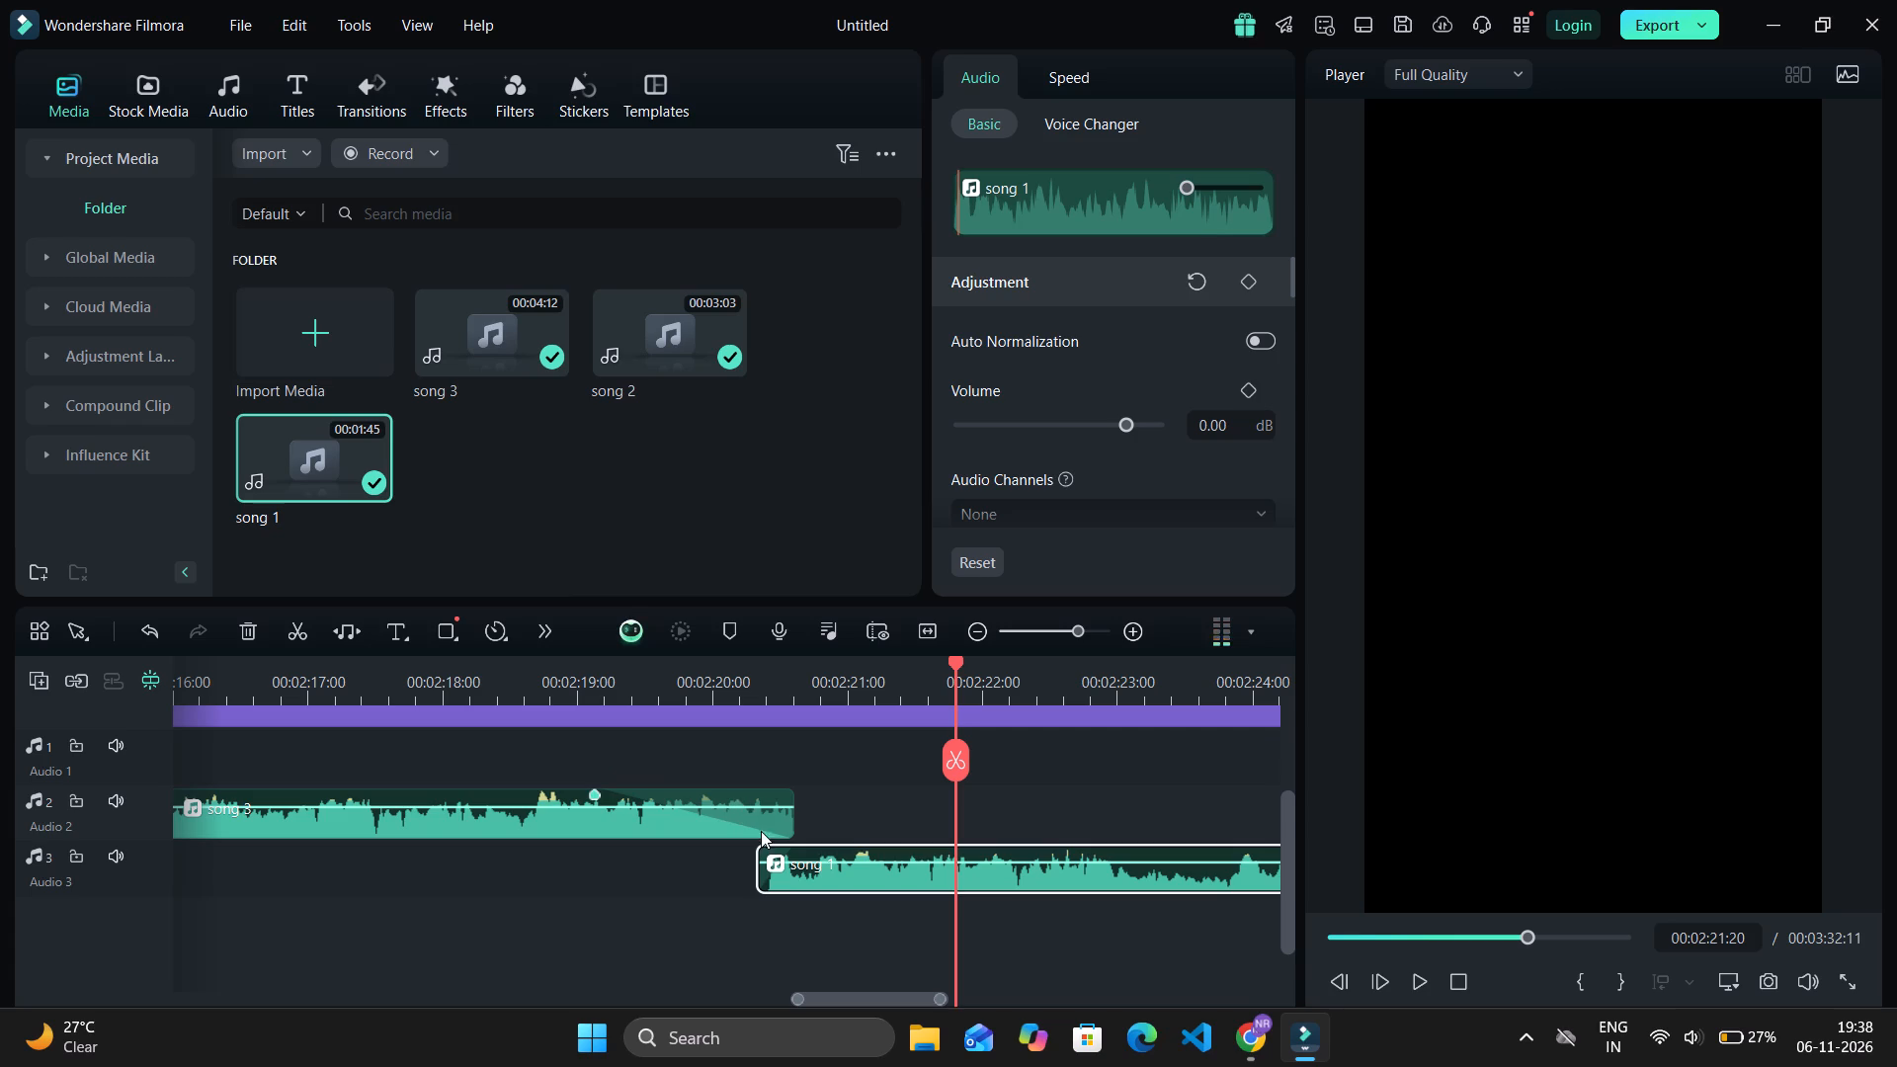
Lengthen song 1's fade-in to about 0.4 s and play the transition and the part of song 1 after it.
left_click_drag(789, 850, 817, 849)
left_click_drag(959, 657, 754, 722)
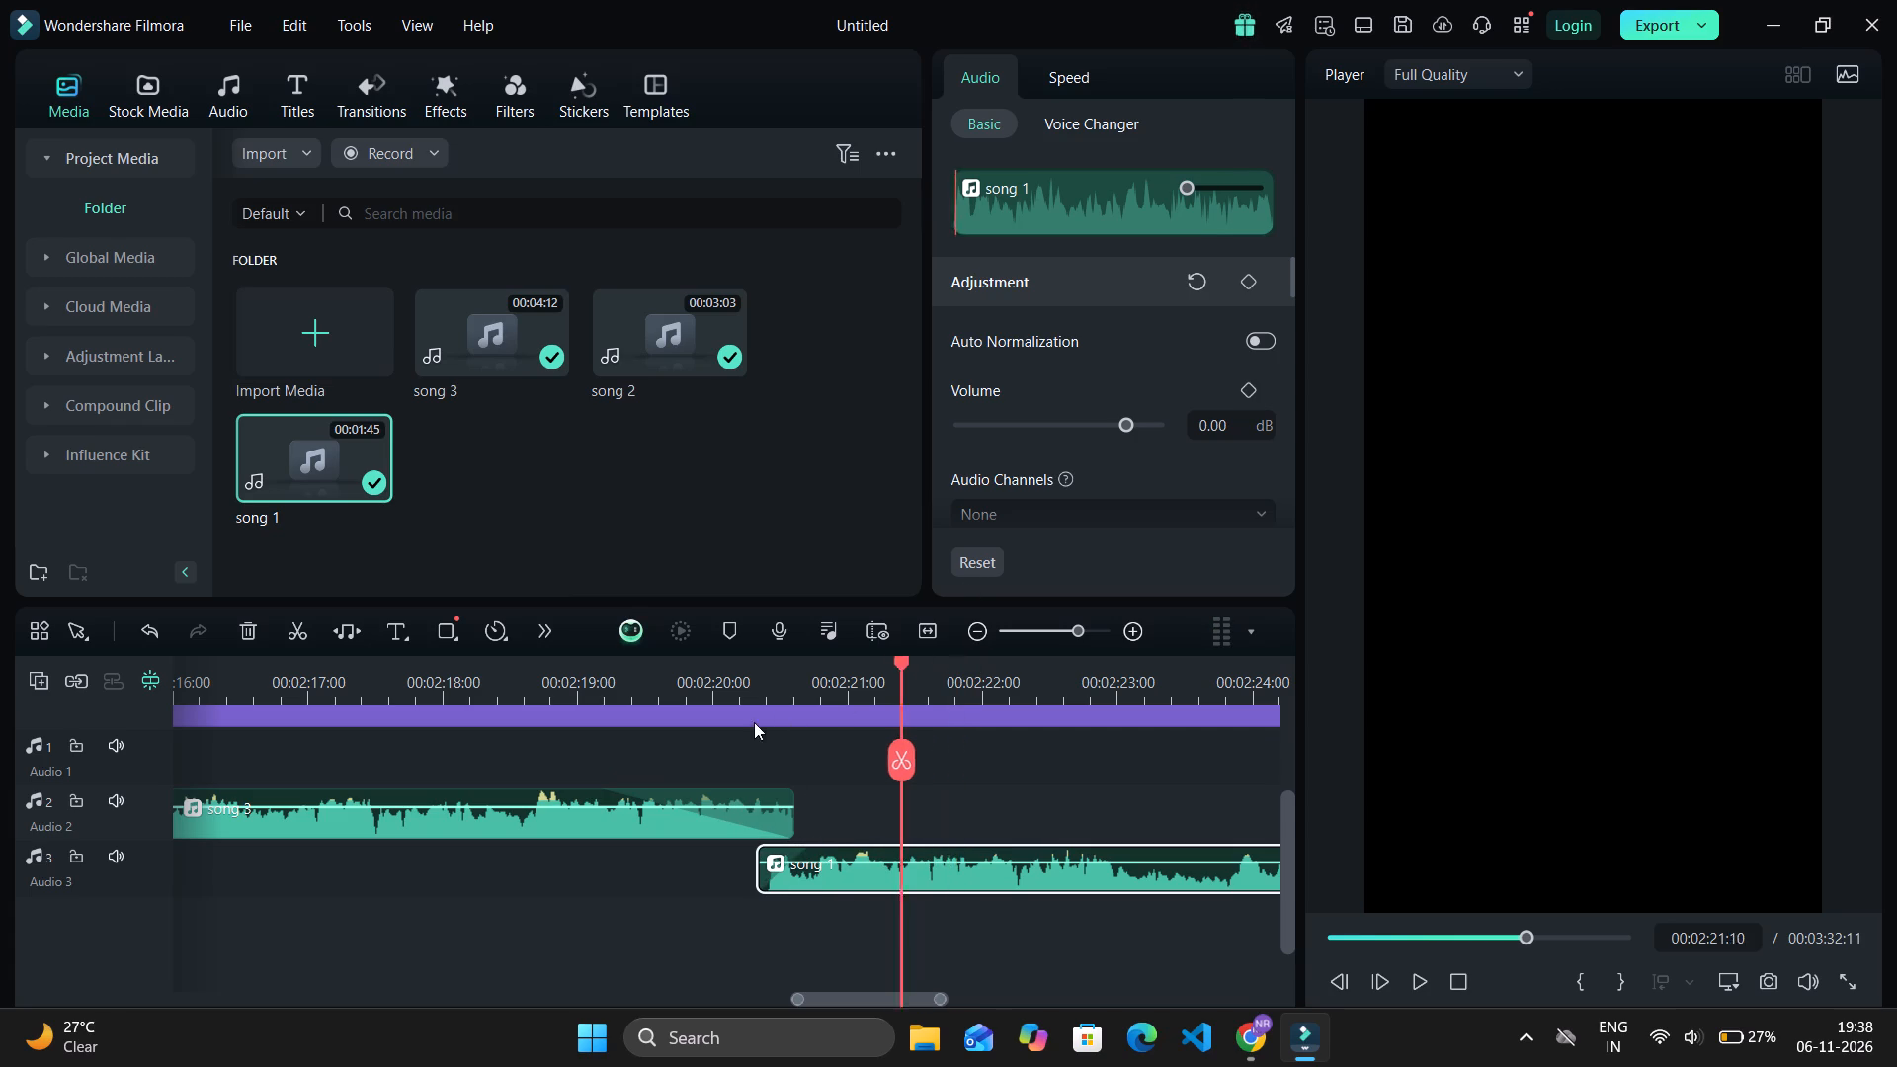
left_click_drag(754, 722, 735, 724)
key("space")
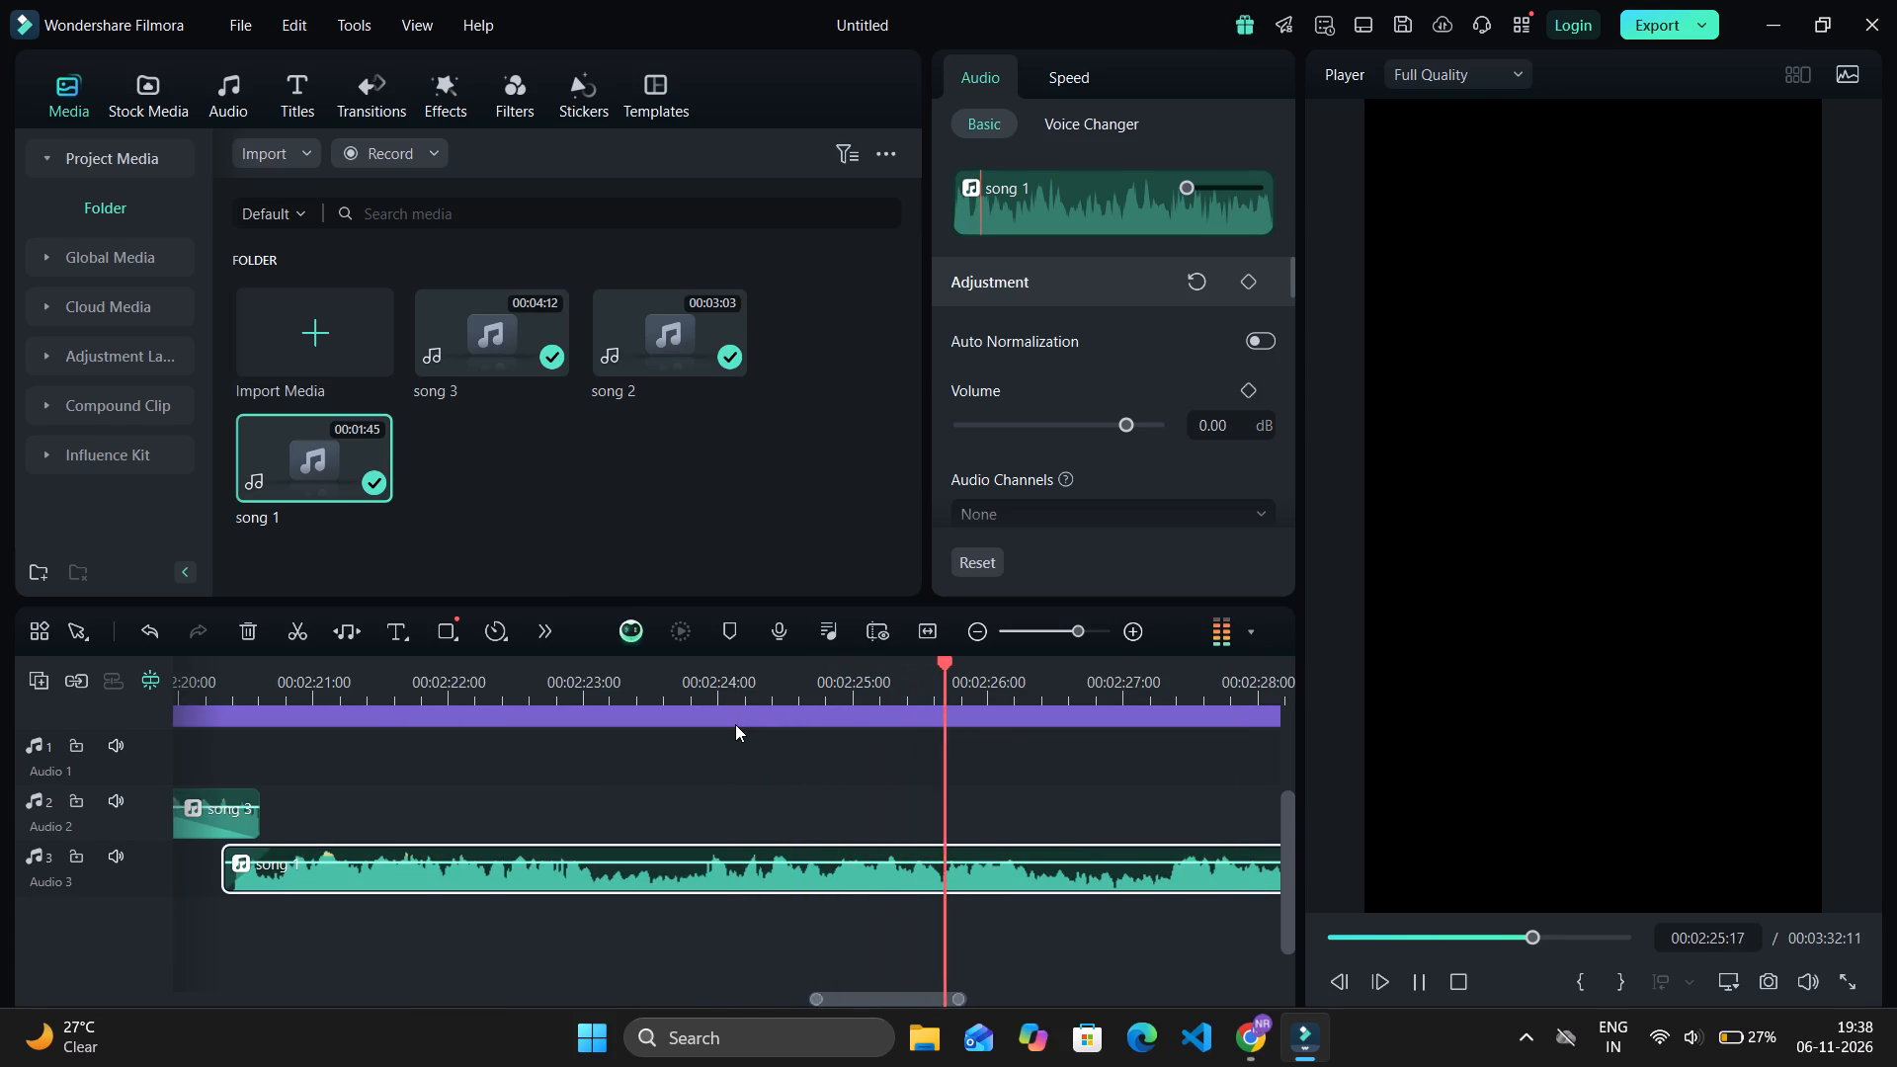
key("space")
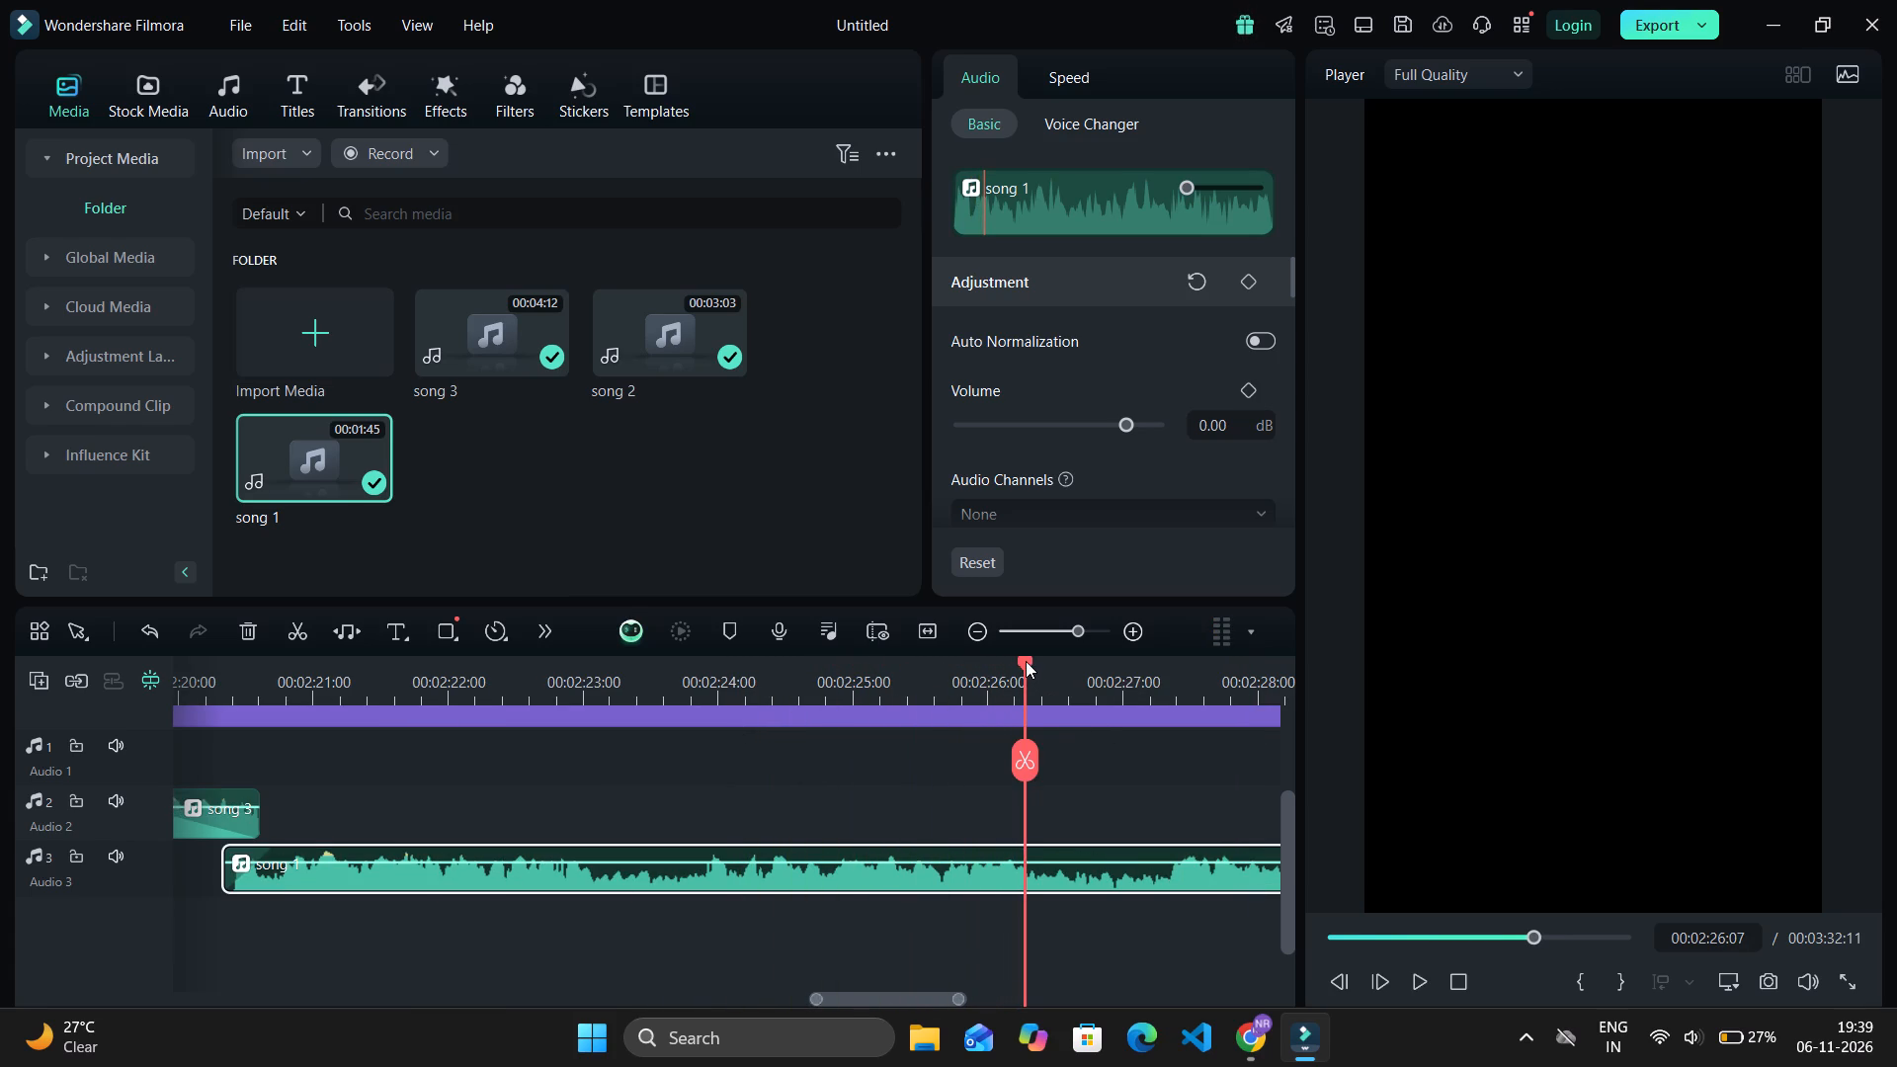
left_click_drag(1026, 661, 145, 848)
key("space")
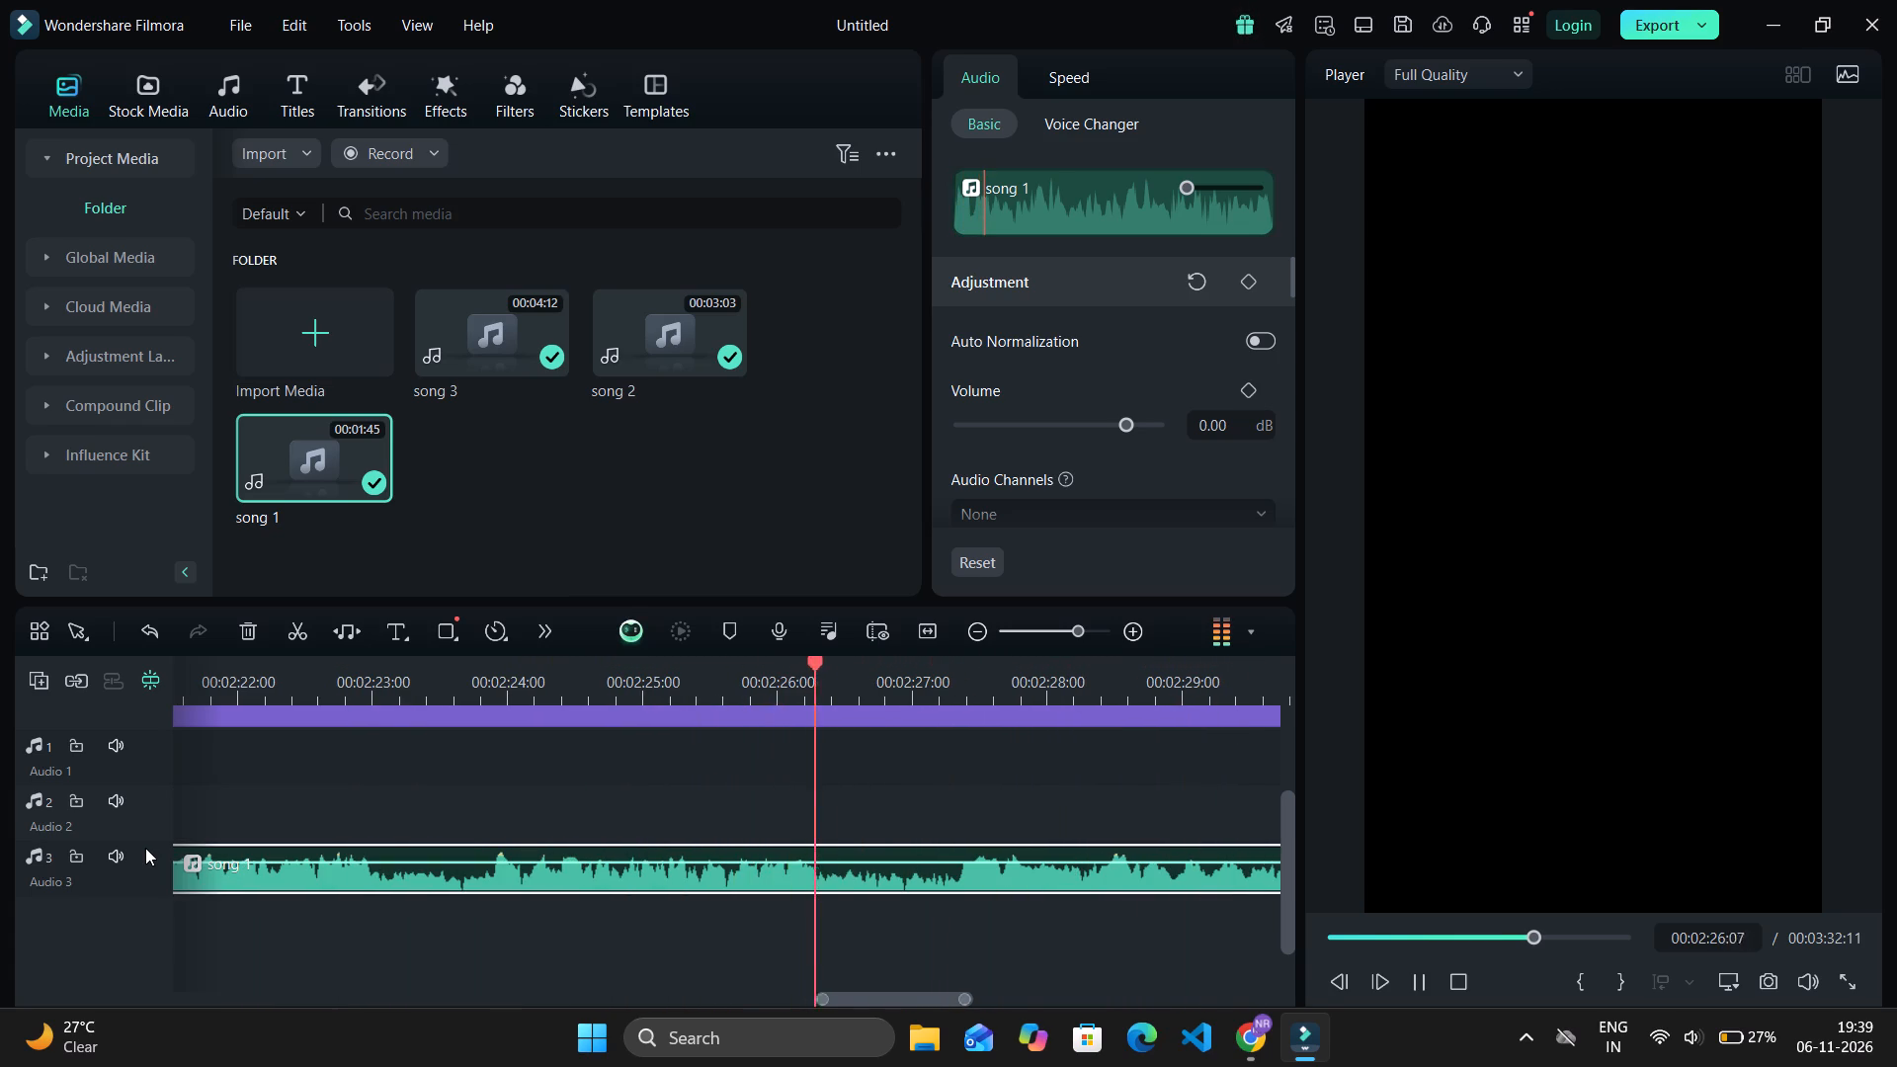
scroll(145, 848, "down", 8, "ctrl")
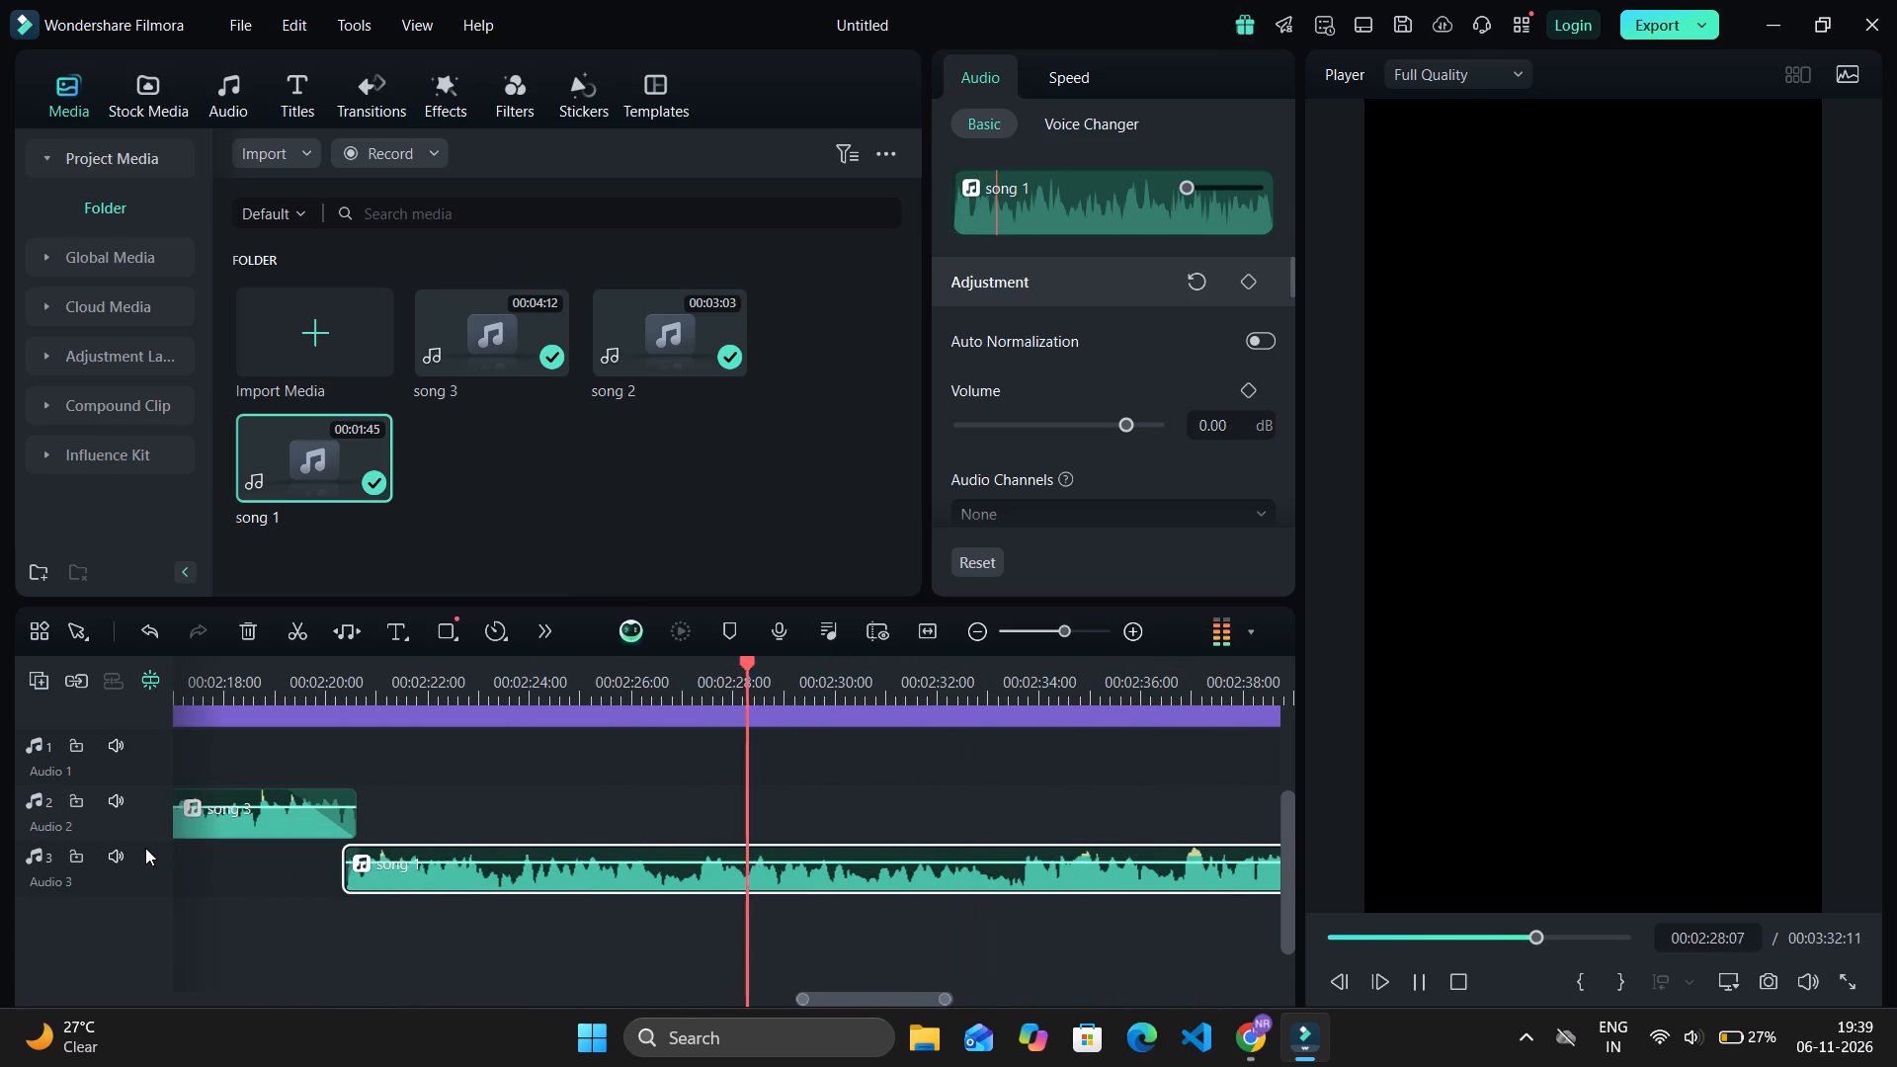
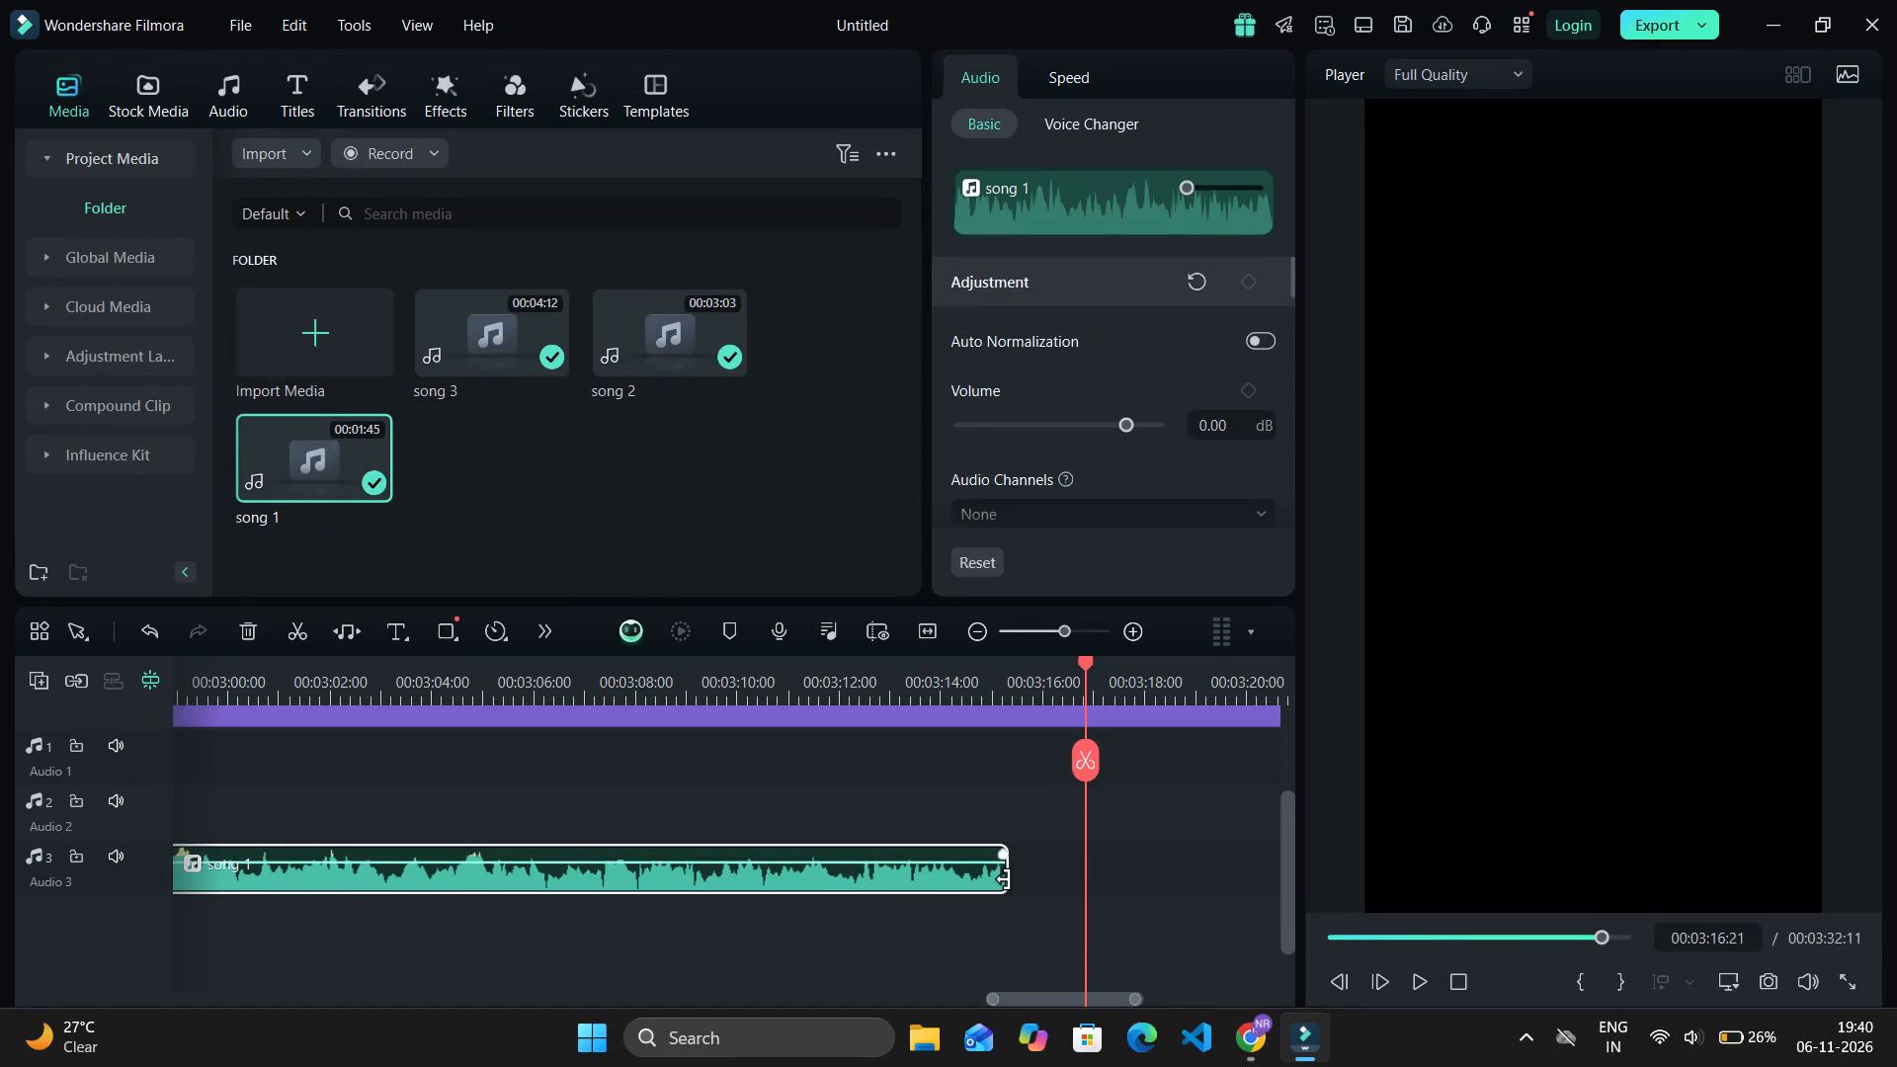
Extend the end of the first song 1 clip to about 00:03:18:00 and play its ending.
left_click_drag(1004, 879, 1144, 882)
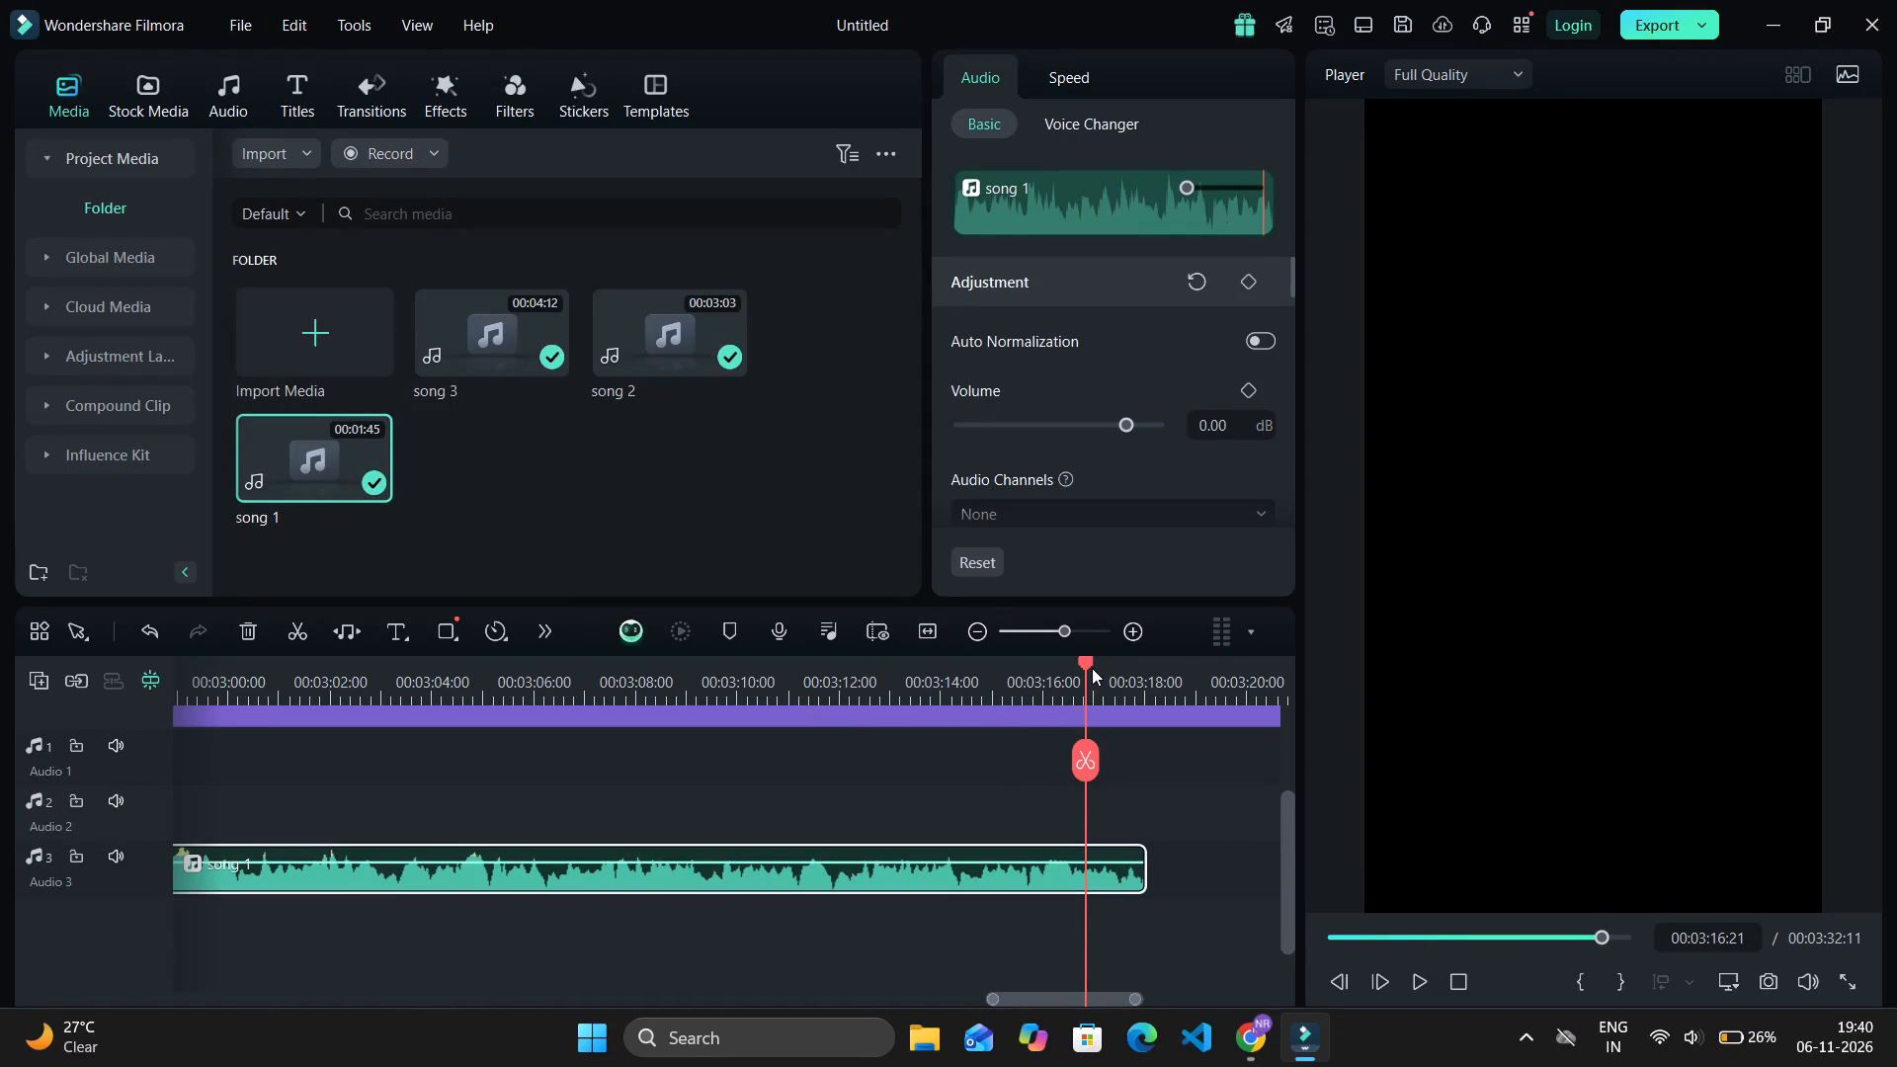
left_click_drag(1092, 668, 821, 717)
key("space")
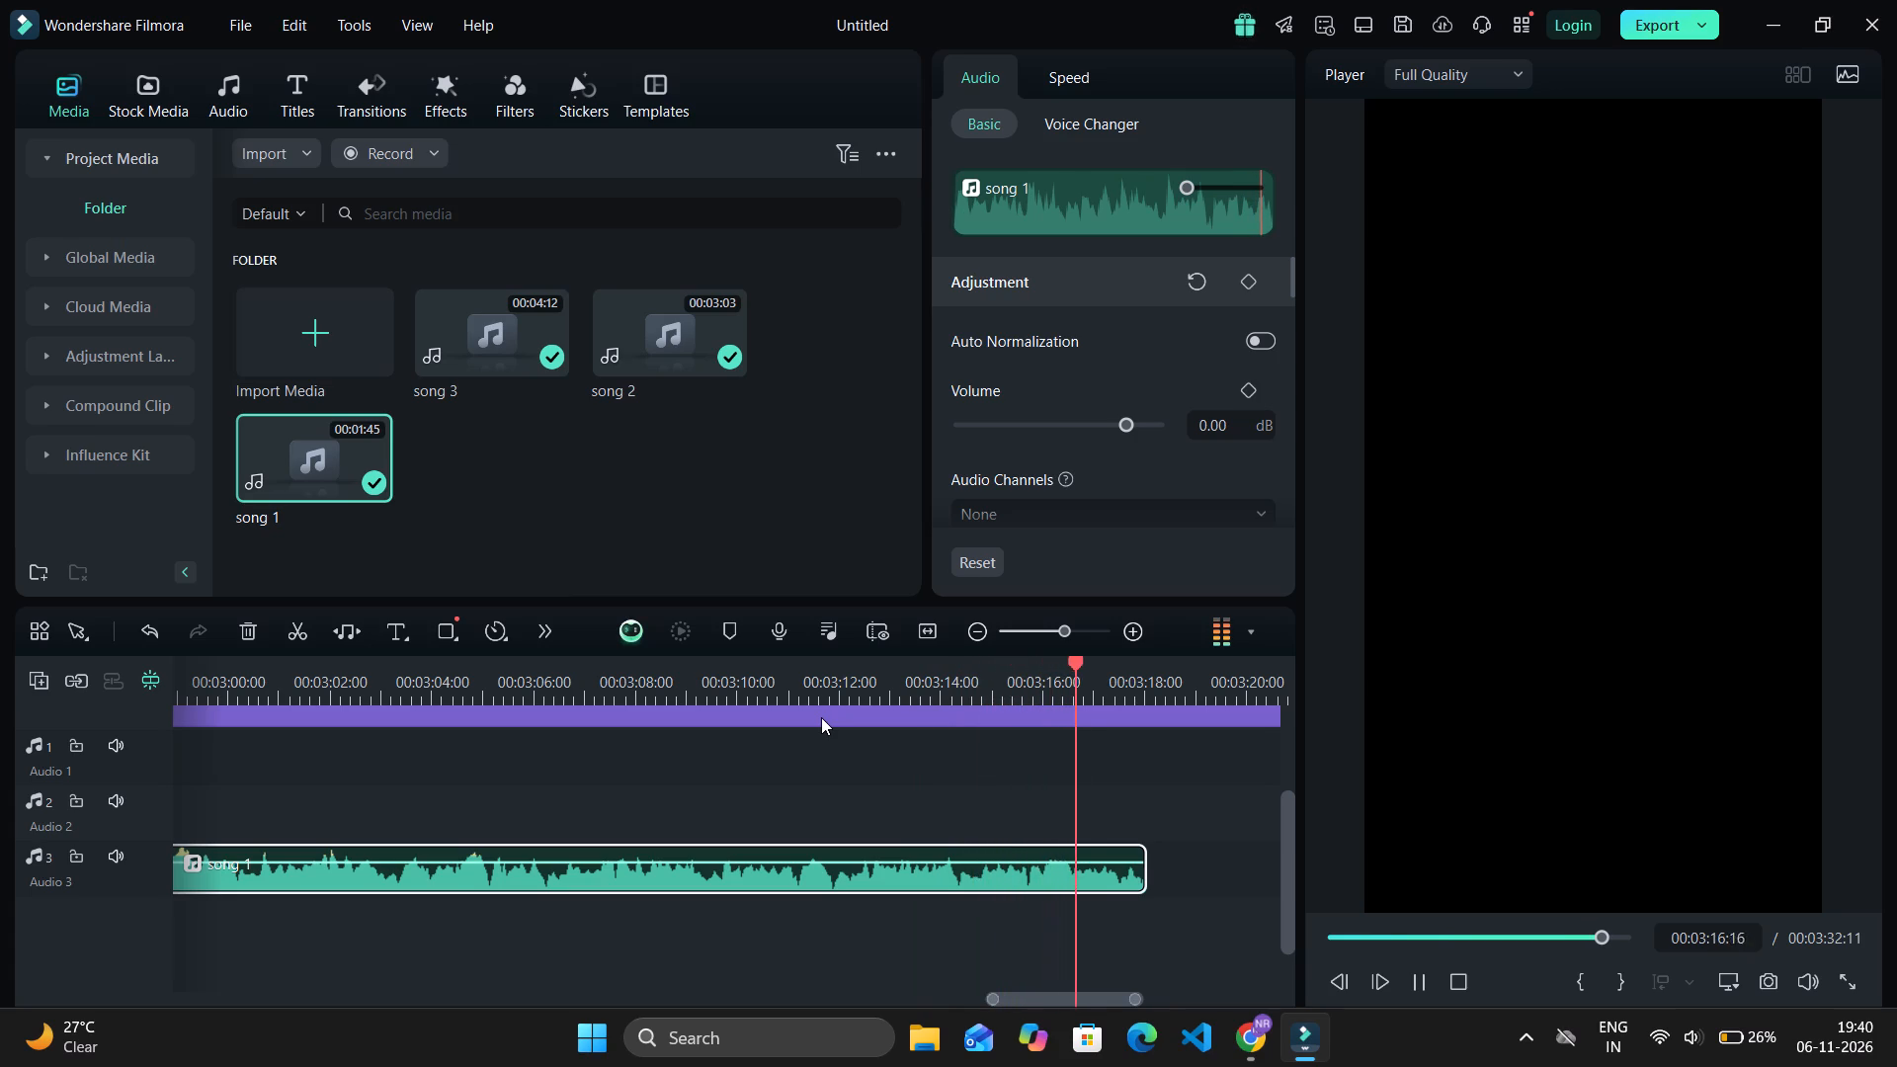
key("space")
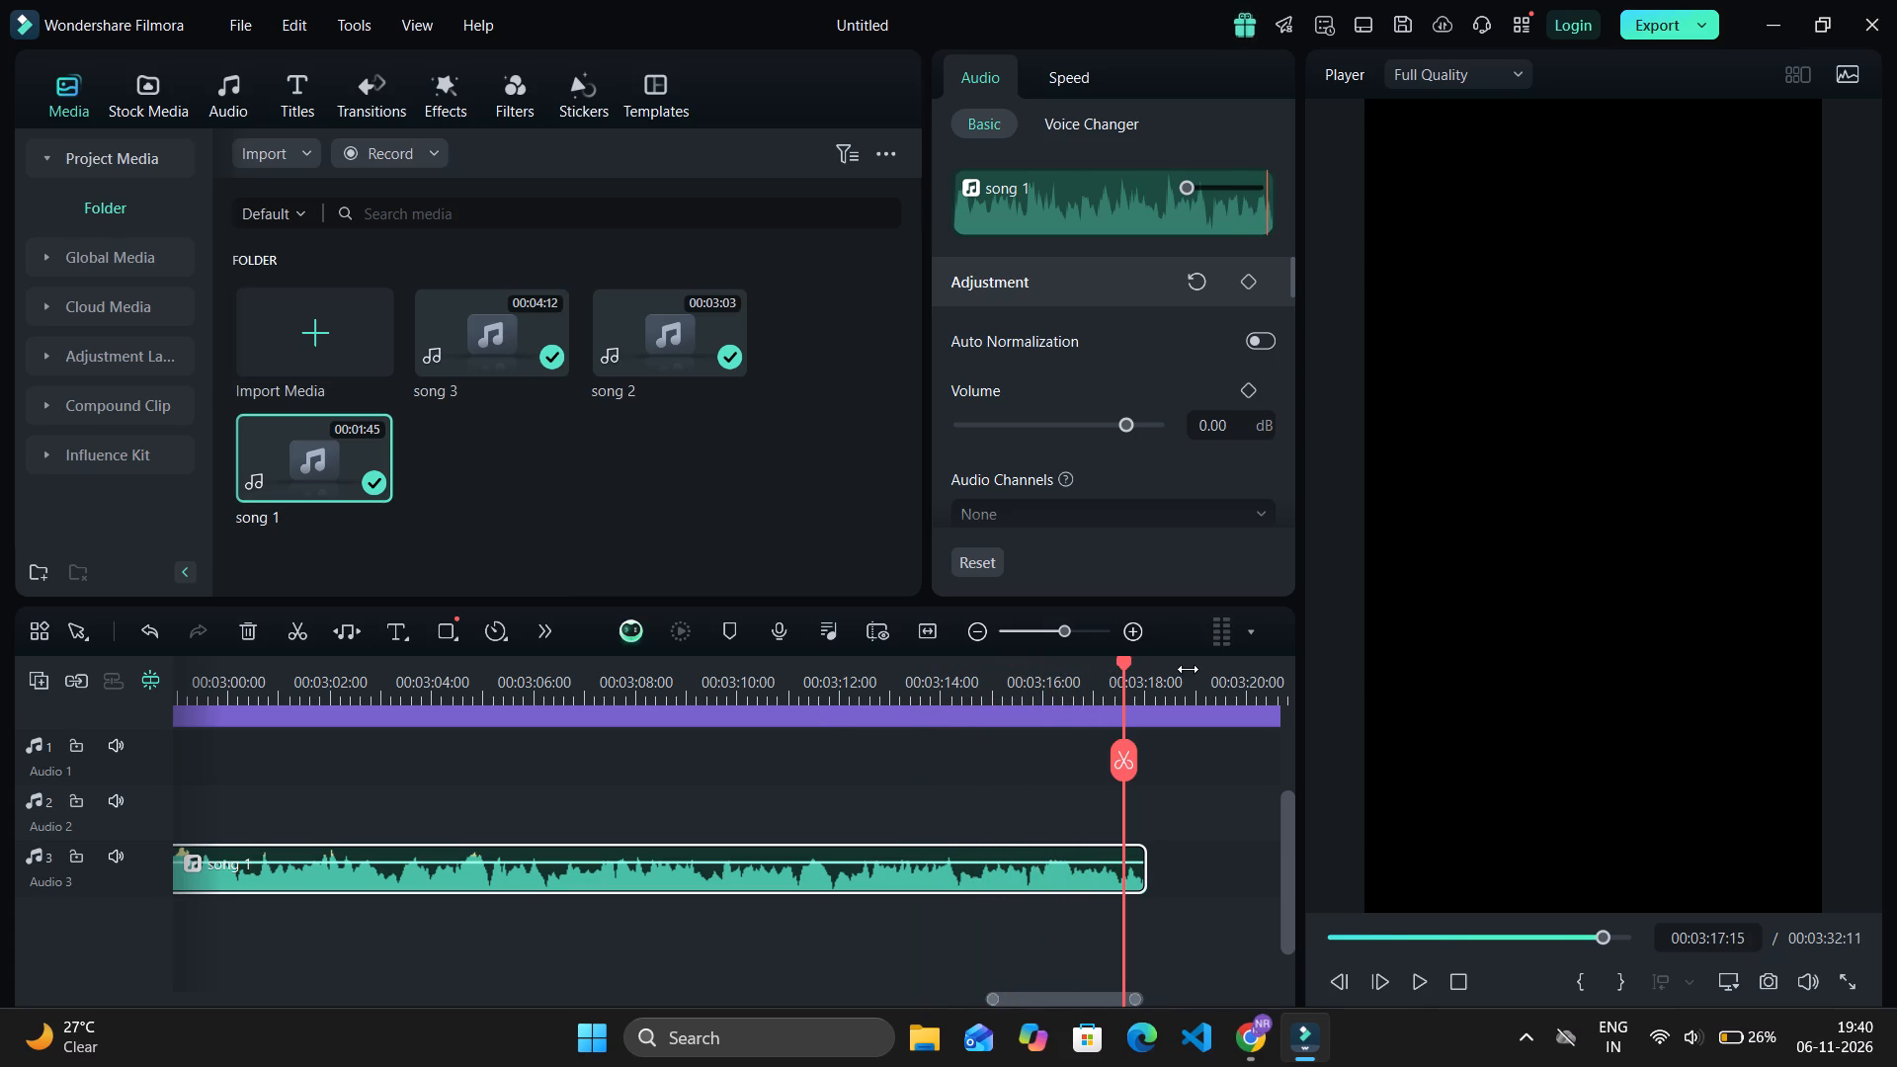
Play the last part of the first song 1 clip and trim its end back to 00:03:09:19.
left_click_drag(1130, 665, 543, 718)
key("space")
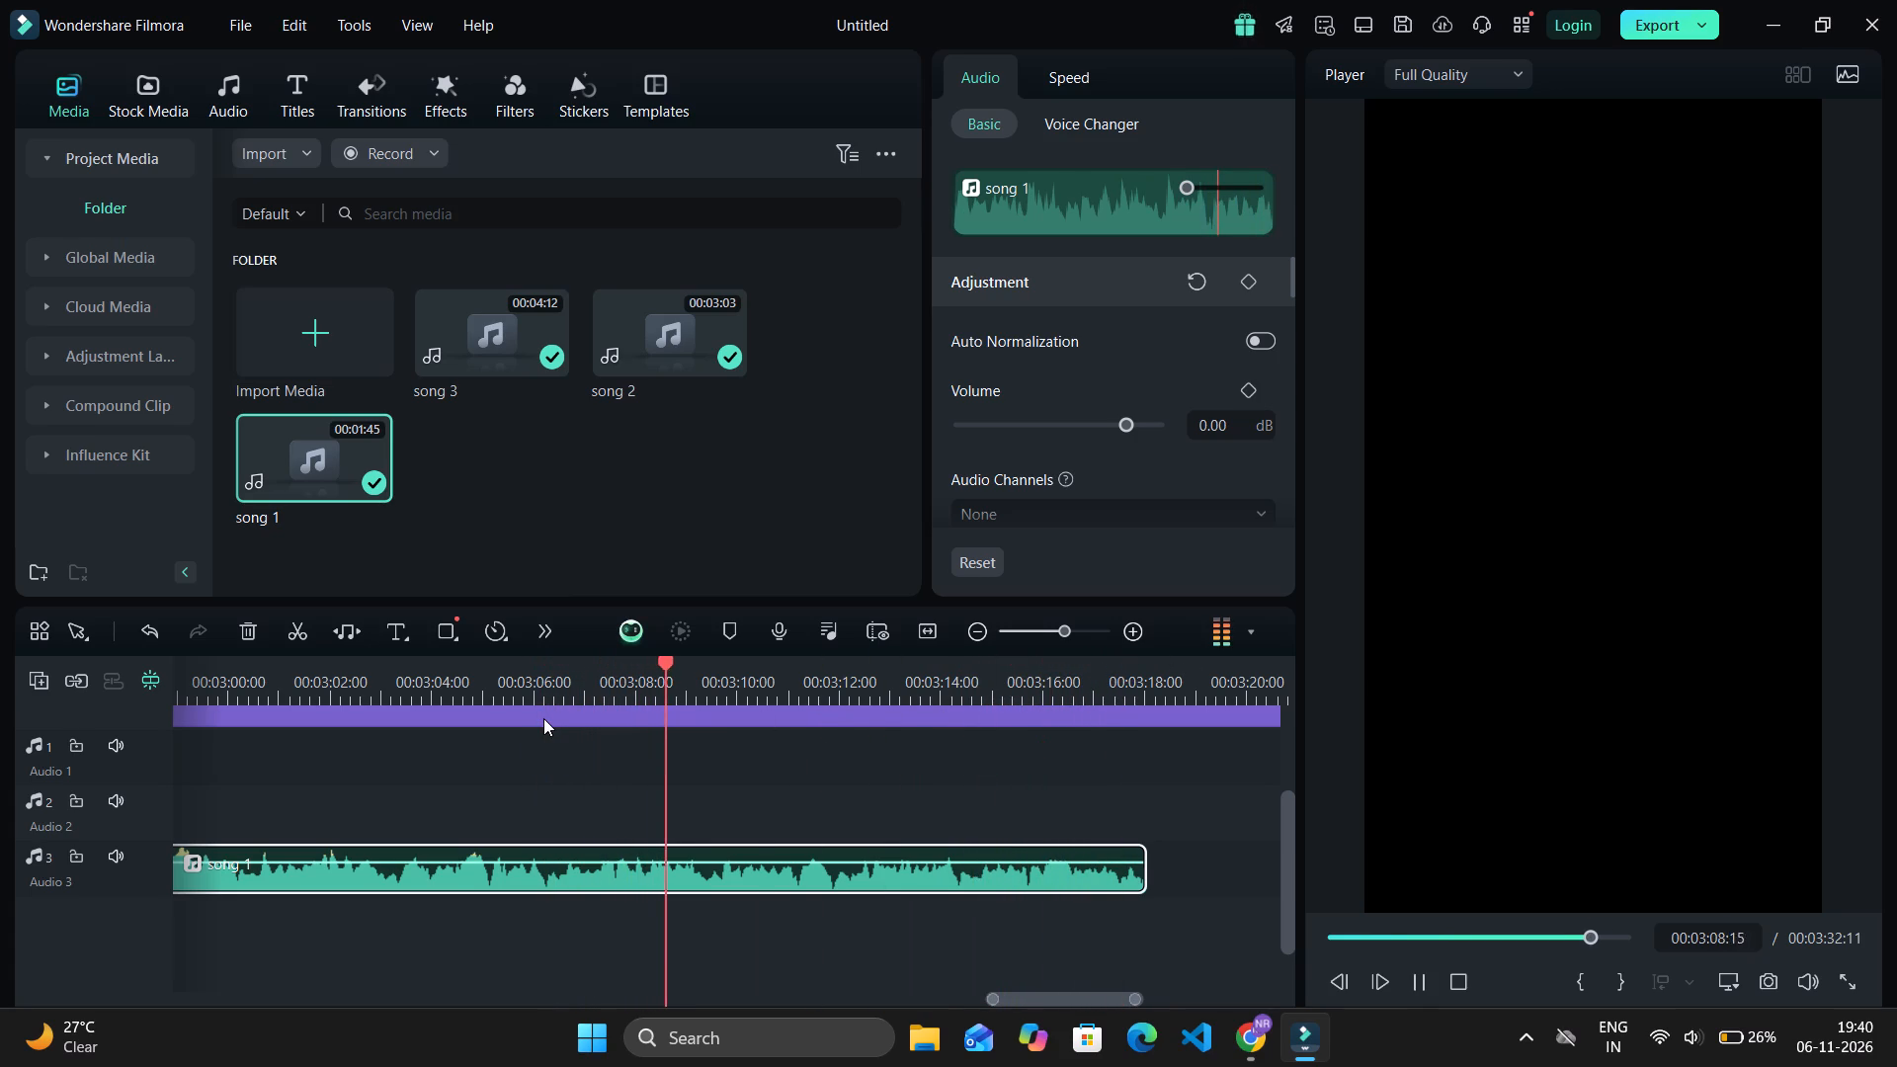
key("space")
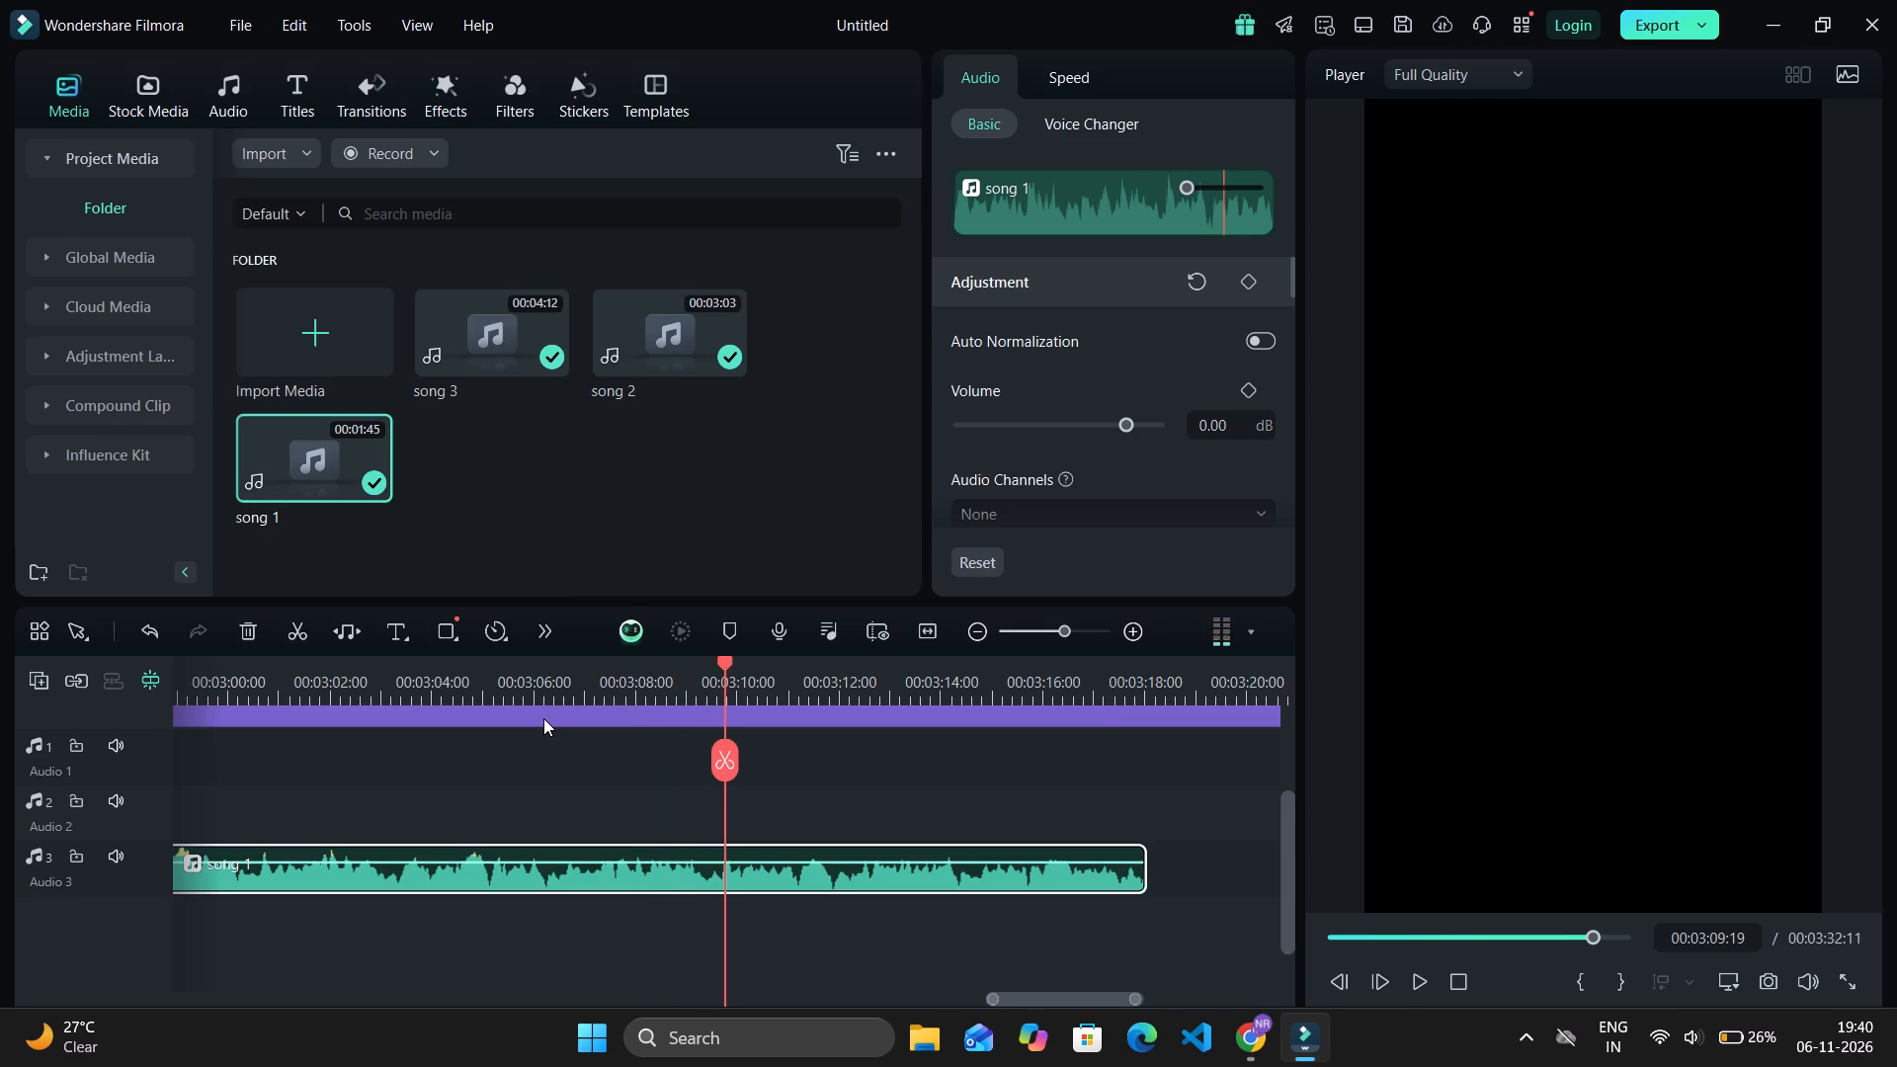
left_click_drag(1146, 875, 798, 937)
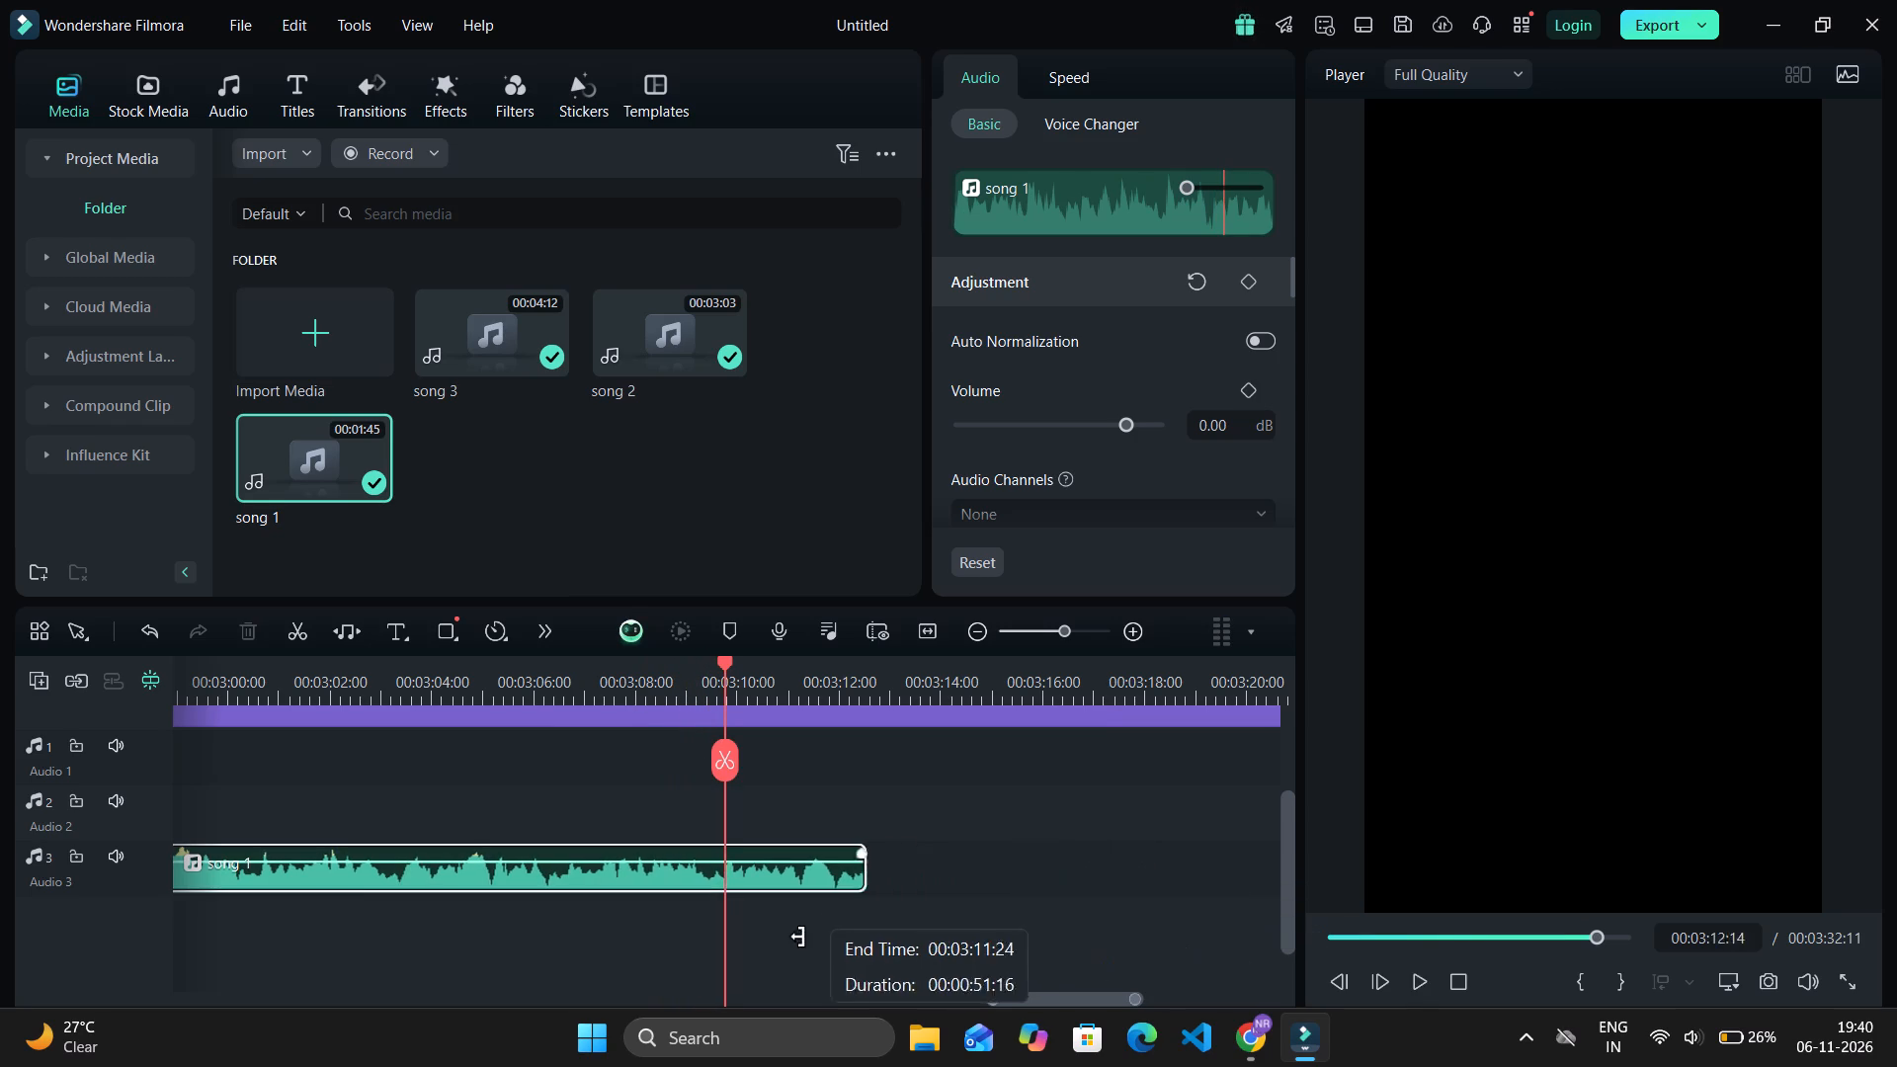
left_click_drag(798, 937, 729, 967)
Move the leftover song 1 clip on Audio 3 directly after the first song 1 clip, at 00:03:09:19, and play the join.
scroll(729, 967, "down", 18, "ctrl")
scroll(729, 967, "down", 1)
left_click_drag(231, 884, 869, 864)
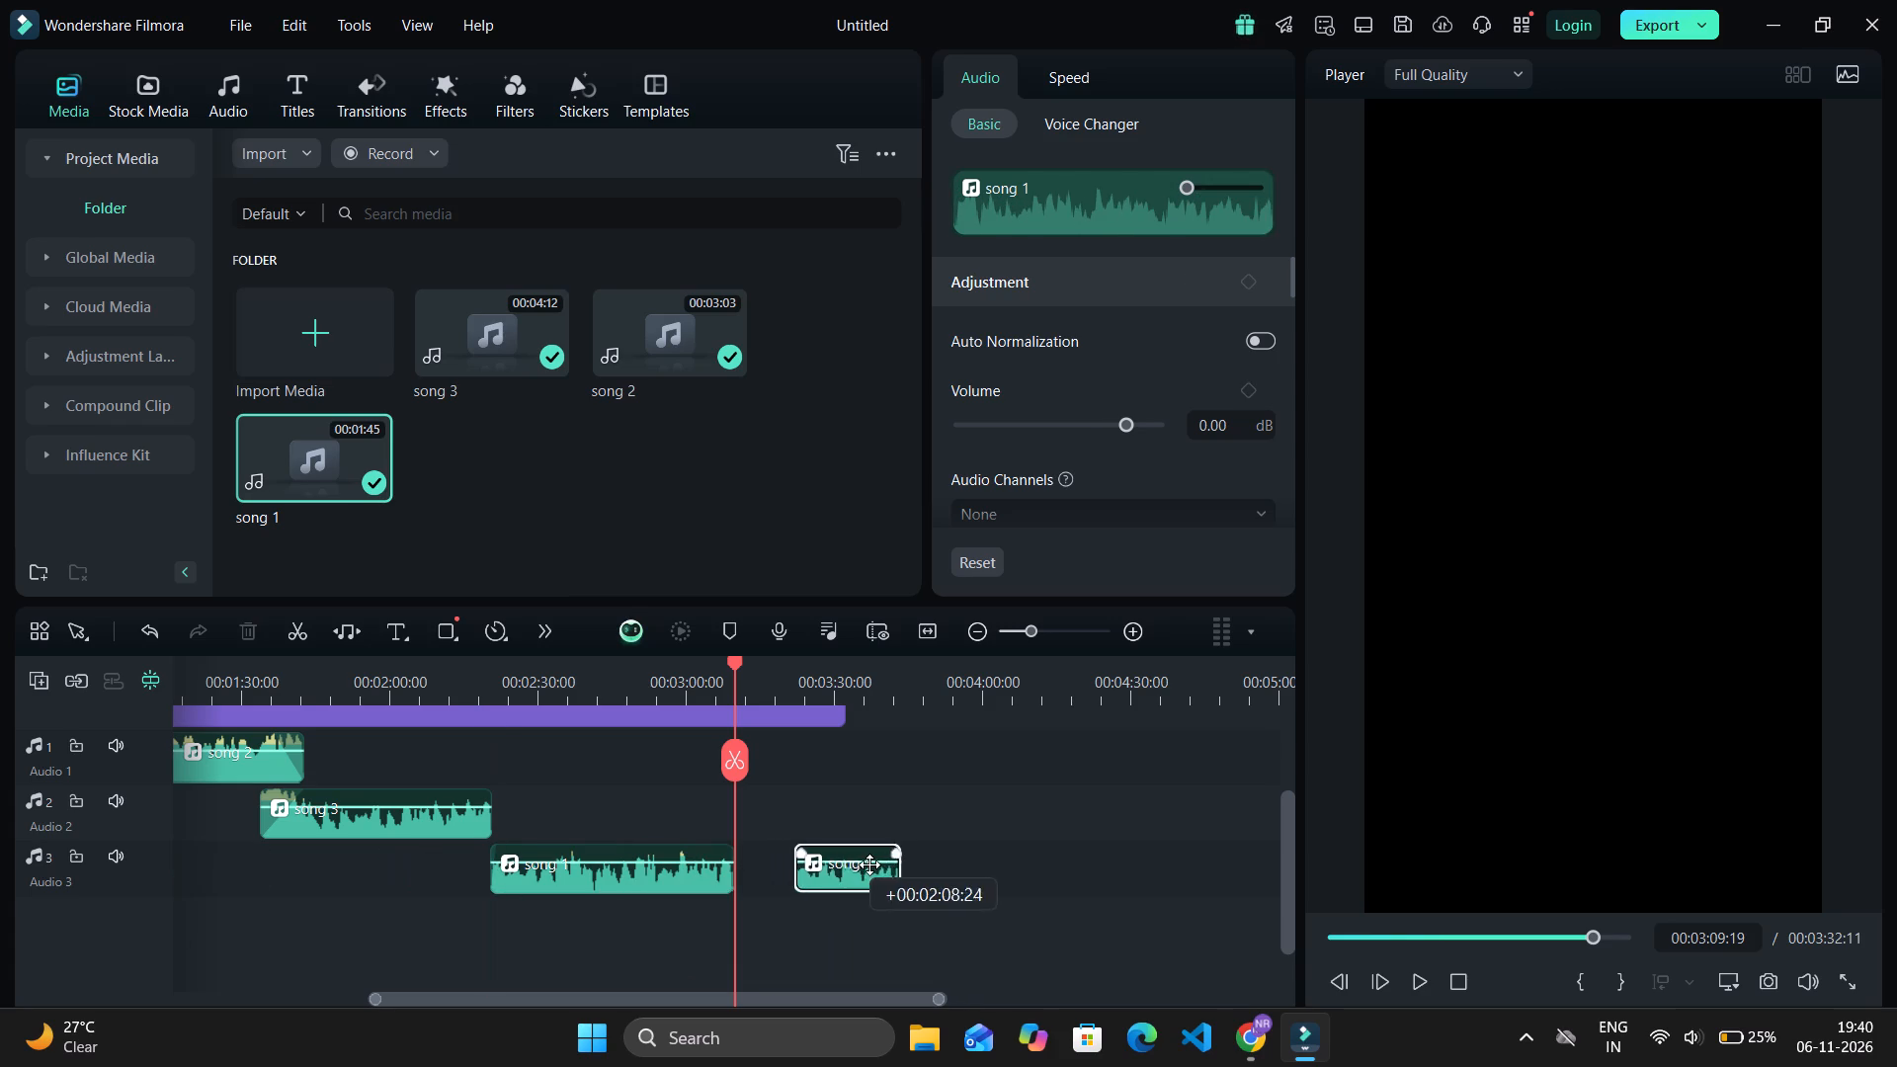
left_click_drag(869, 864, 804, 876)
scroll(804, 876, "up", 17, "ctrl")
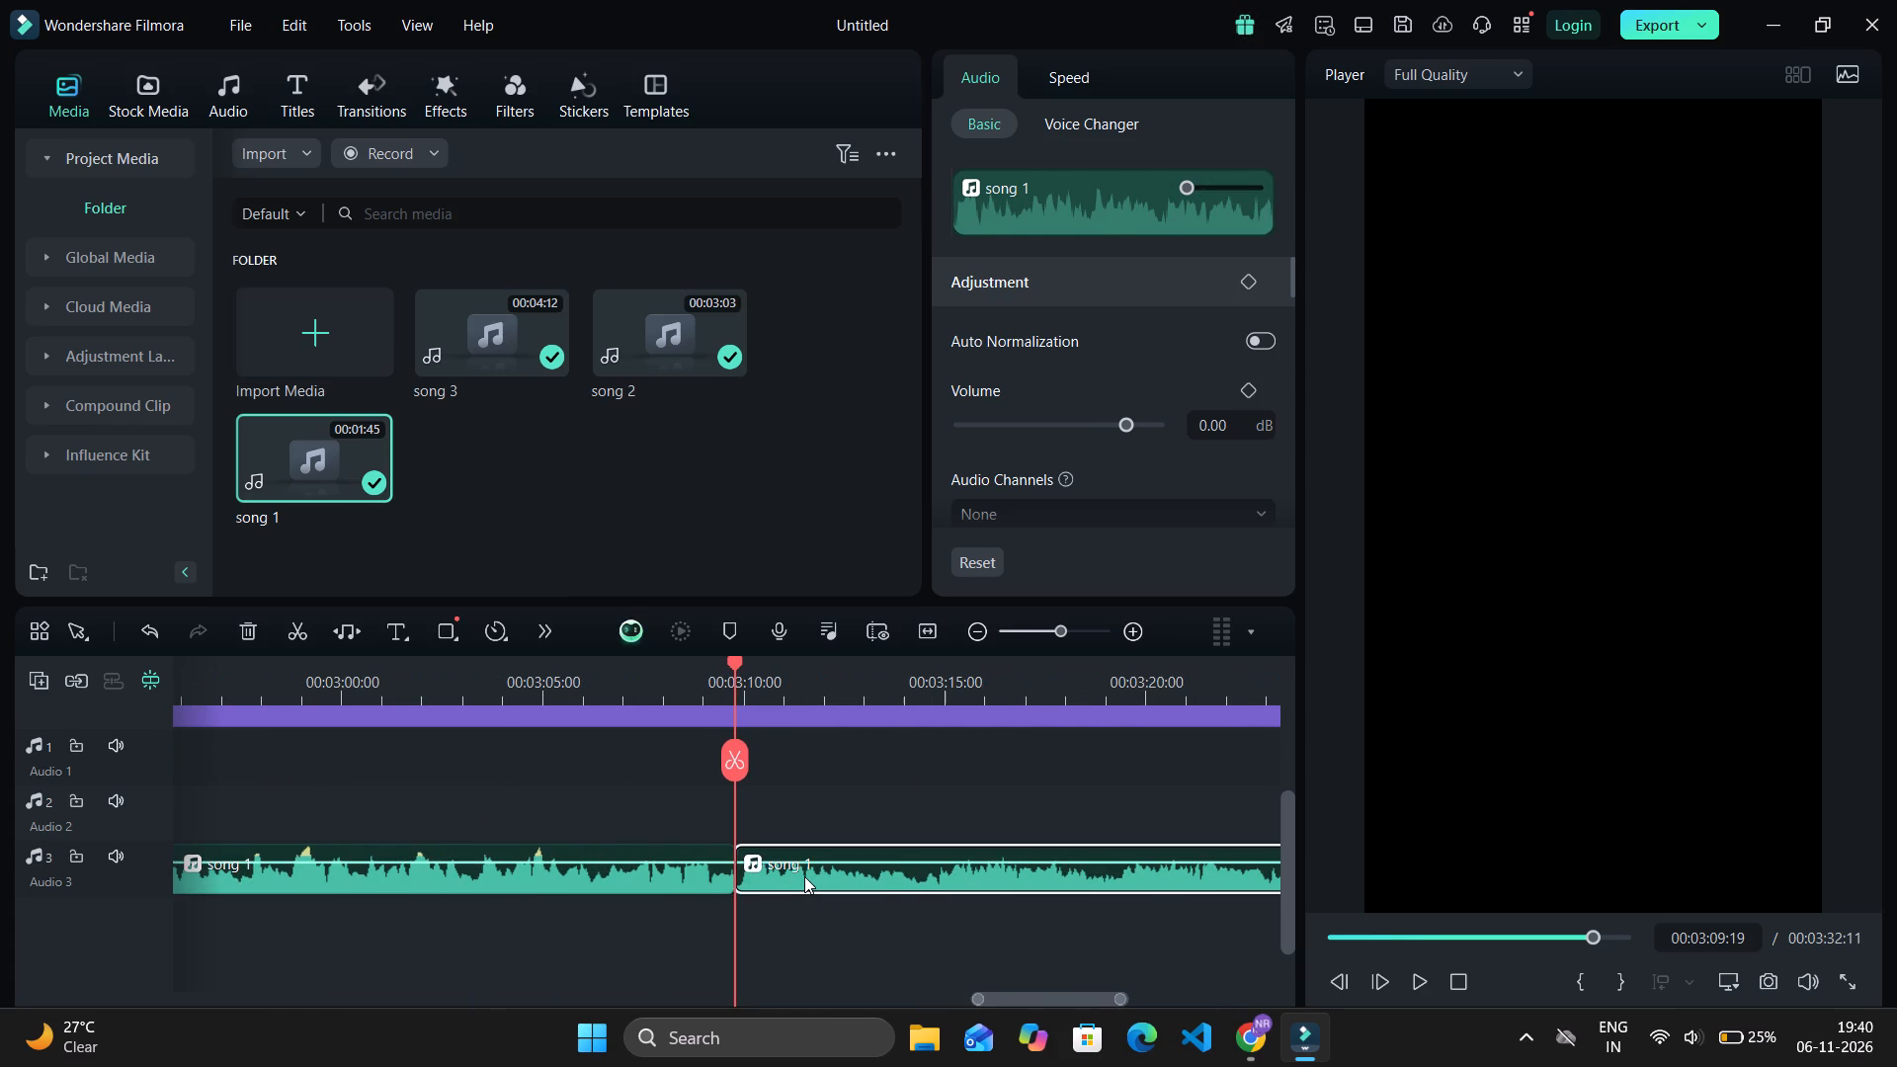
left_click_drag(740, 673, 670, 684)
key("space")
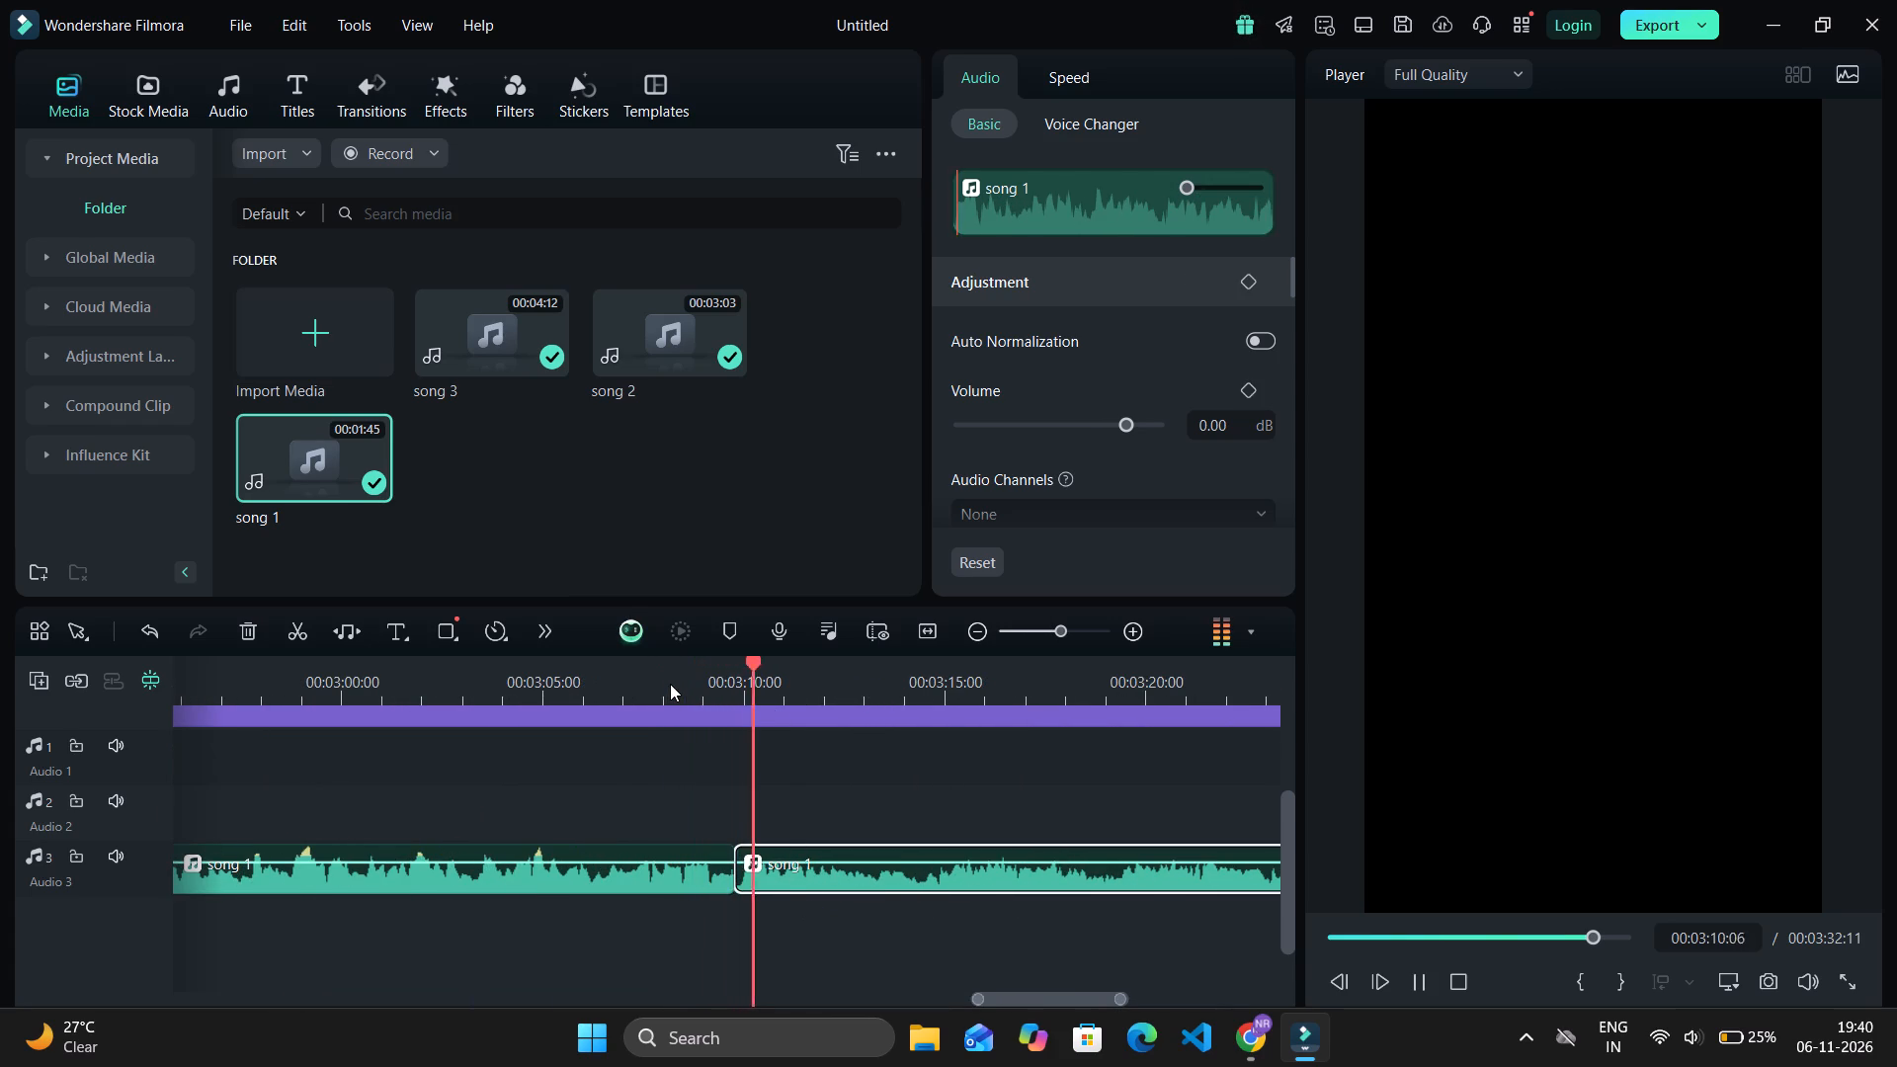
key("space")
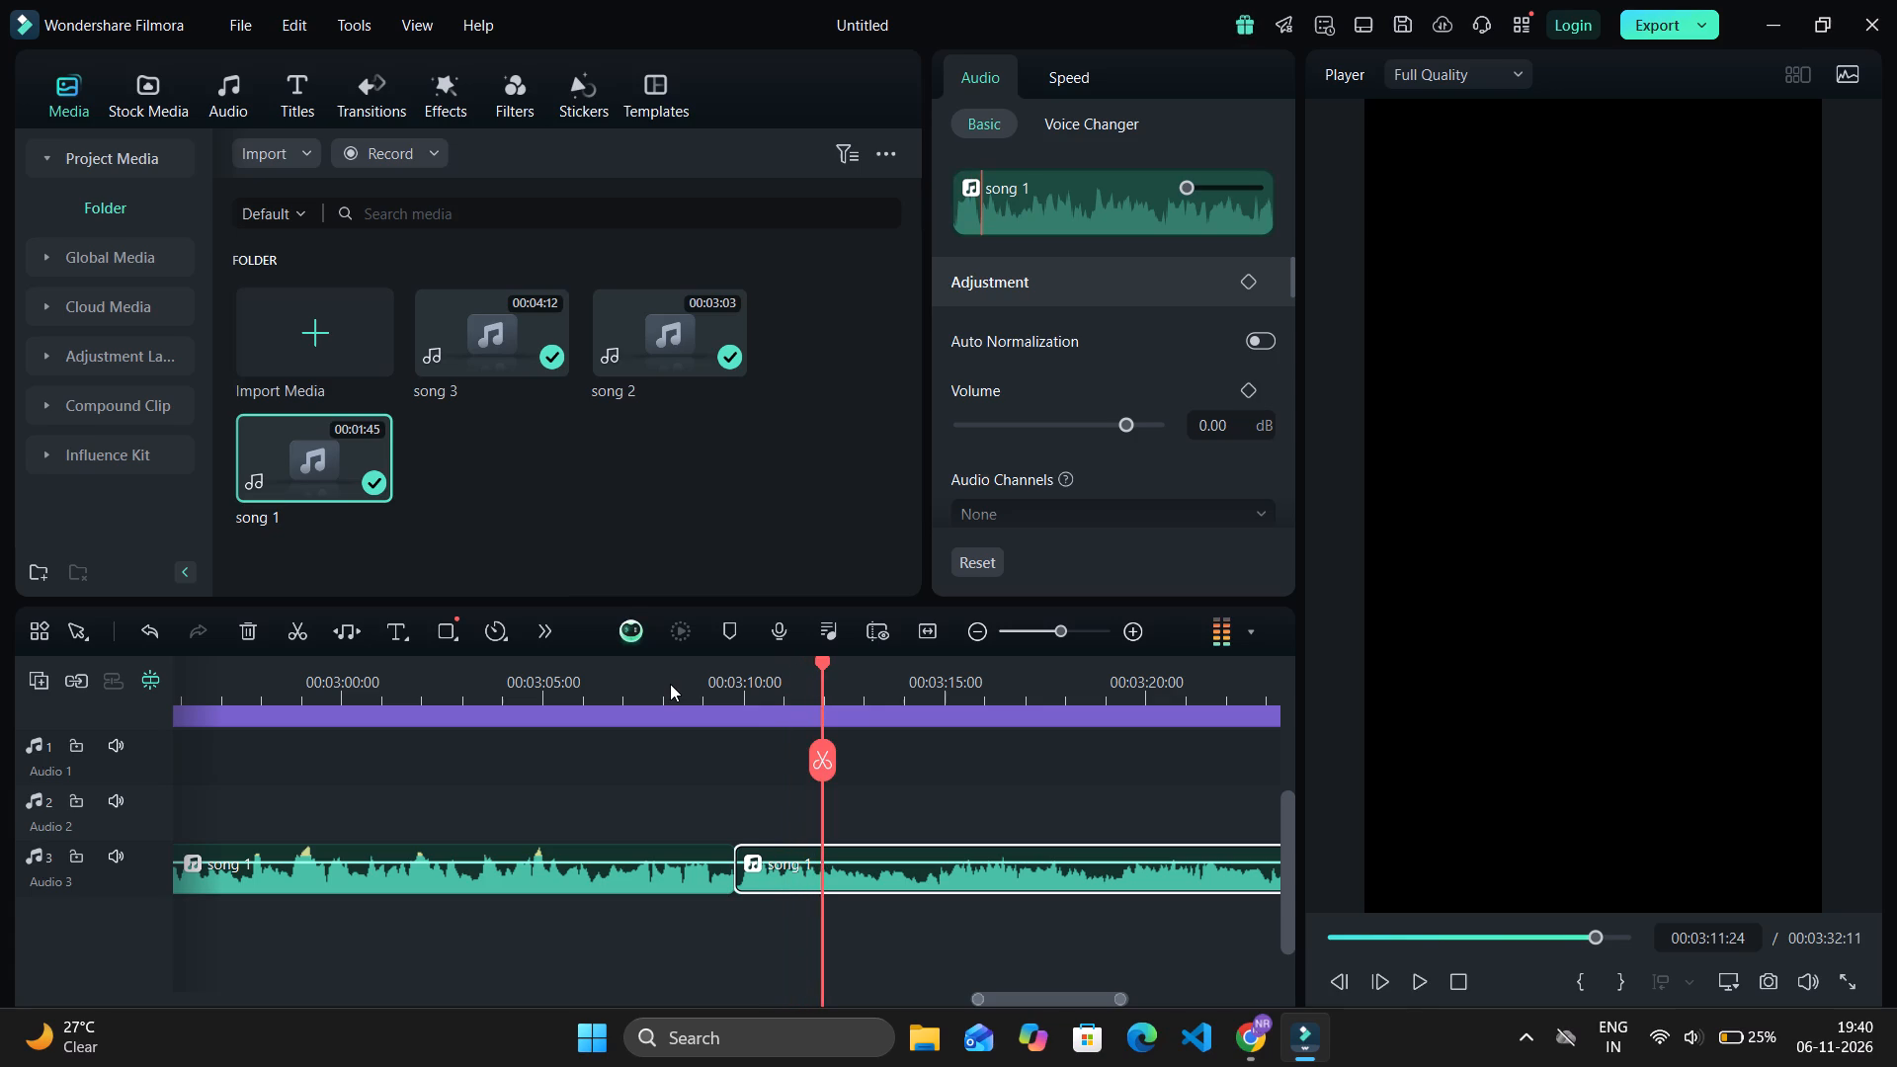
Trim the end of the first song 1 clip slightly, to about 00:03:09:13.
left_click(736, 881)
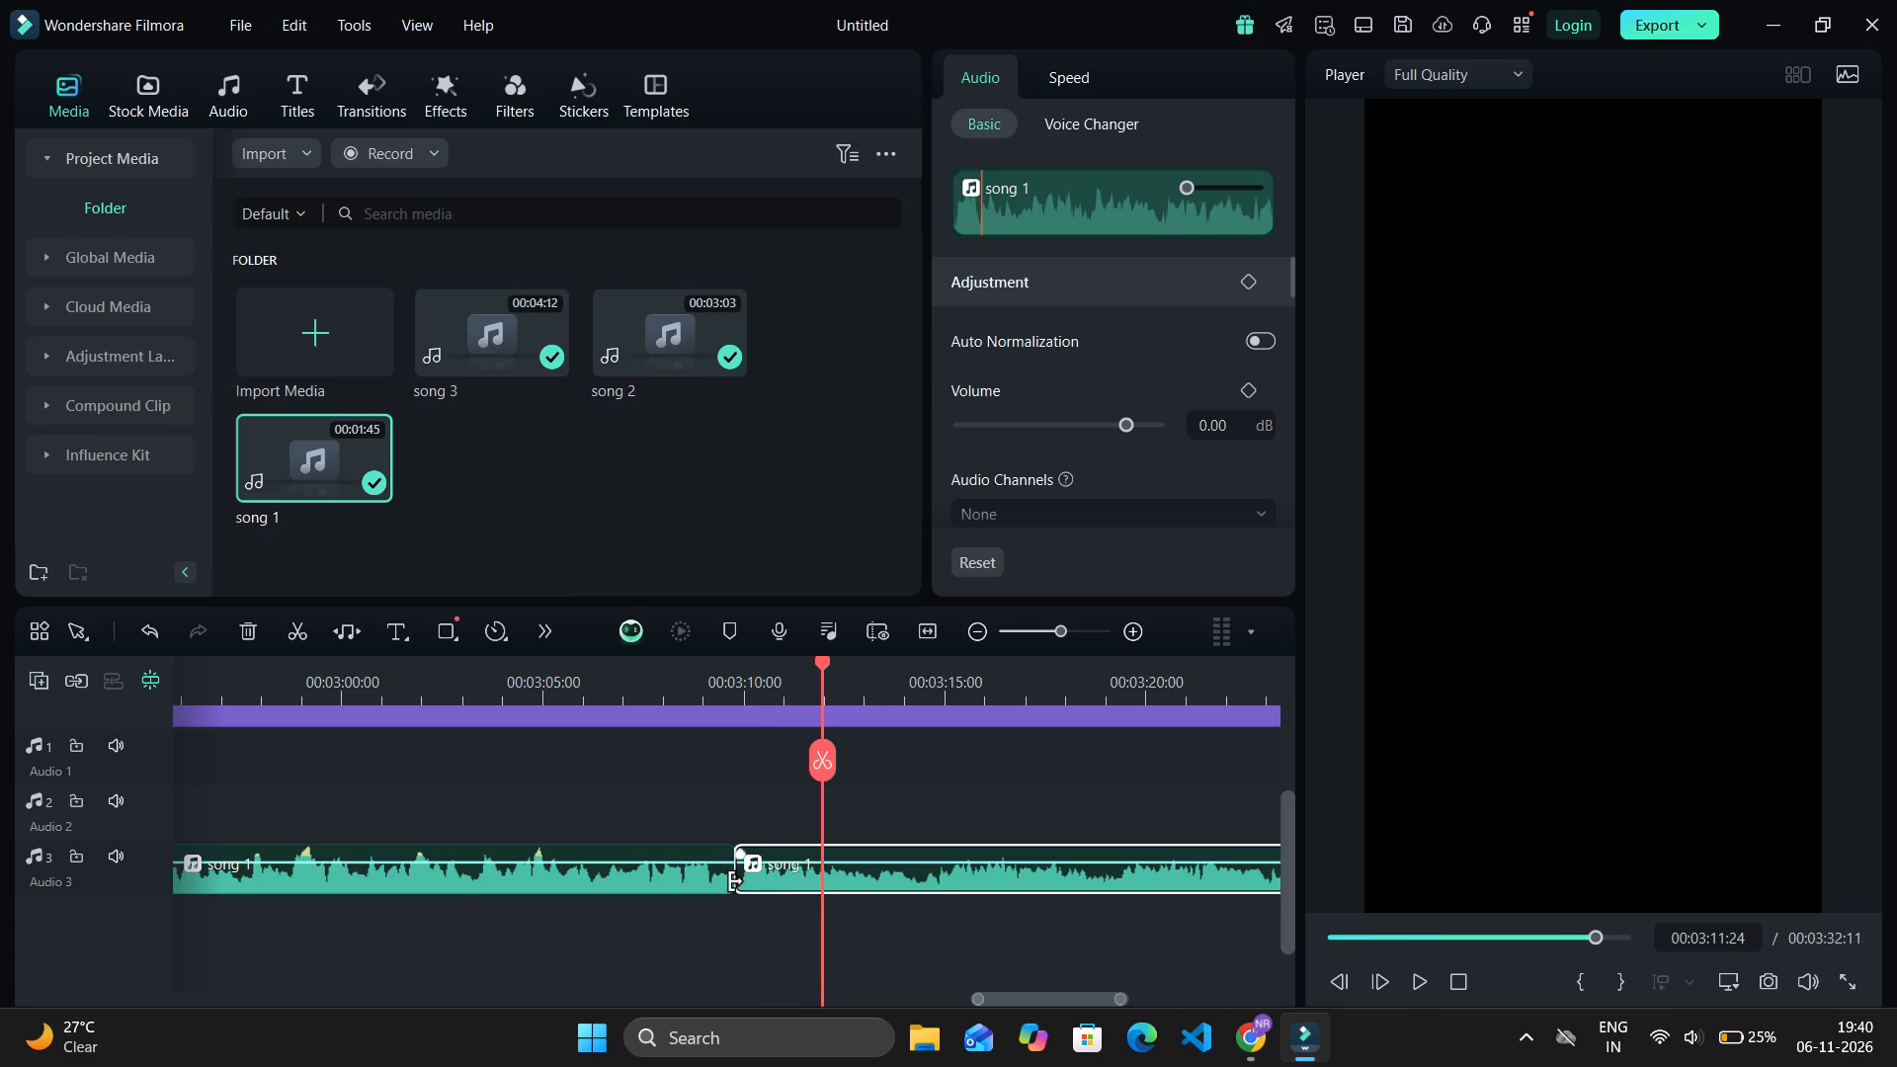
left_click(725, 884)
left_click(728, 881)
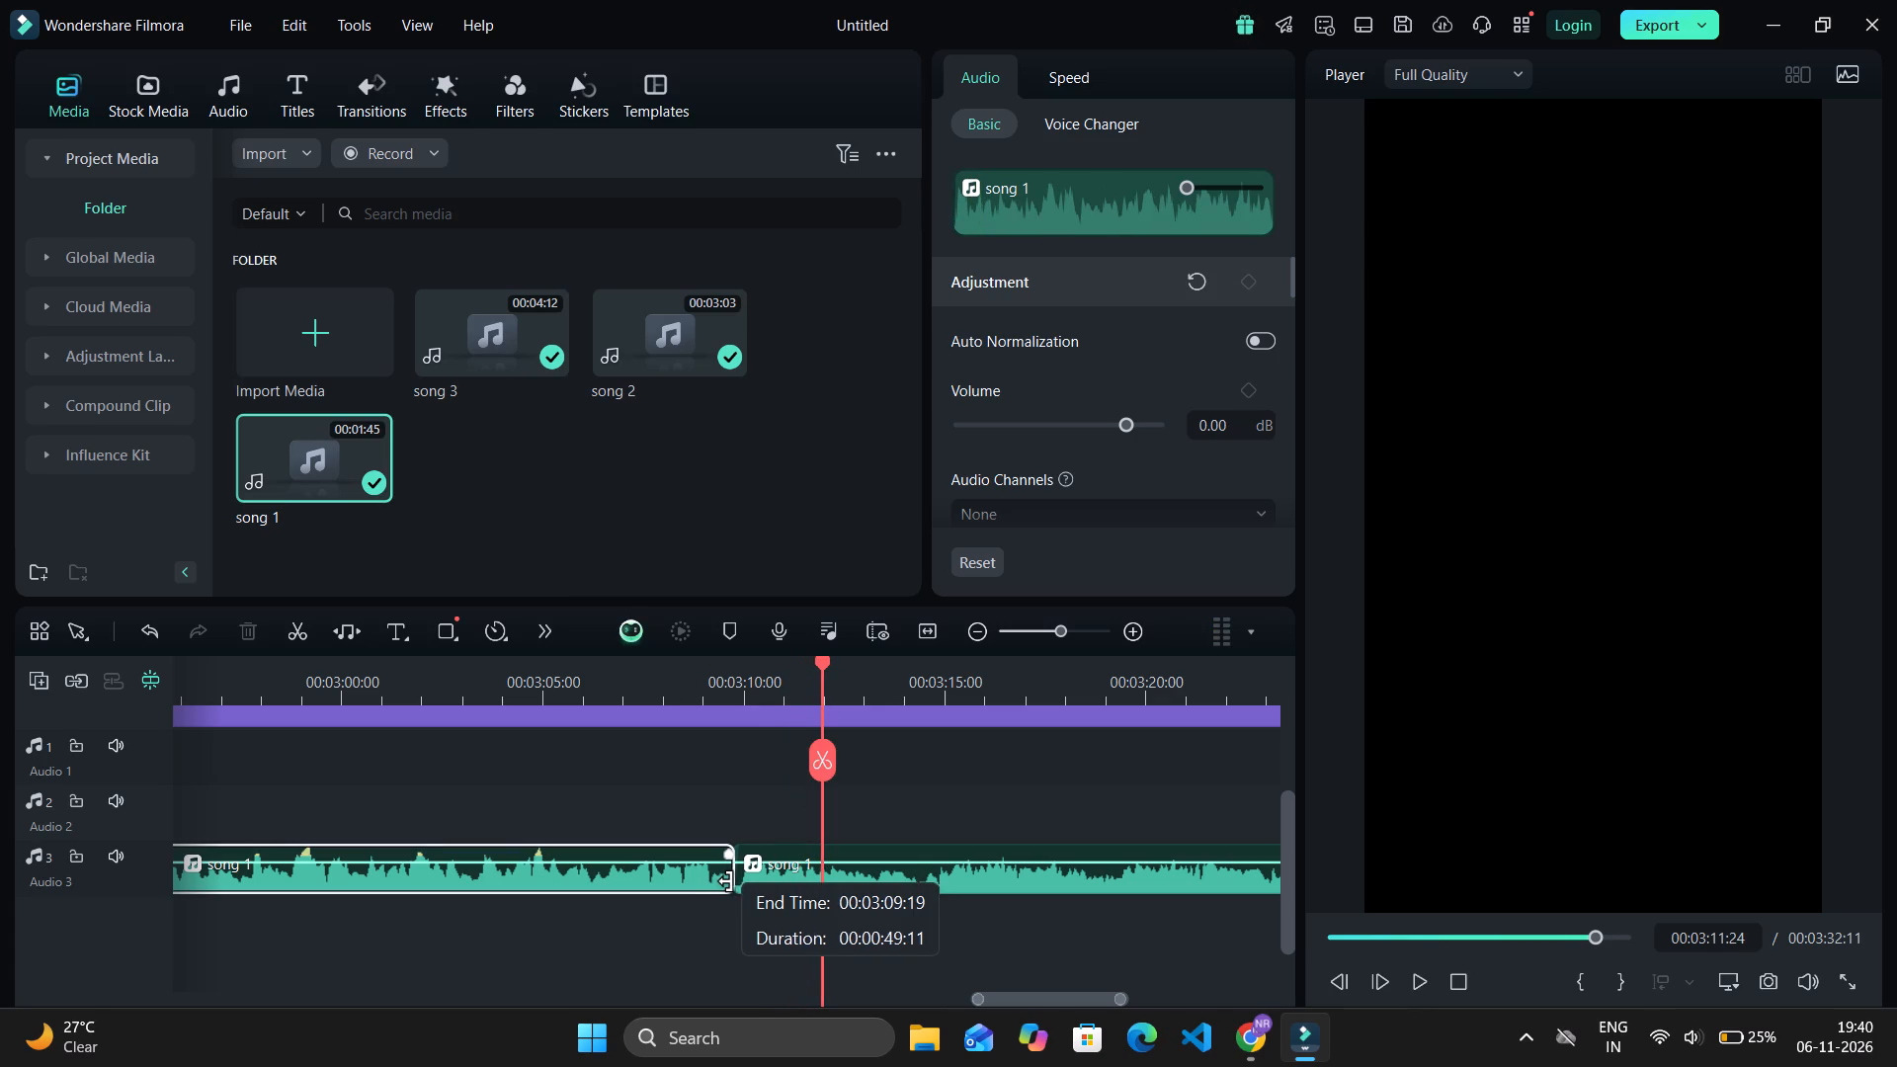
Move the second song 1 clip to a new Audio 4 track, overlapping the first clip's end by about 0.6 s, and play the transition.
left_click_drag(761, 878, 729, 929)
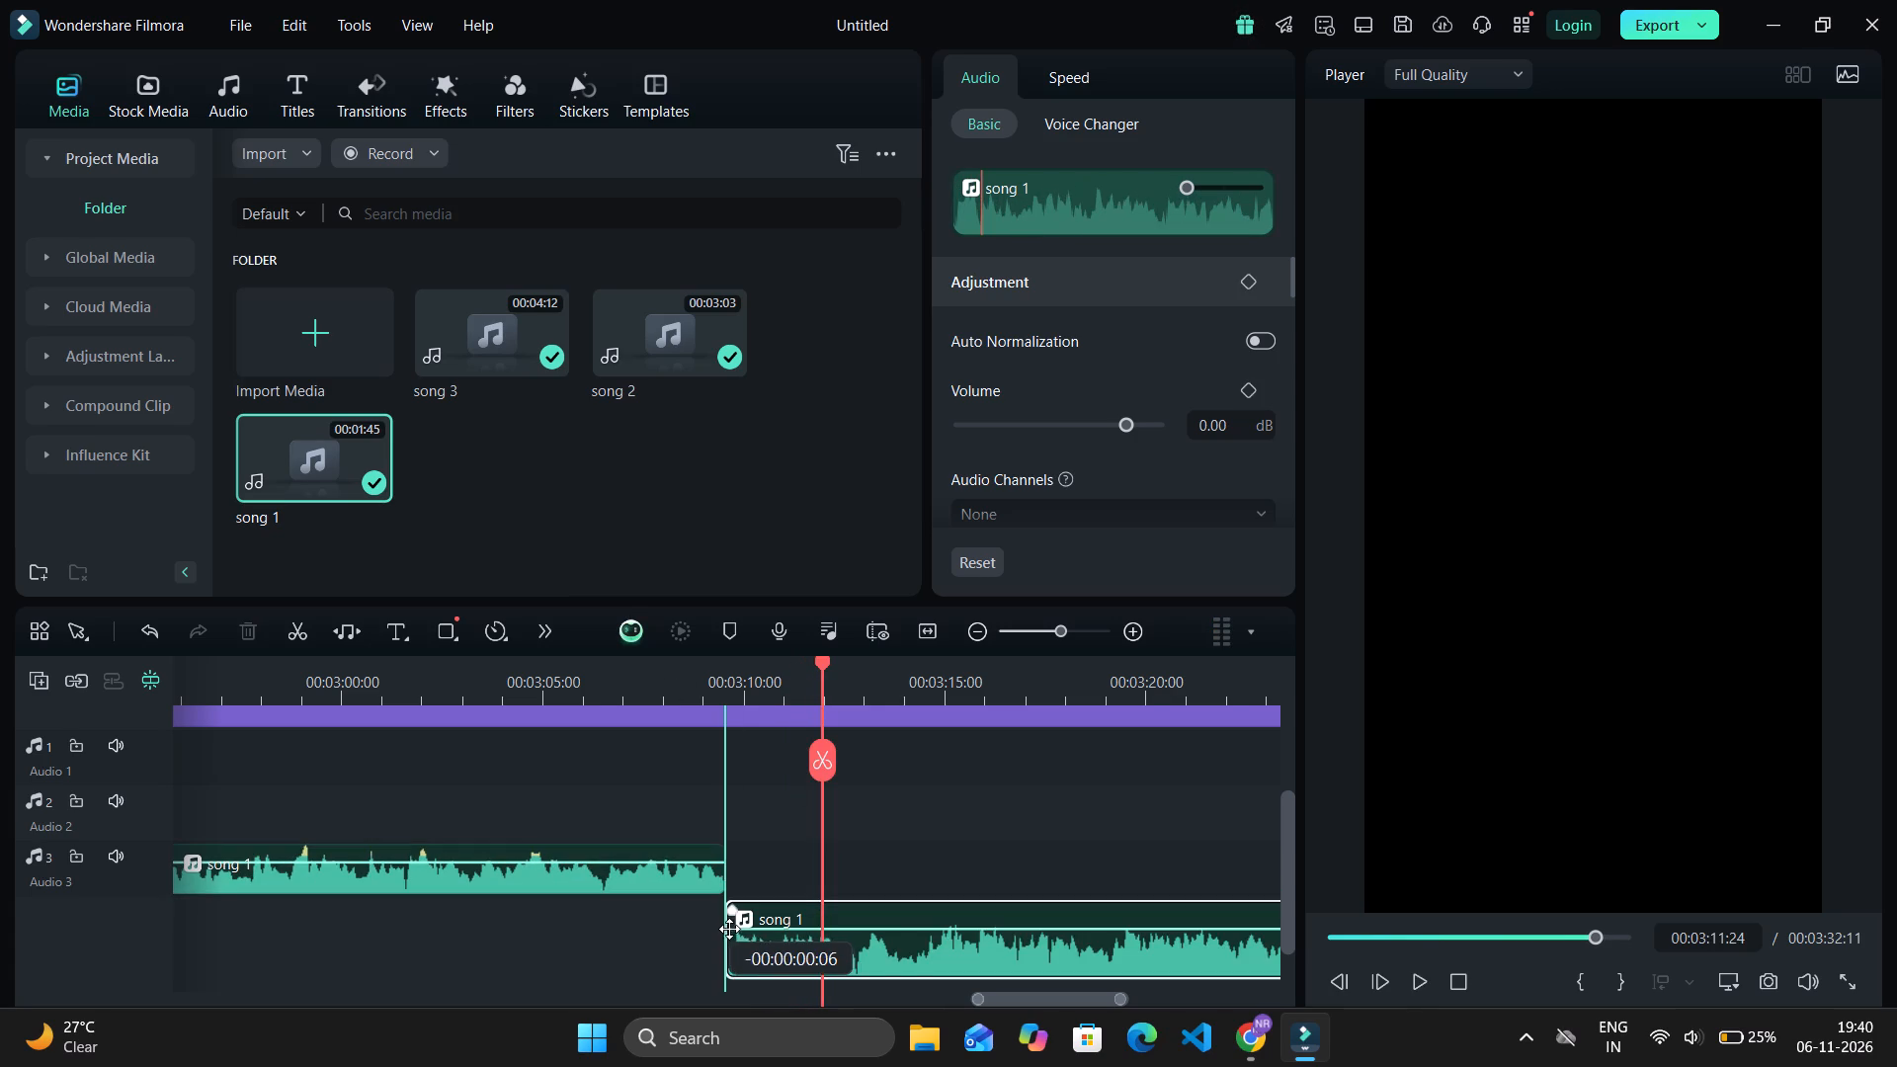
left_click_drag(729, 929, 725, 922)
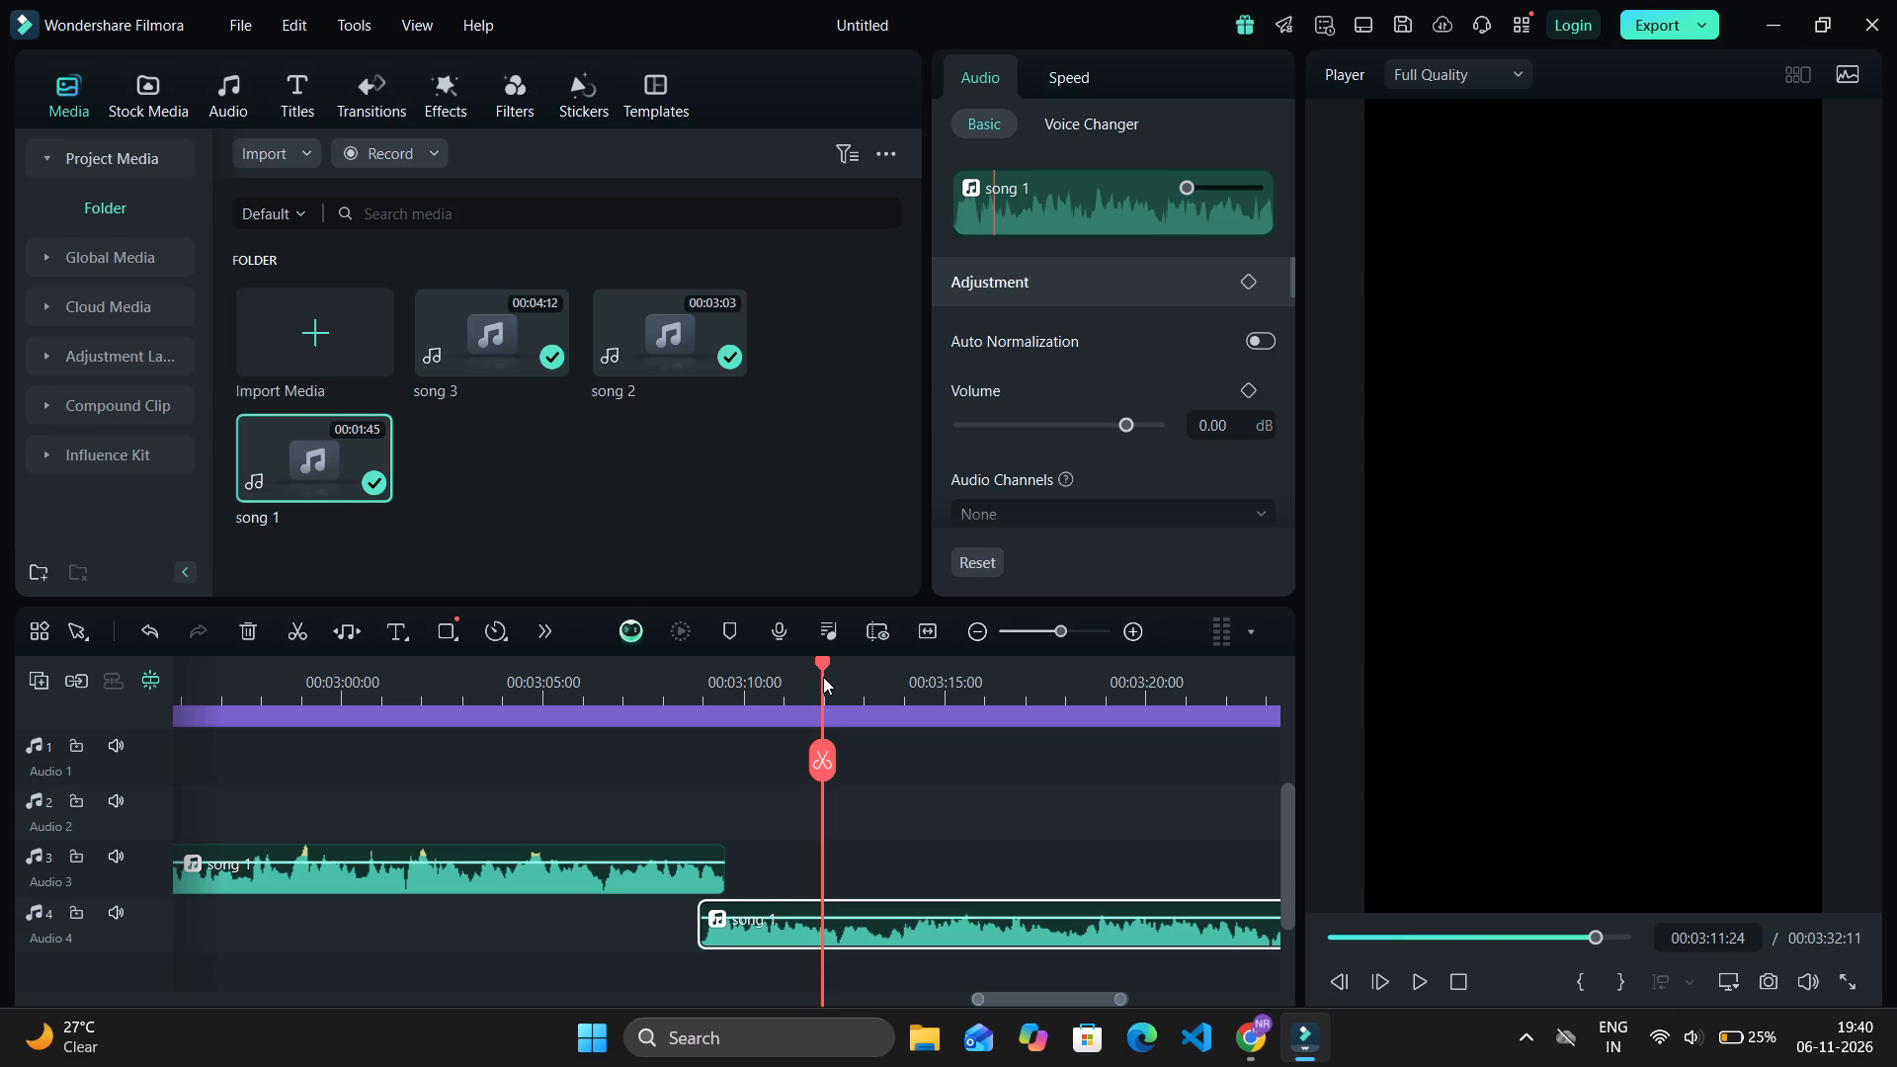
left_click_drag(821, 678, 694, 712)
key("space")
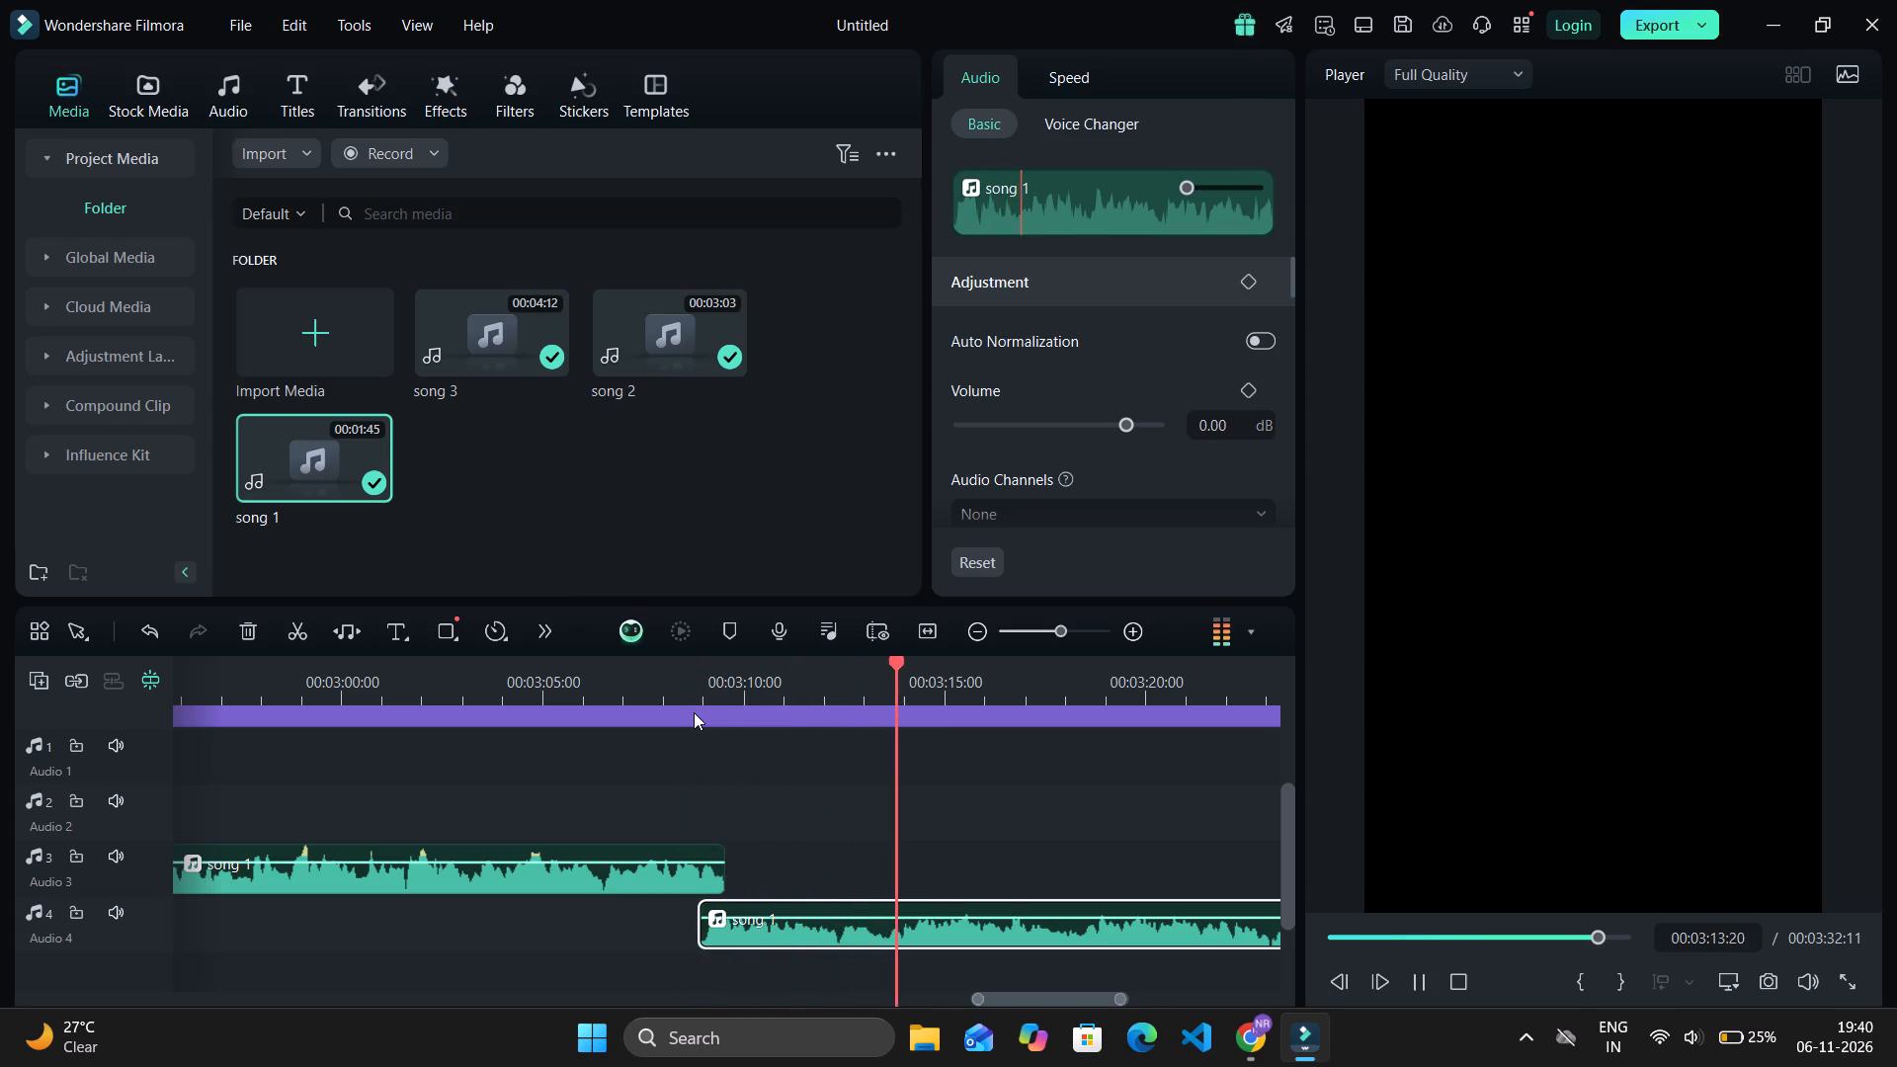
key("space")
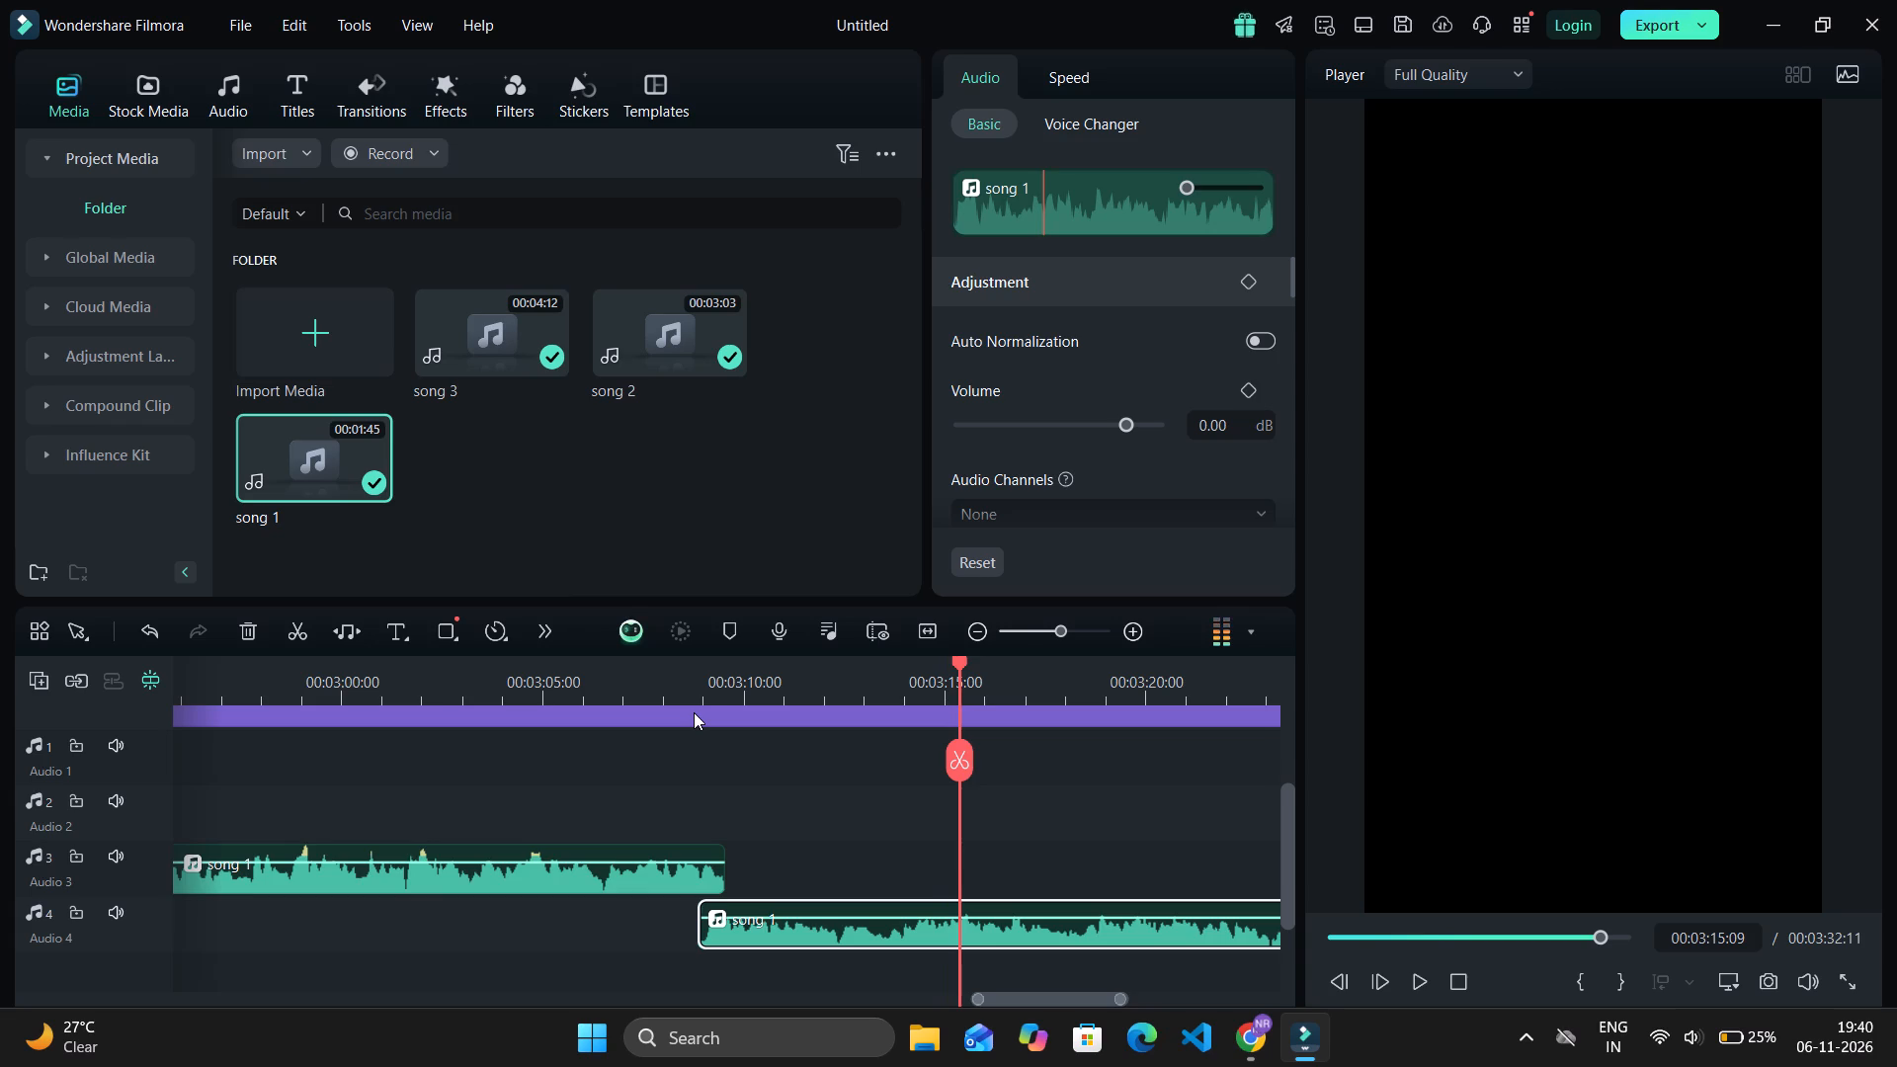
Examine where the black background clip ends relative to the last song 1 clip.
scroll(694, 712, "down", 14, "ctrl")
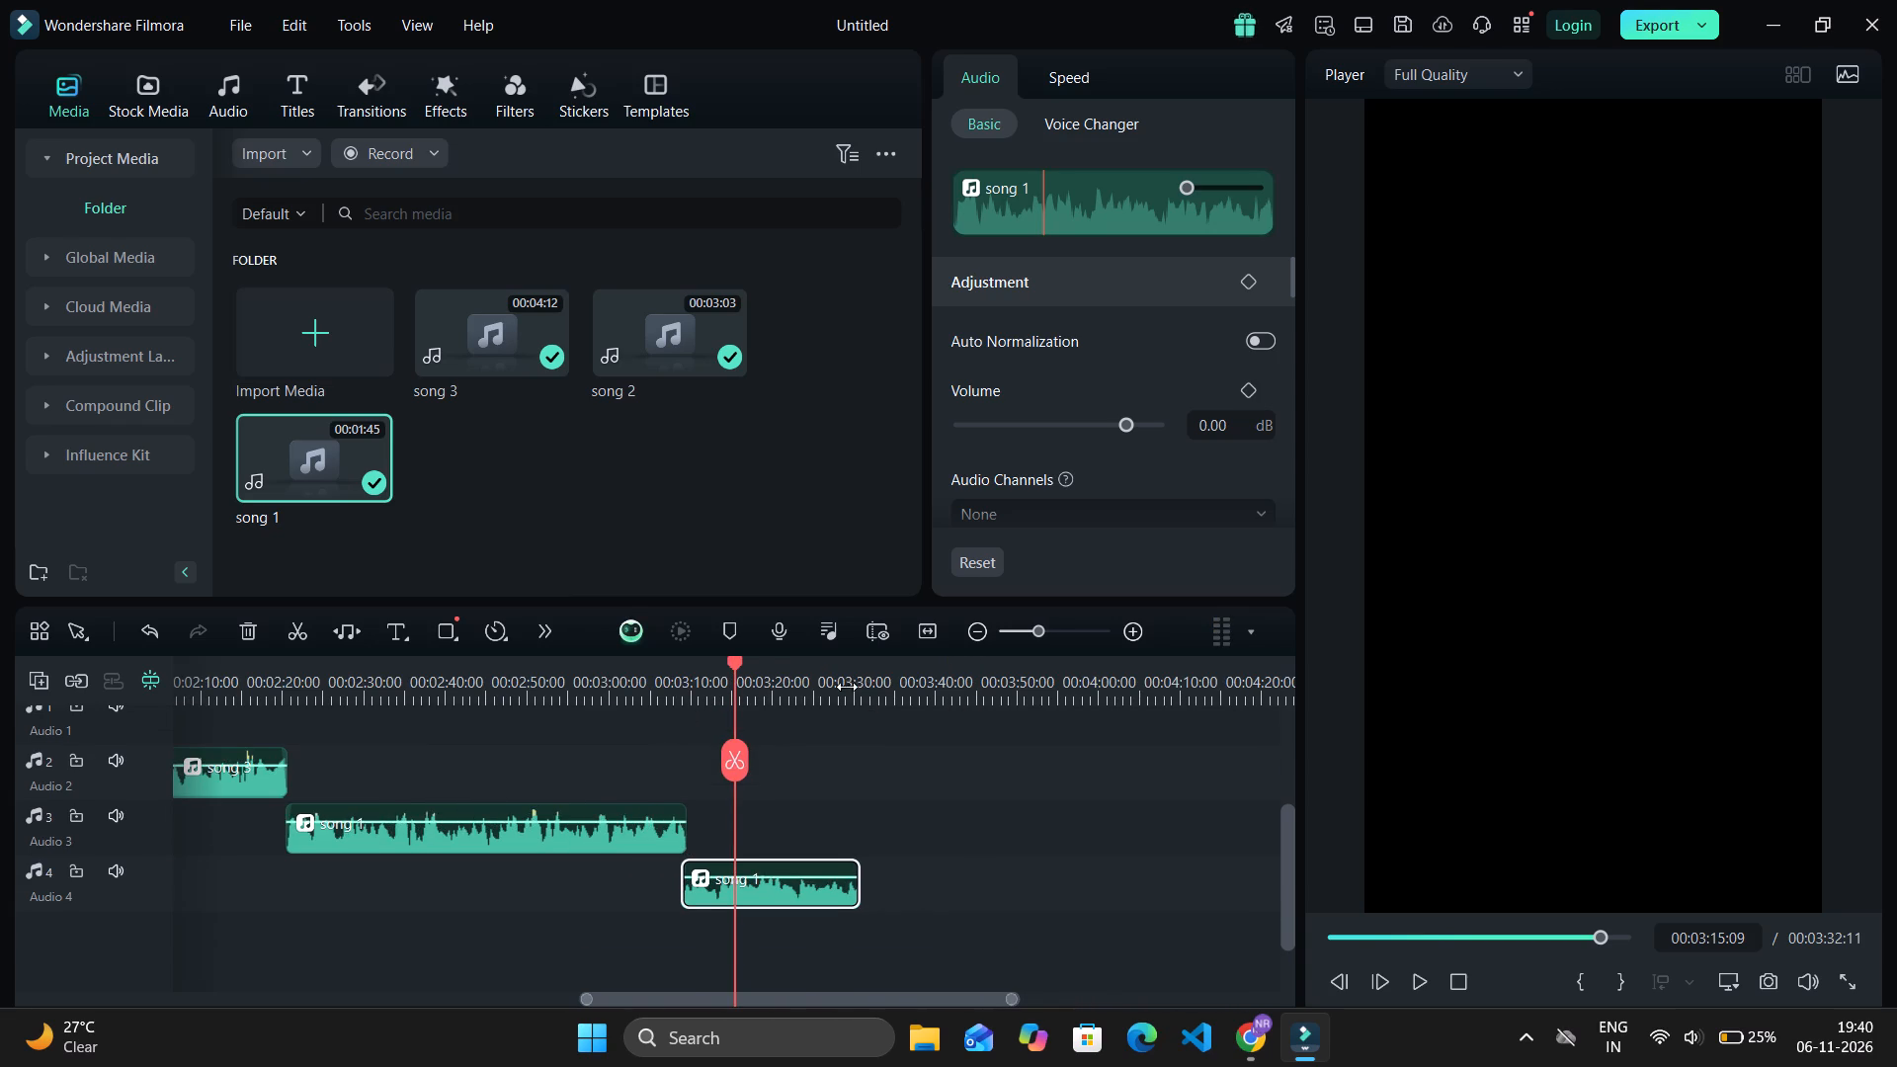
scroll(822, 742, "up", 2)
left_click(872, 865)
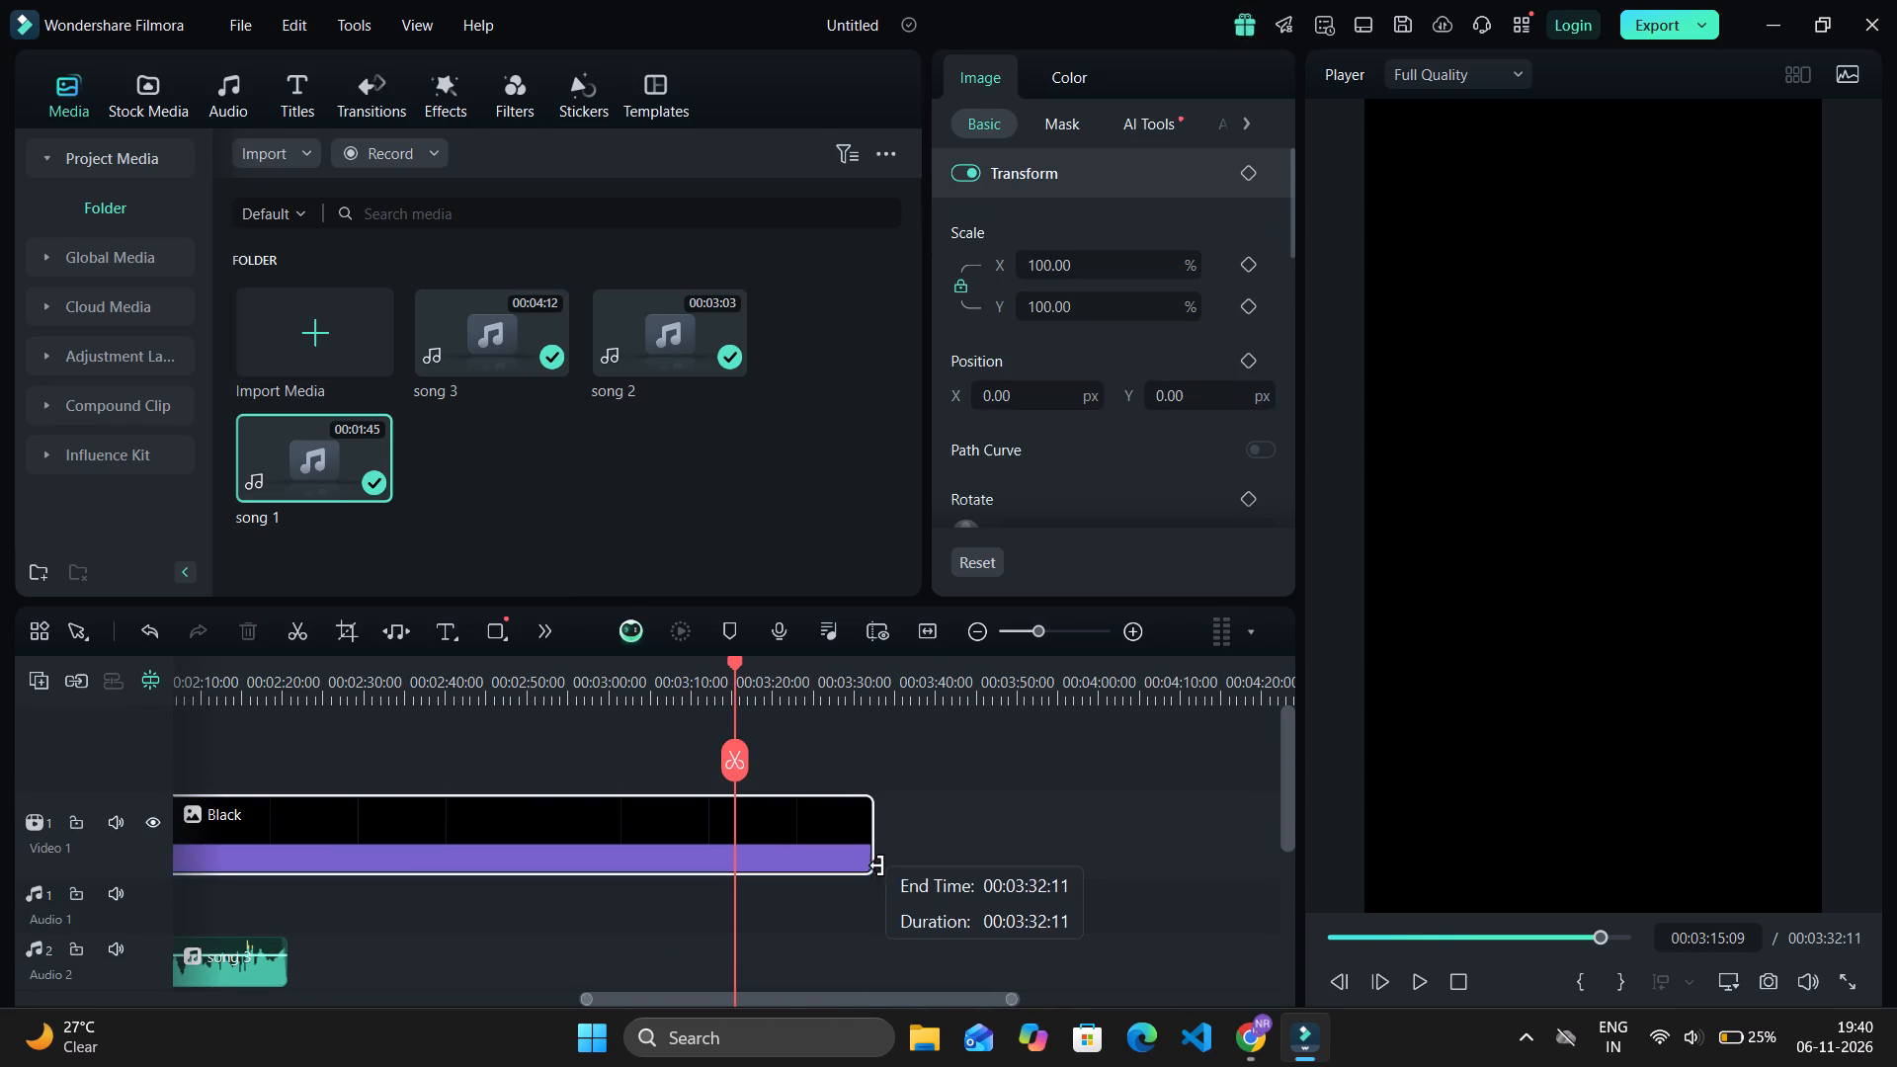
scroll(873, 866, "down", 8)
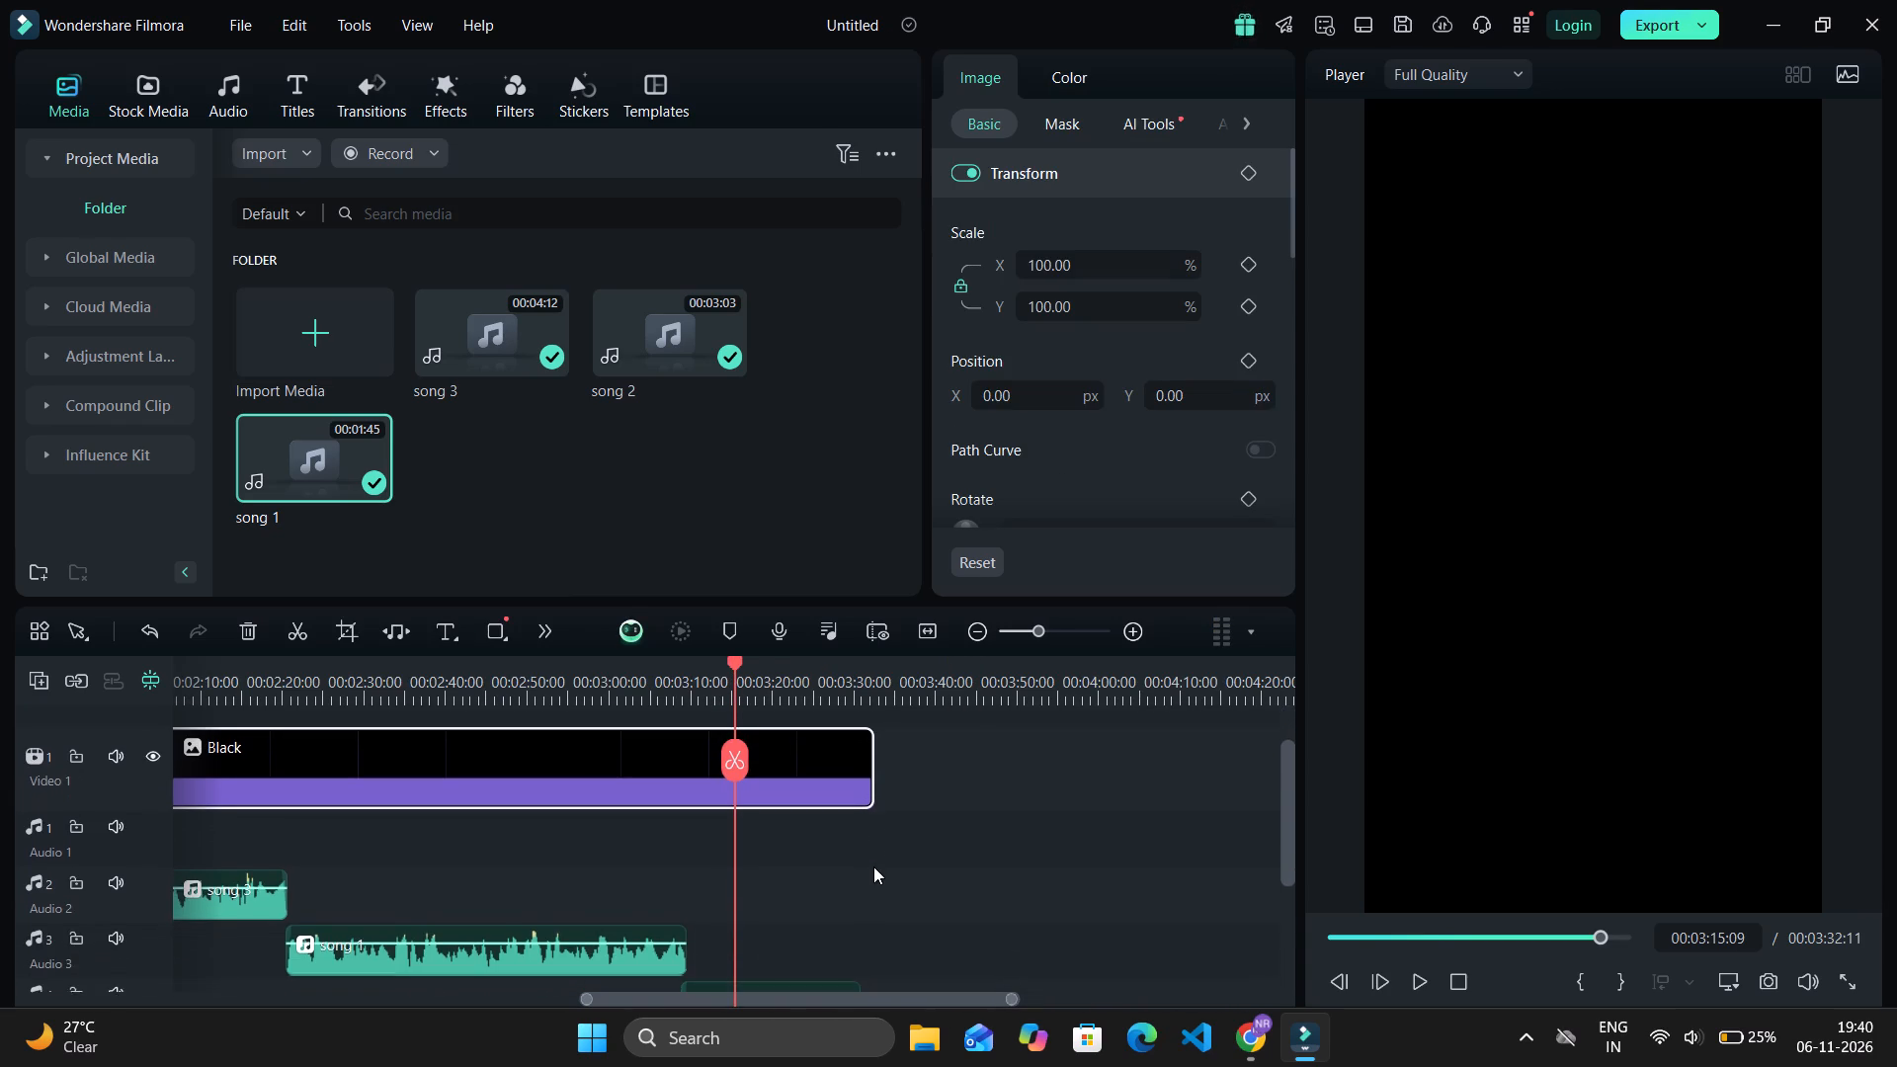
scroll(873, 866, "down", 2)
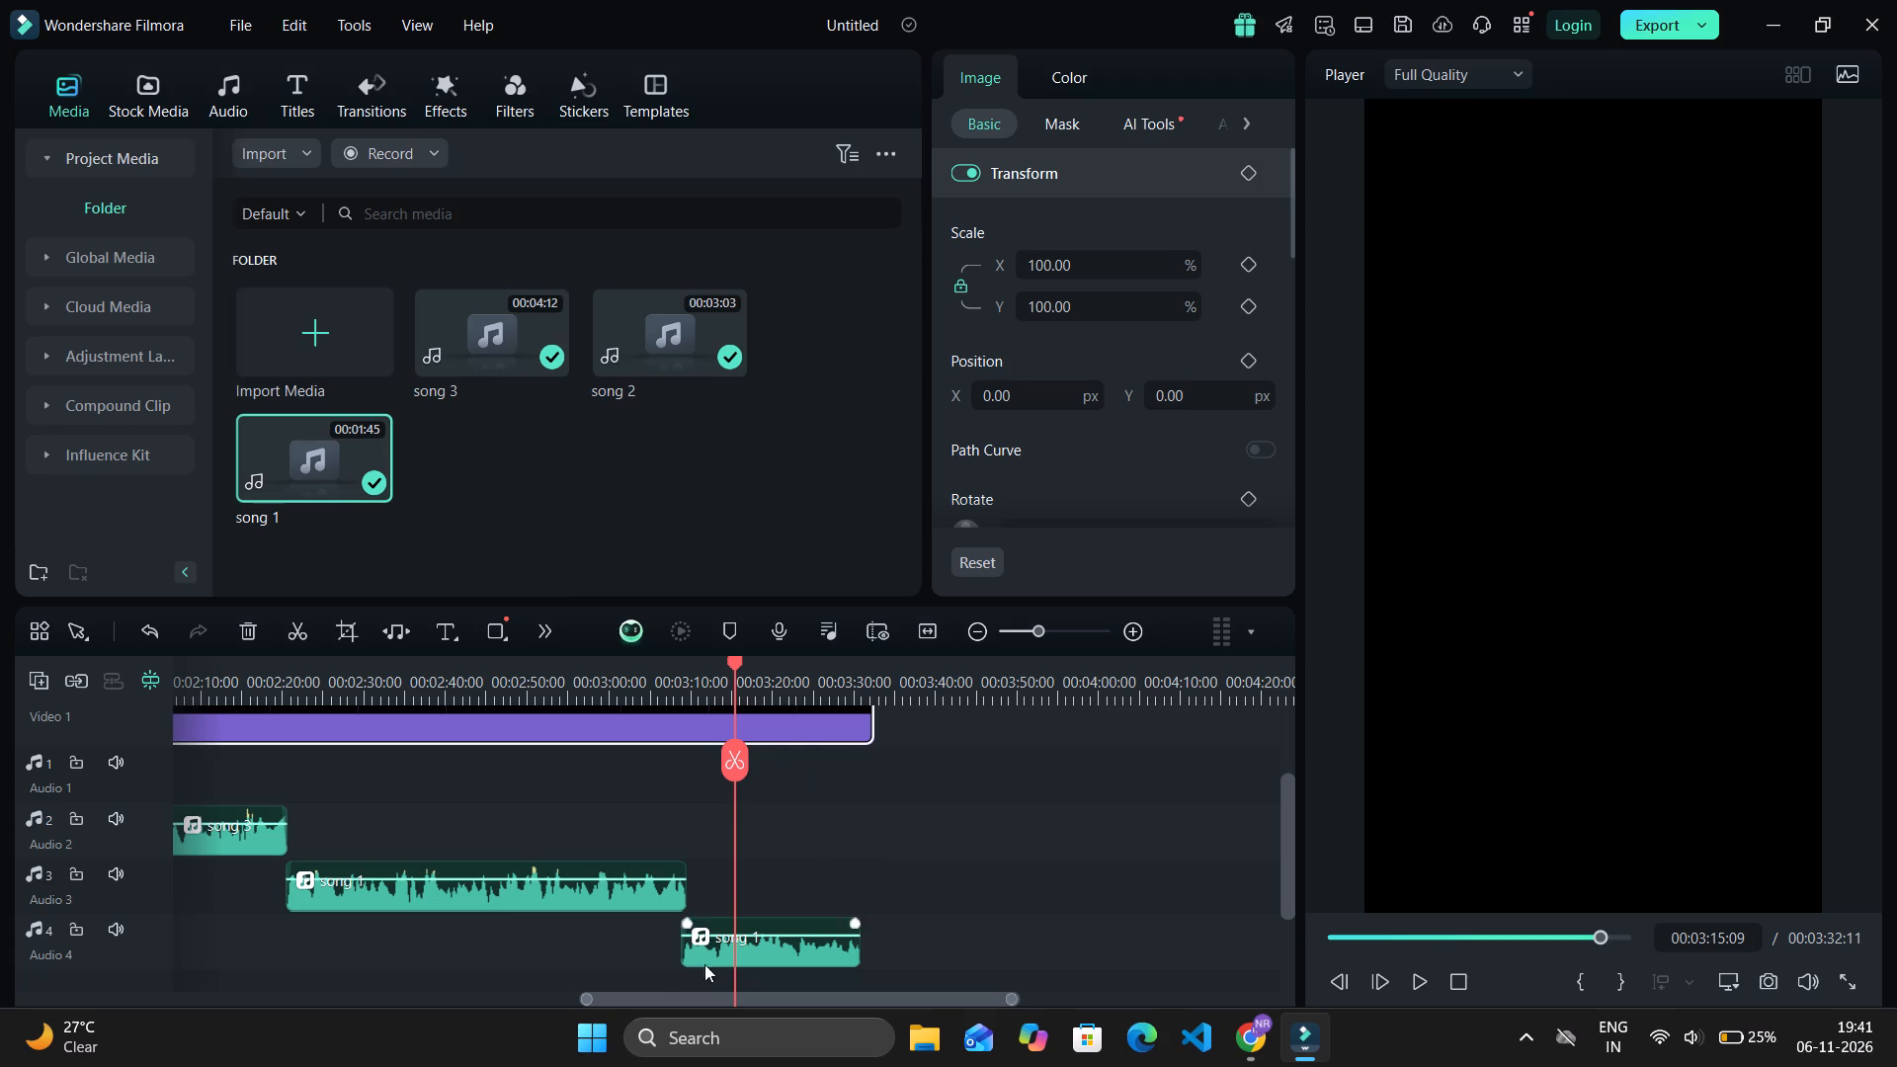
Play the whole mix from the start of the timeline.
left_click(1332, 940)
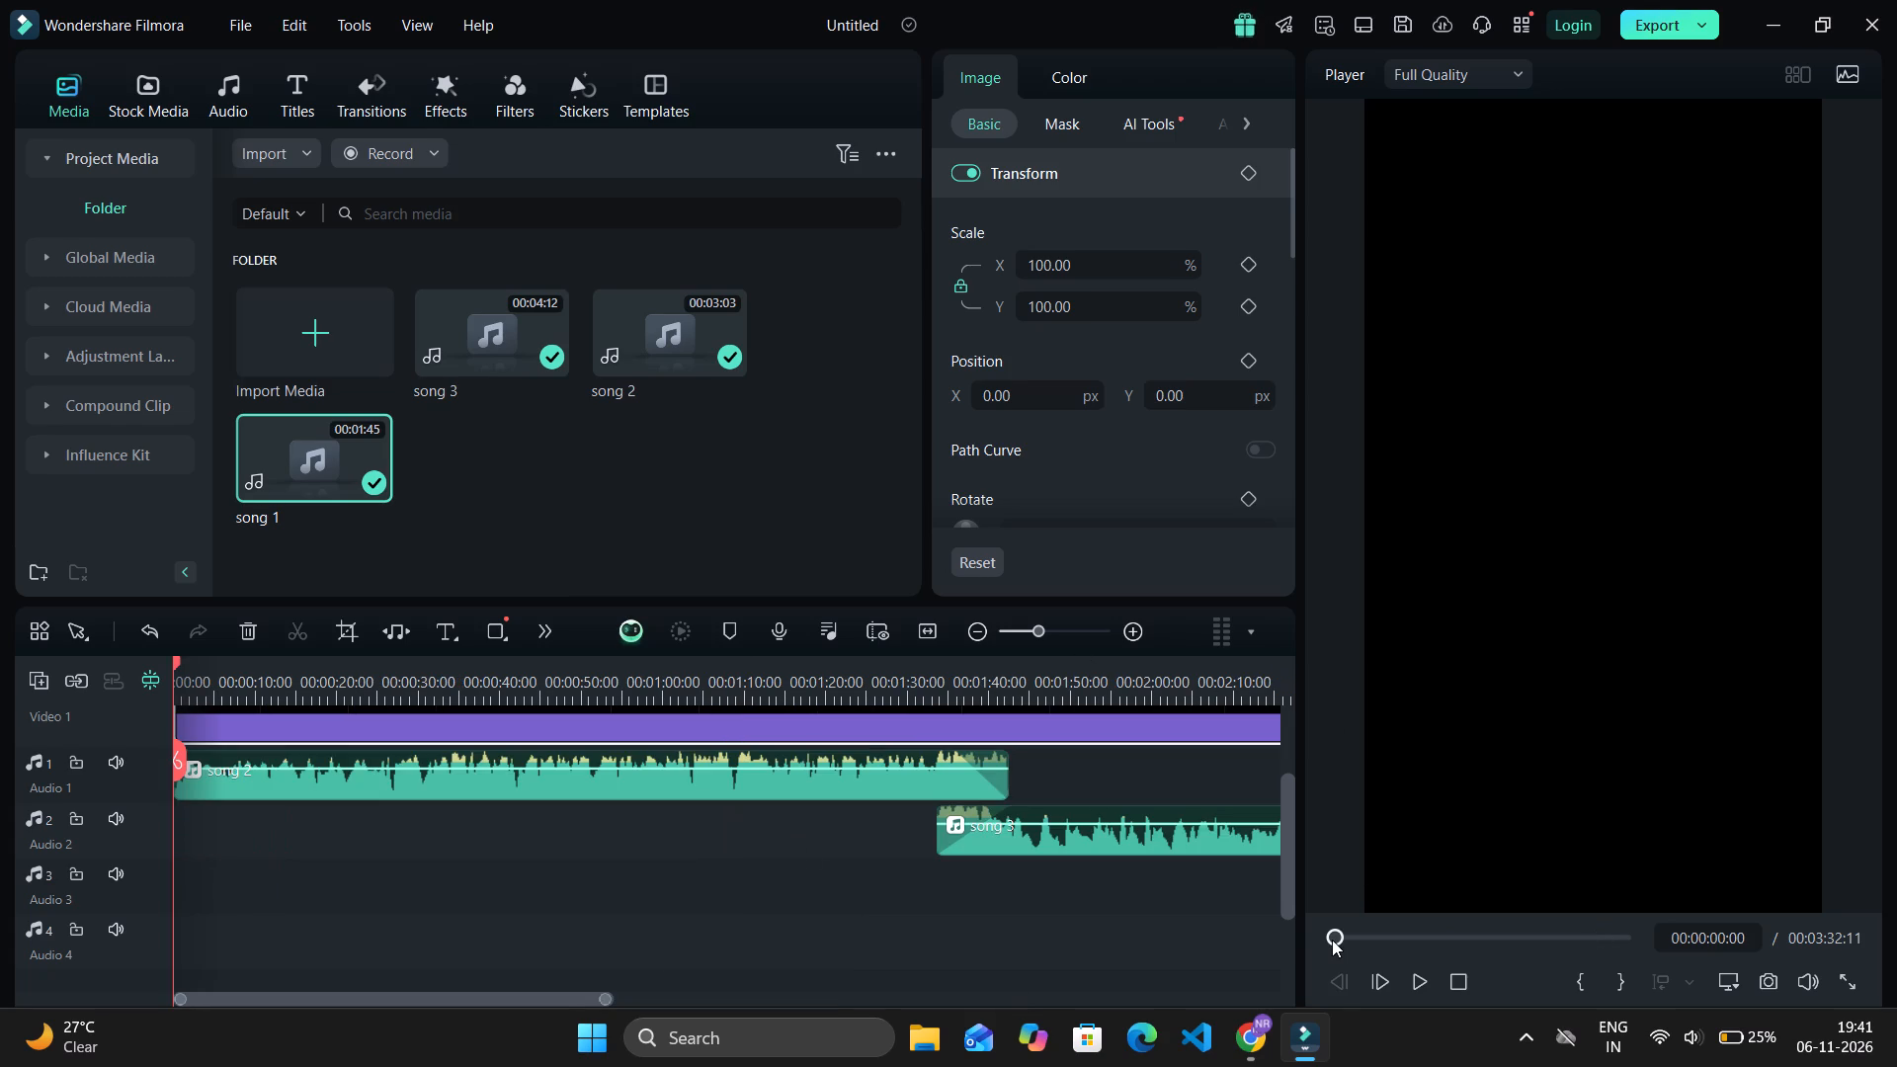
key("space")
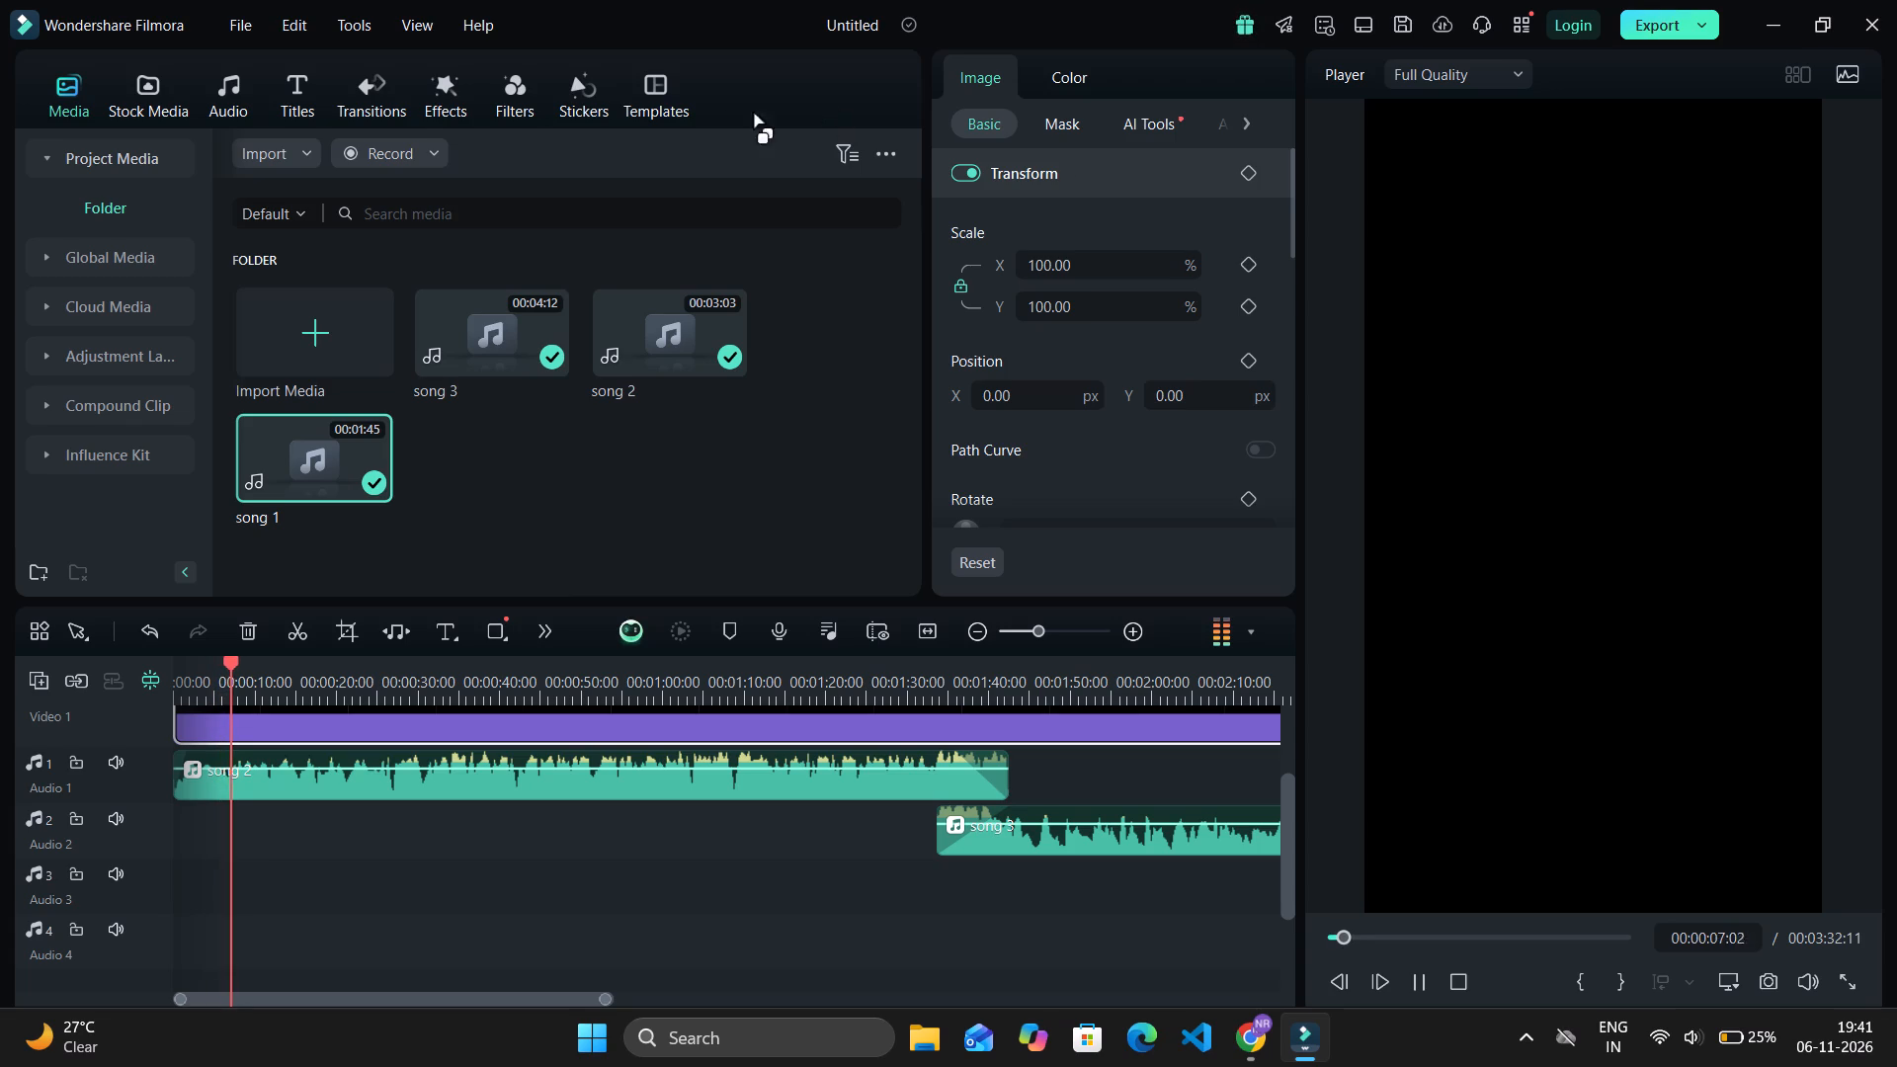
Browse the template library's categories, including Logo Reveal, while the mix plays.
left_click(659, 102)
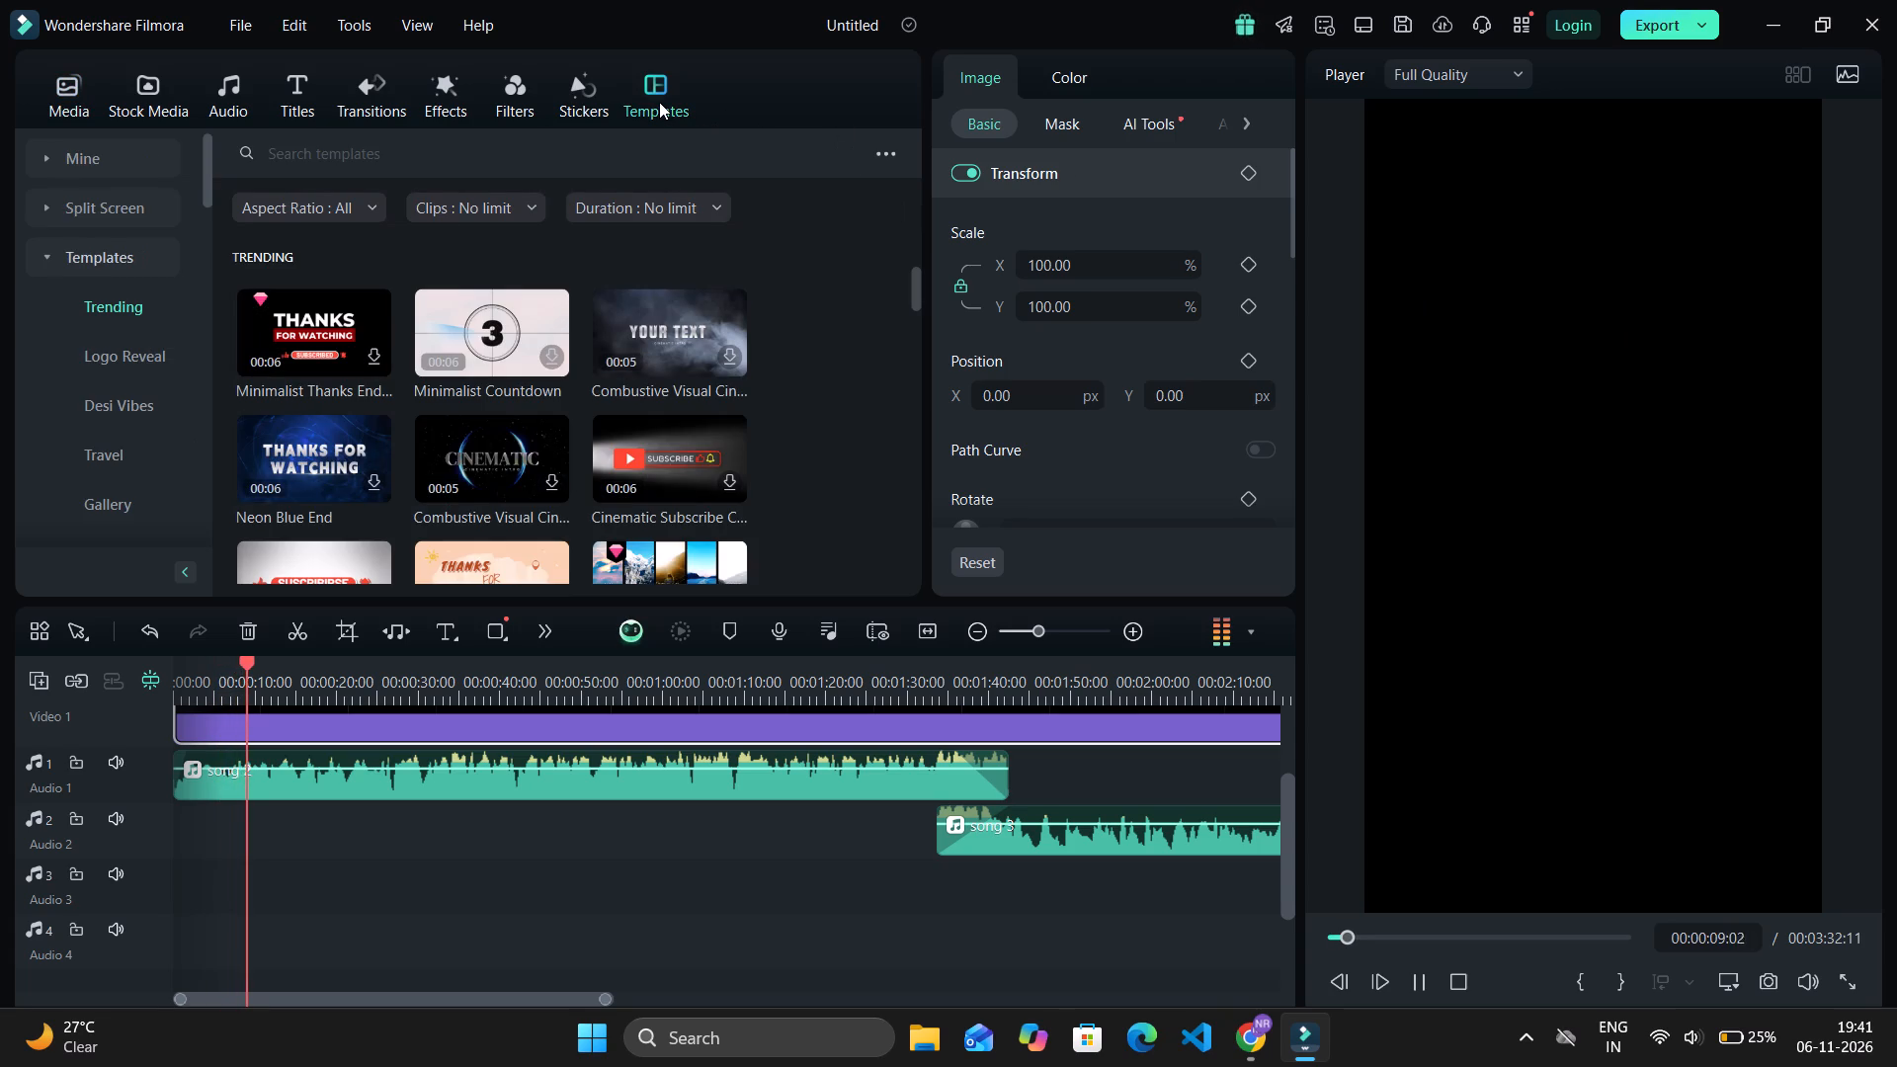
left_click(144, 338)
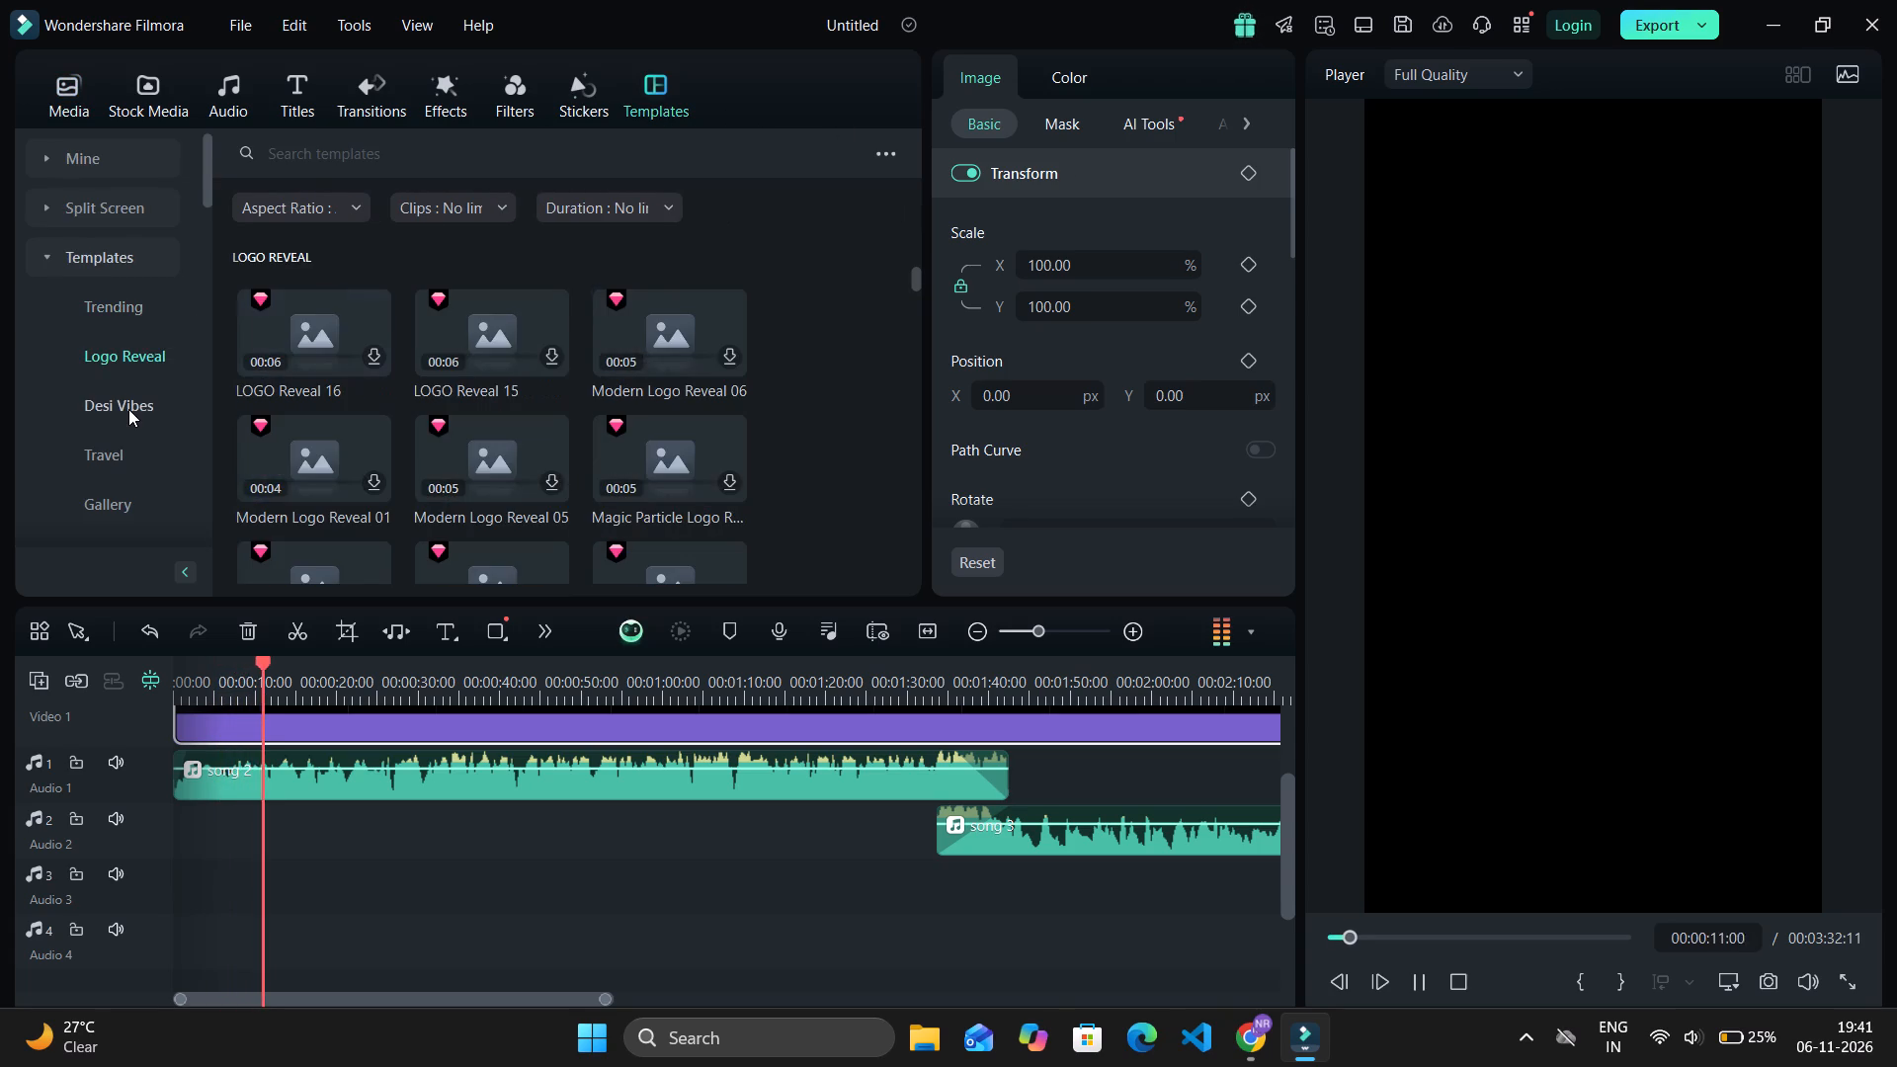
scroll(128, 409, "down", 1)
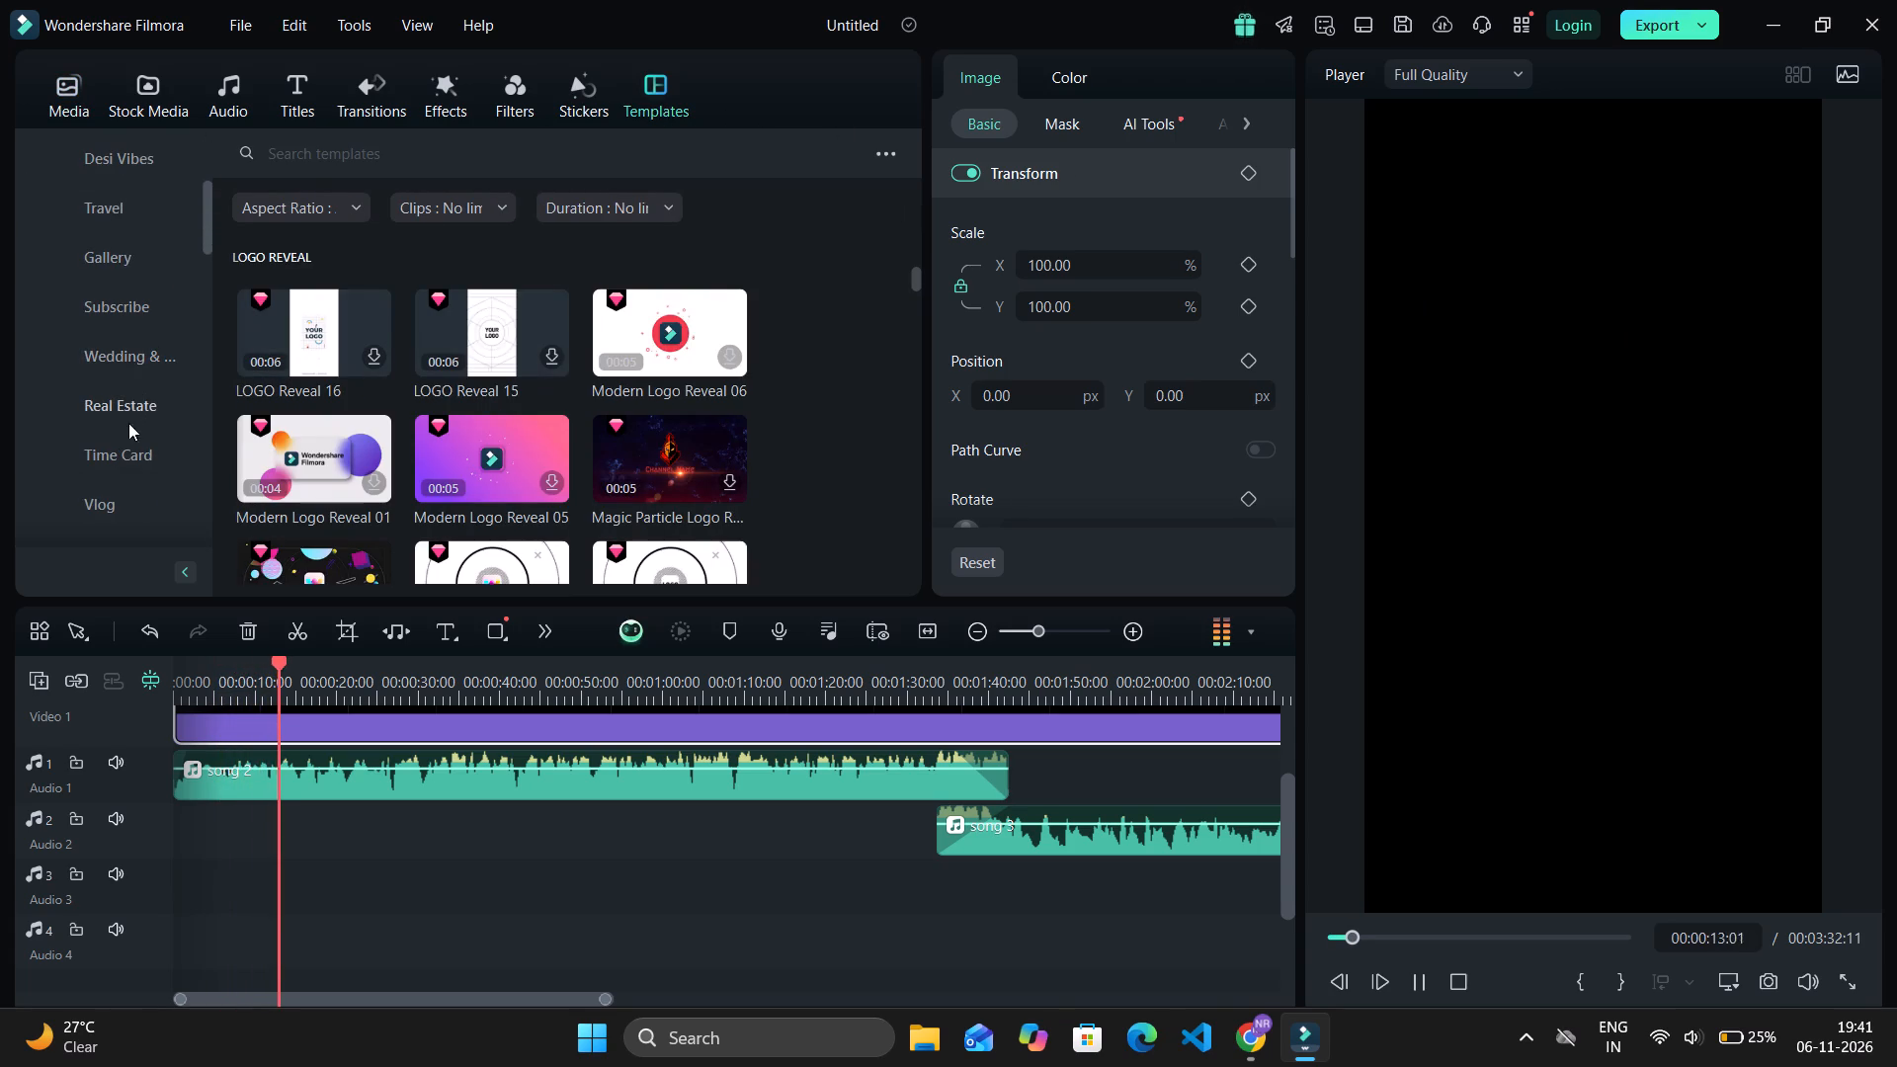
scroll(98, 491, "down", 1)
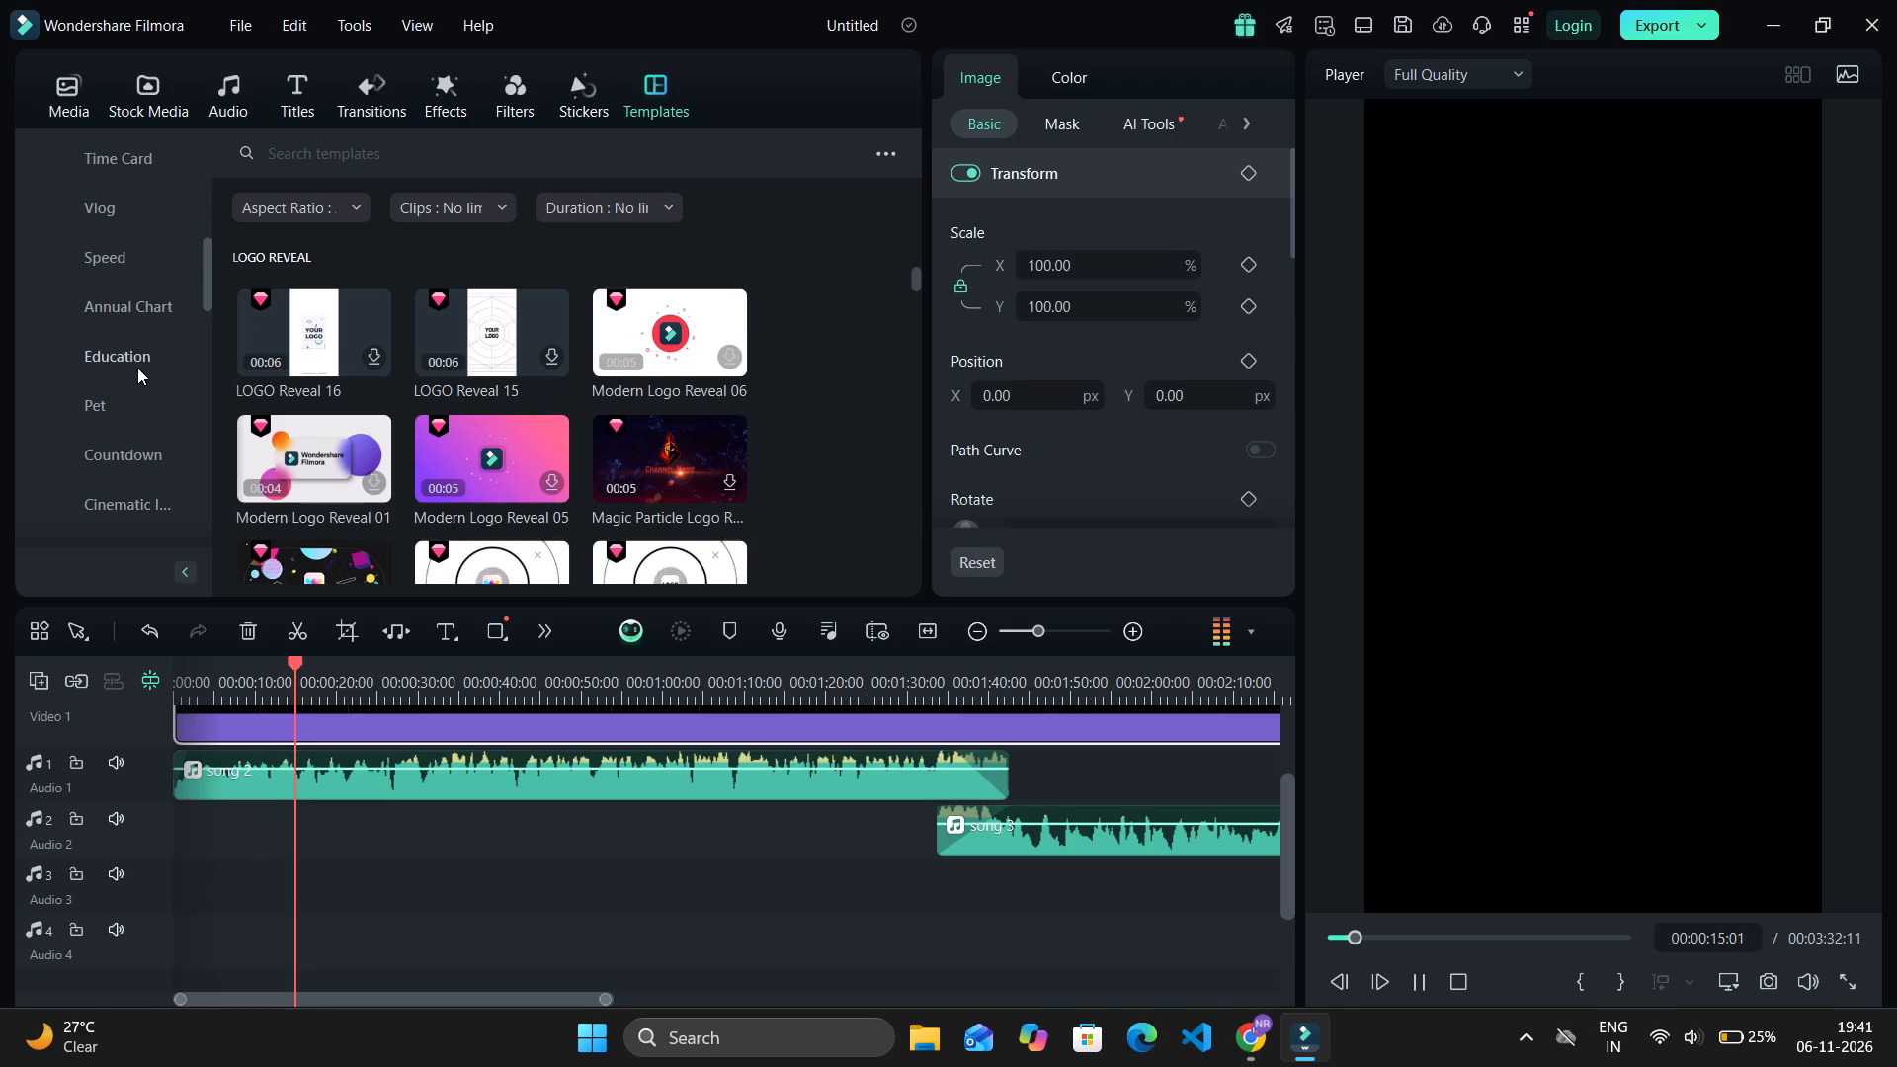
scroll(137, 368, "down", 3)
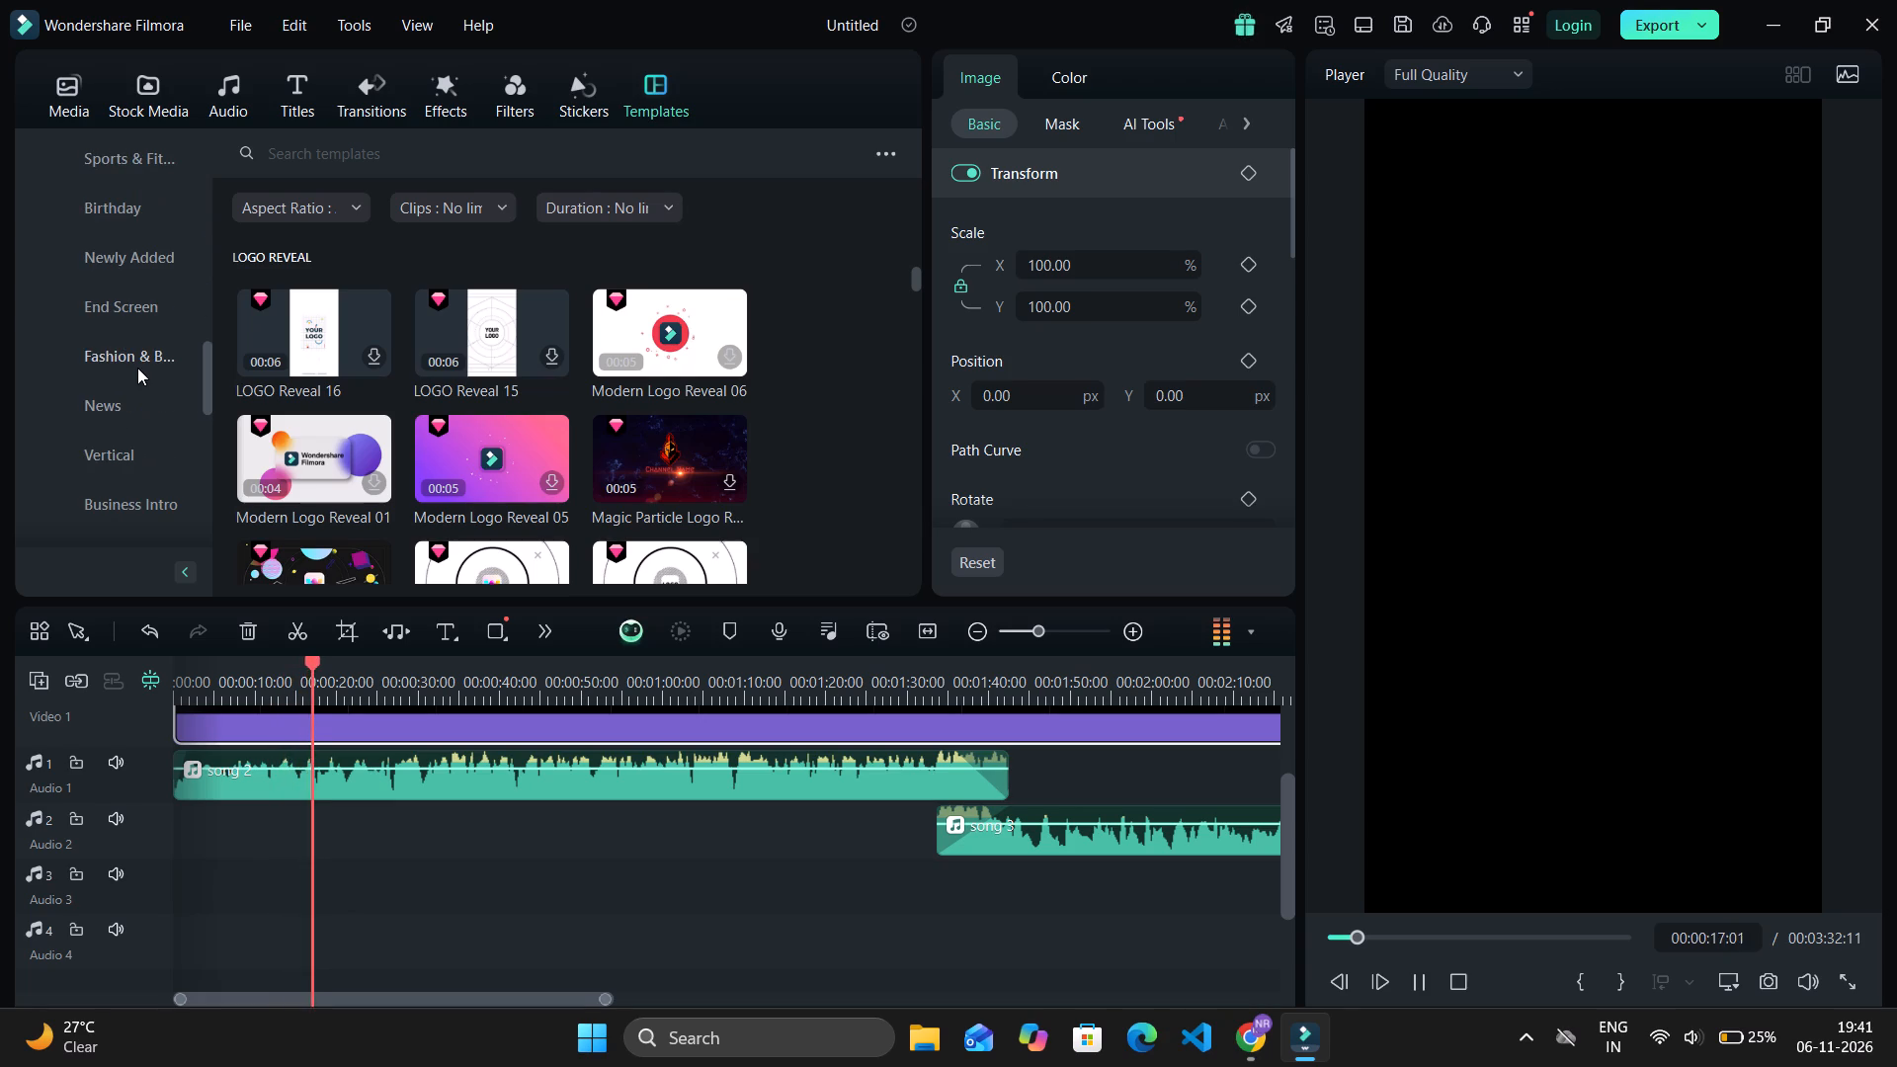
scroll(124, 419, "down", 1)
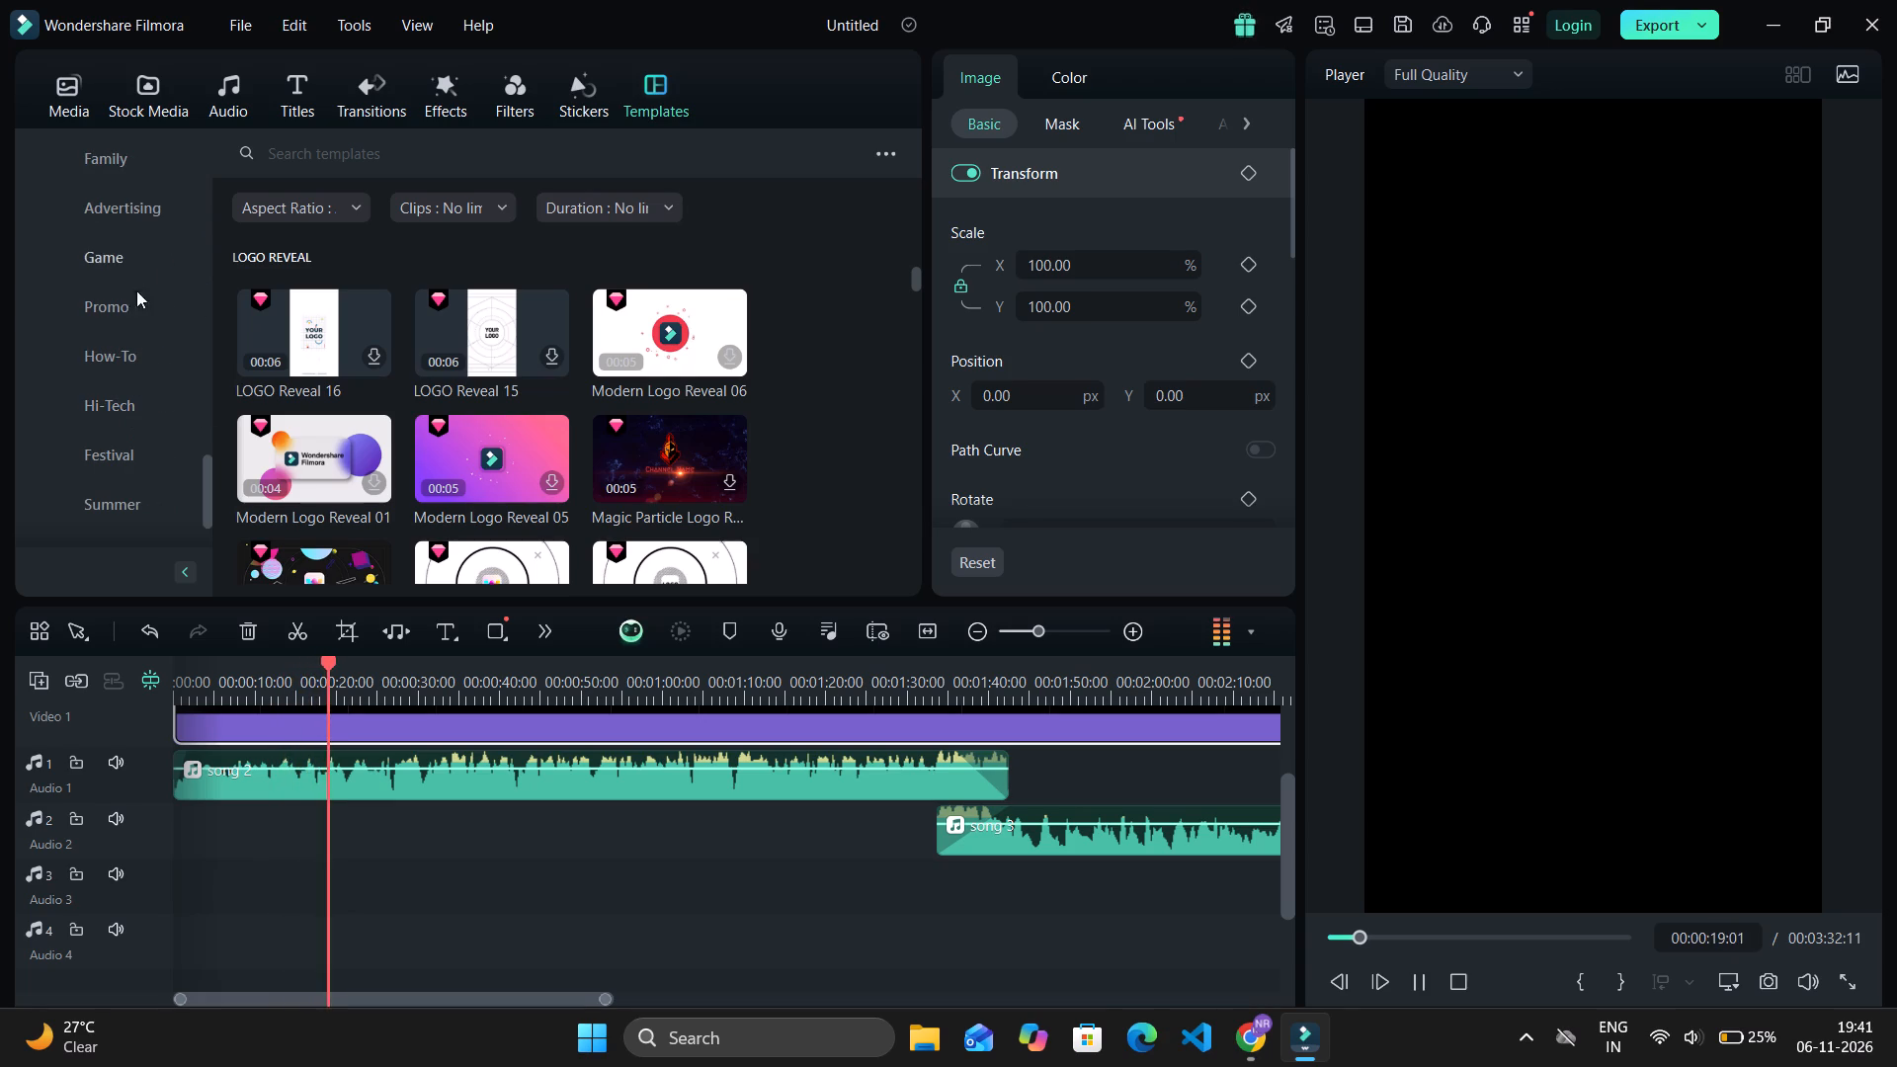
scroll(130, 401, "down", 2)
scroll(130, 401, "up", 1)
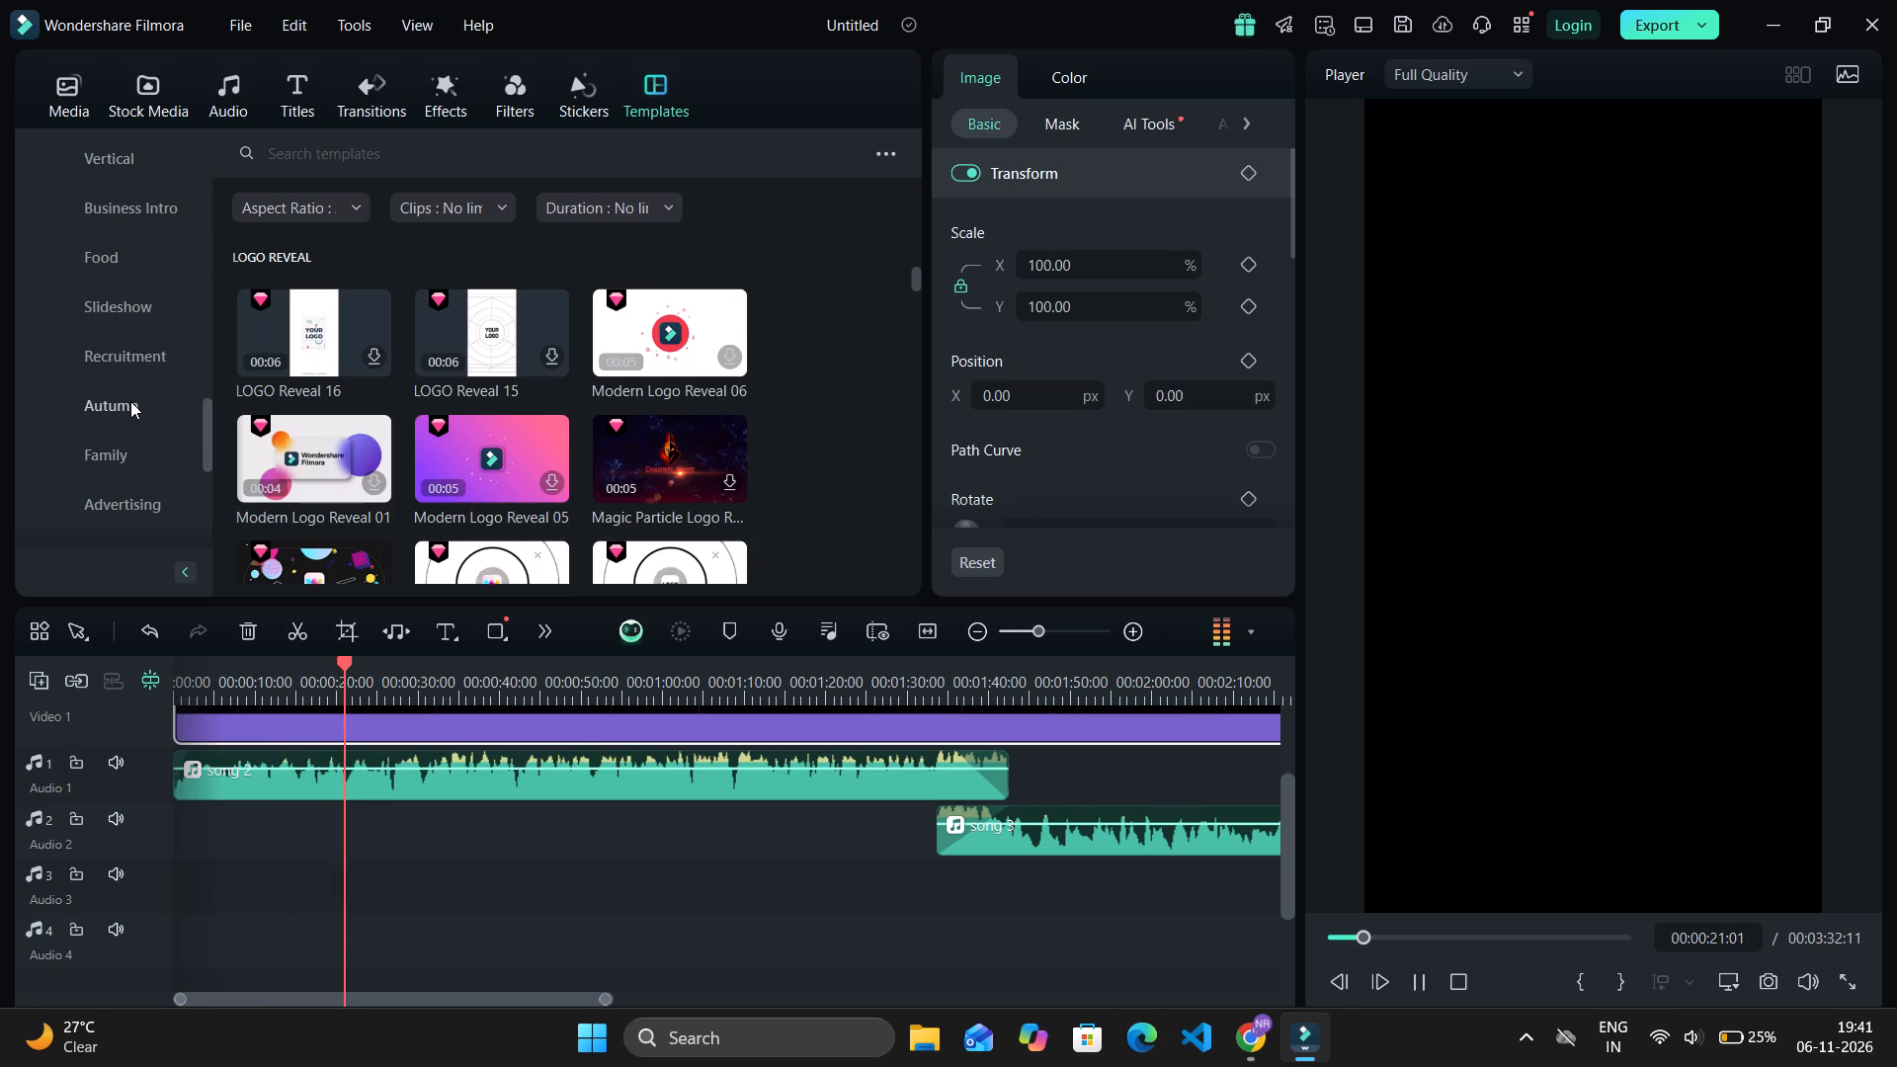
scroll(130, 401, "up", 2)
Search the templates for "love" and preview the rose-themed romantic wedding template.
left_click(334, 153)
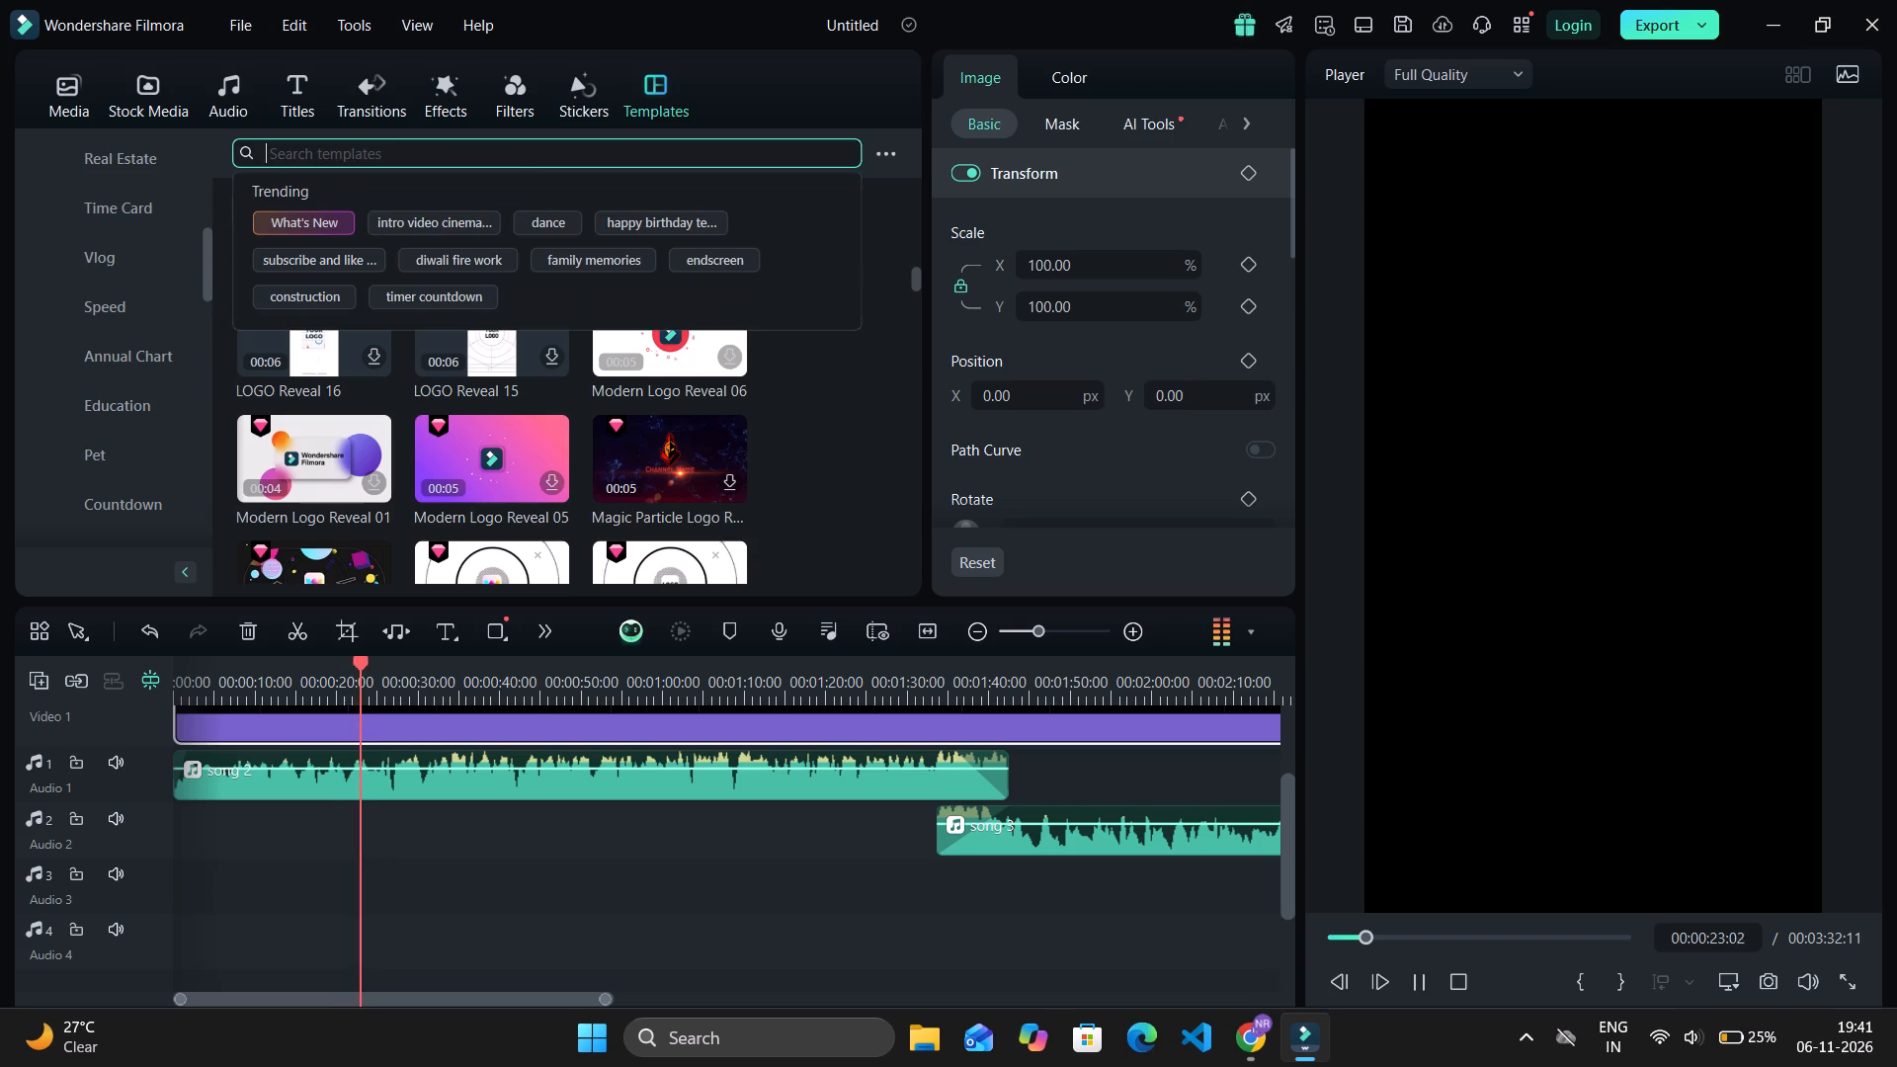
type("love")
key("Return")
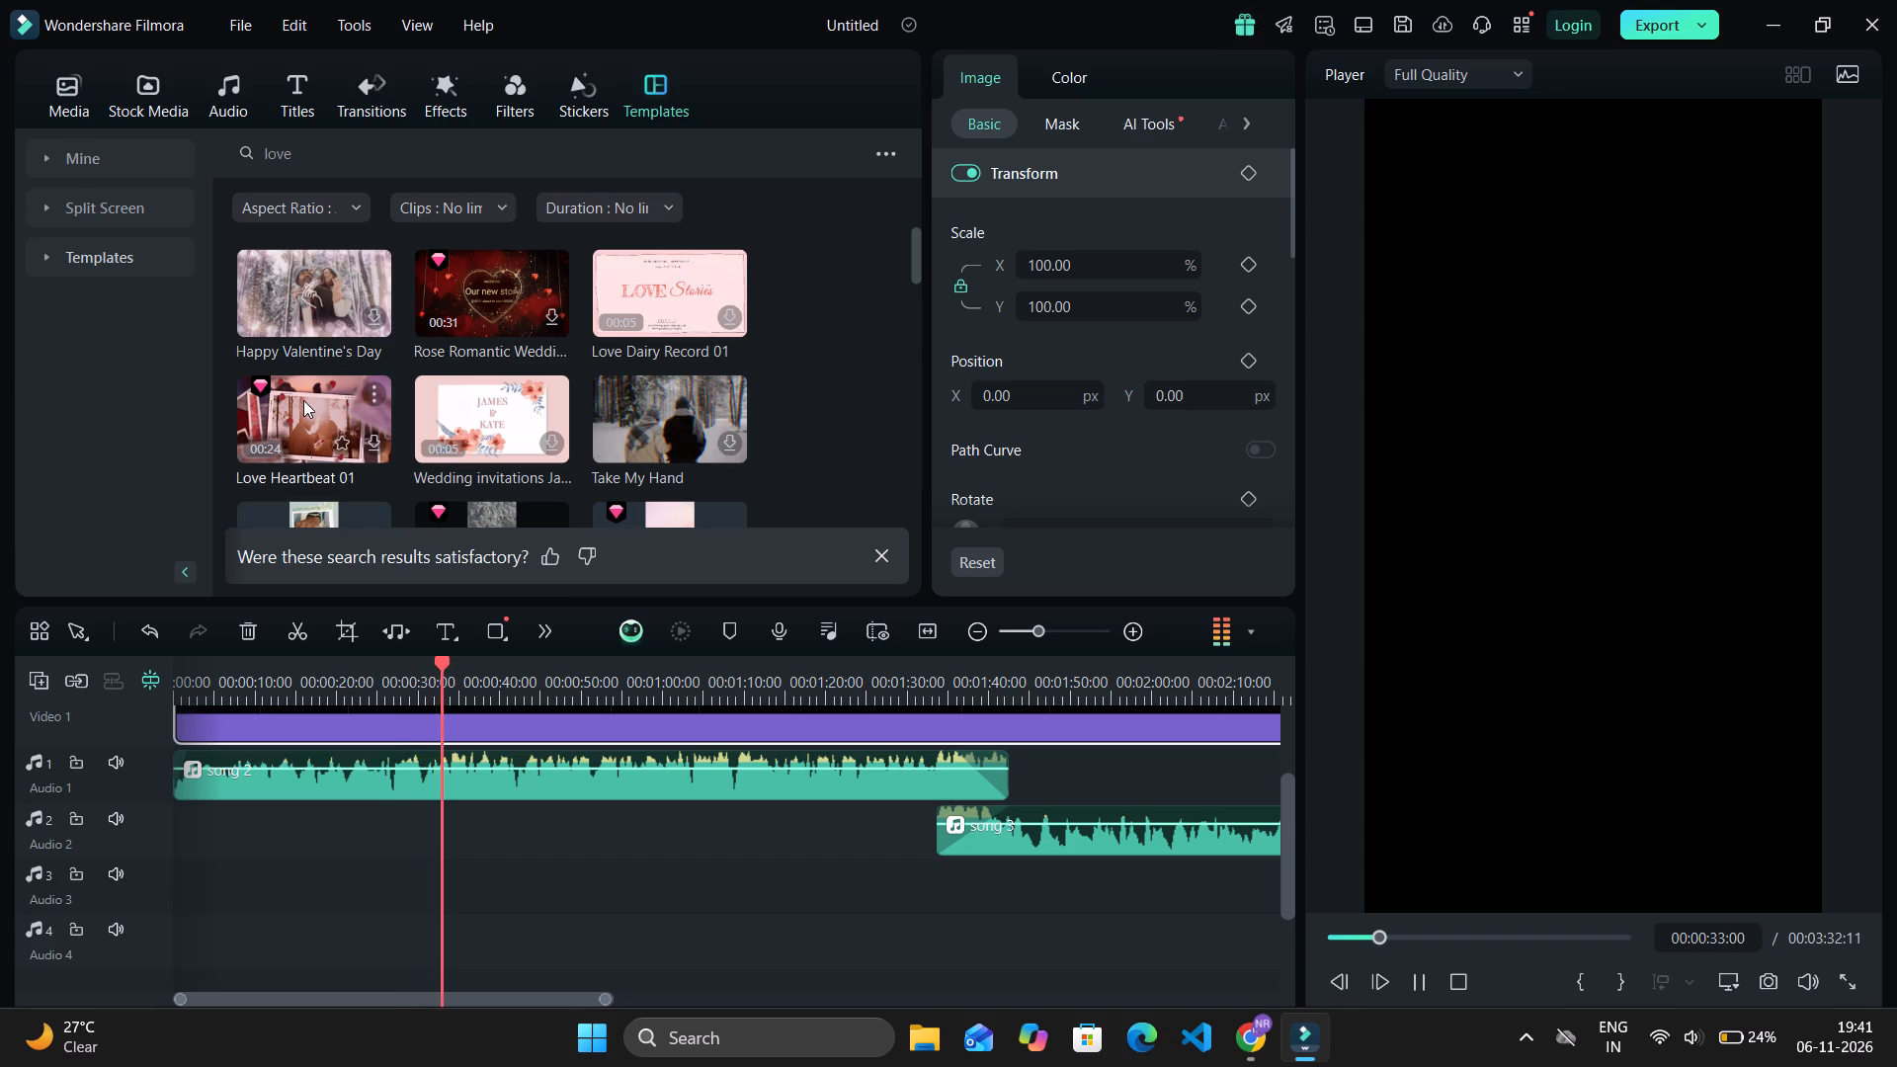
left_click(478, 287)
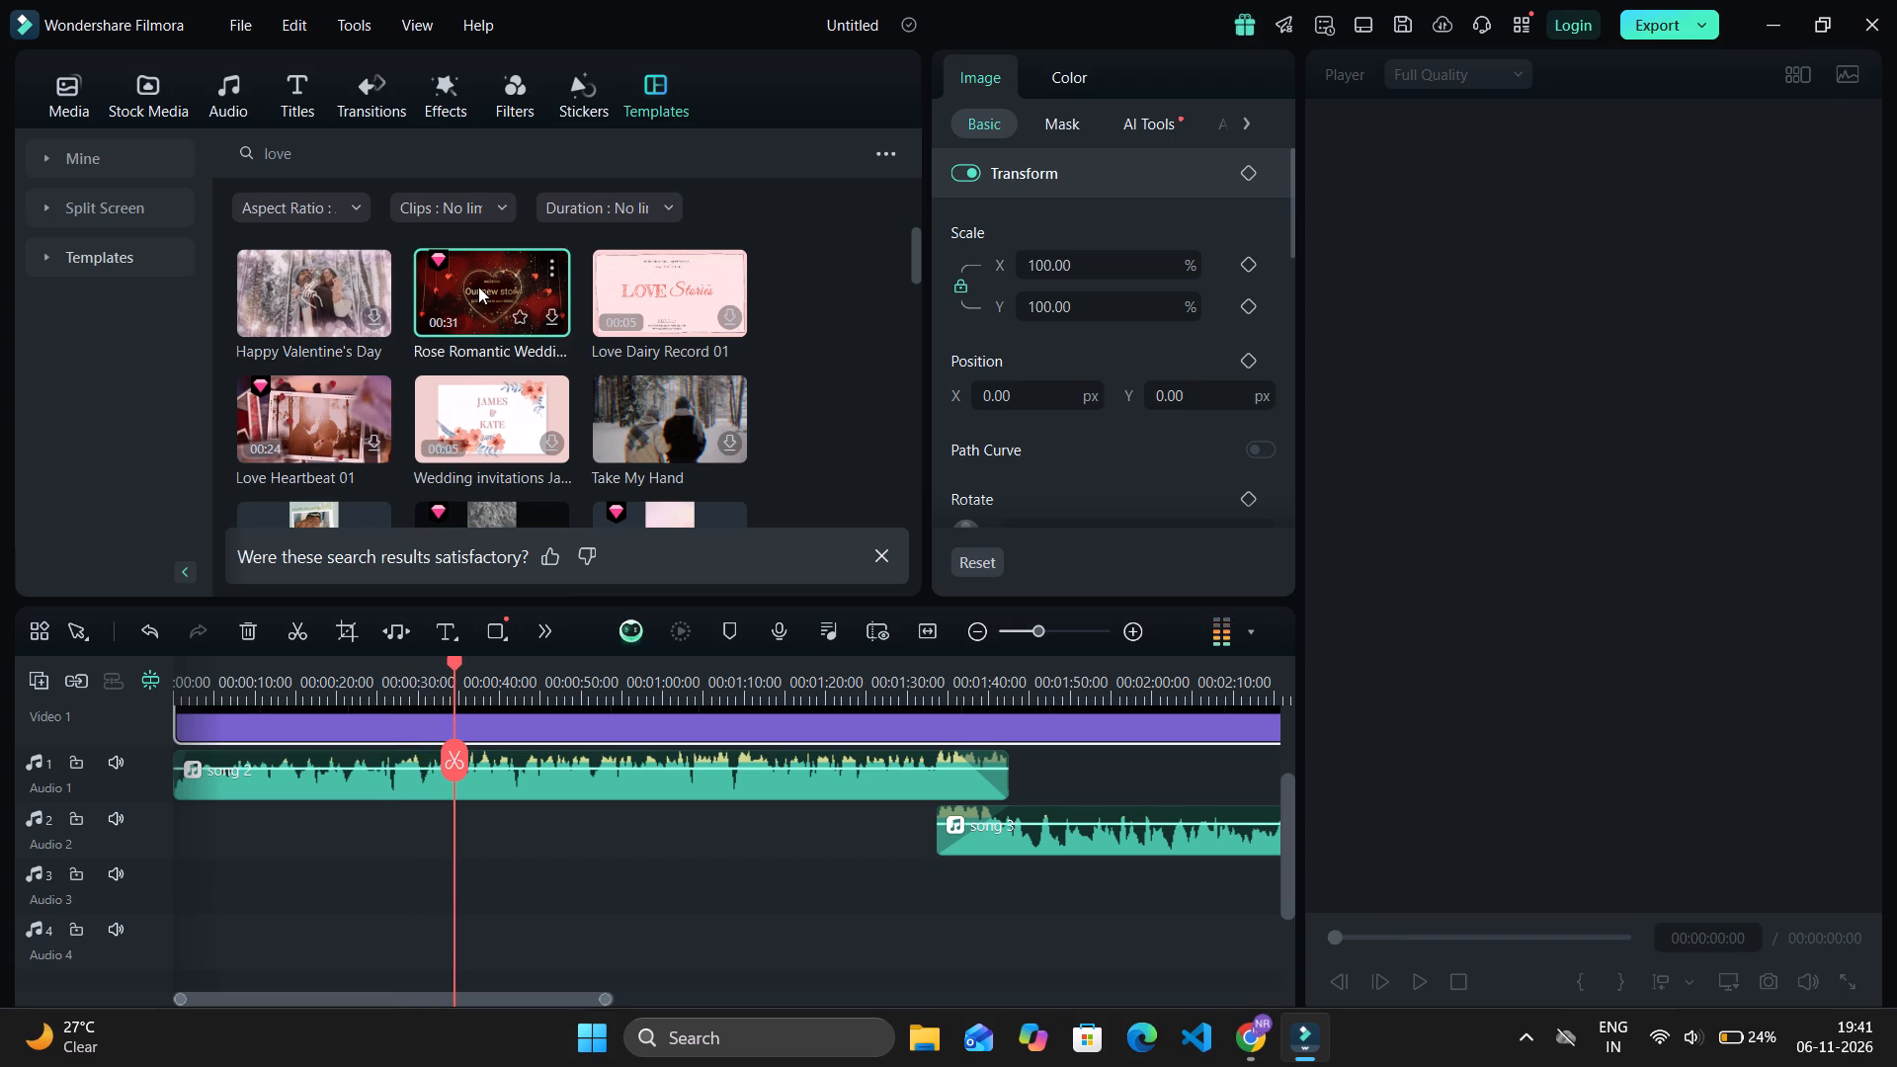
left_click(556, 317)
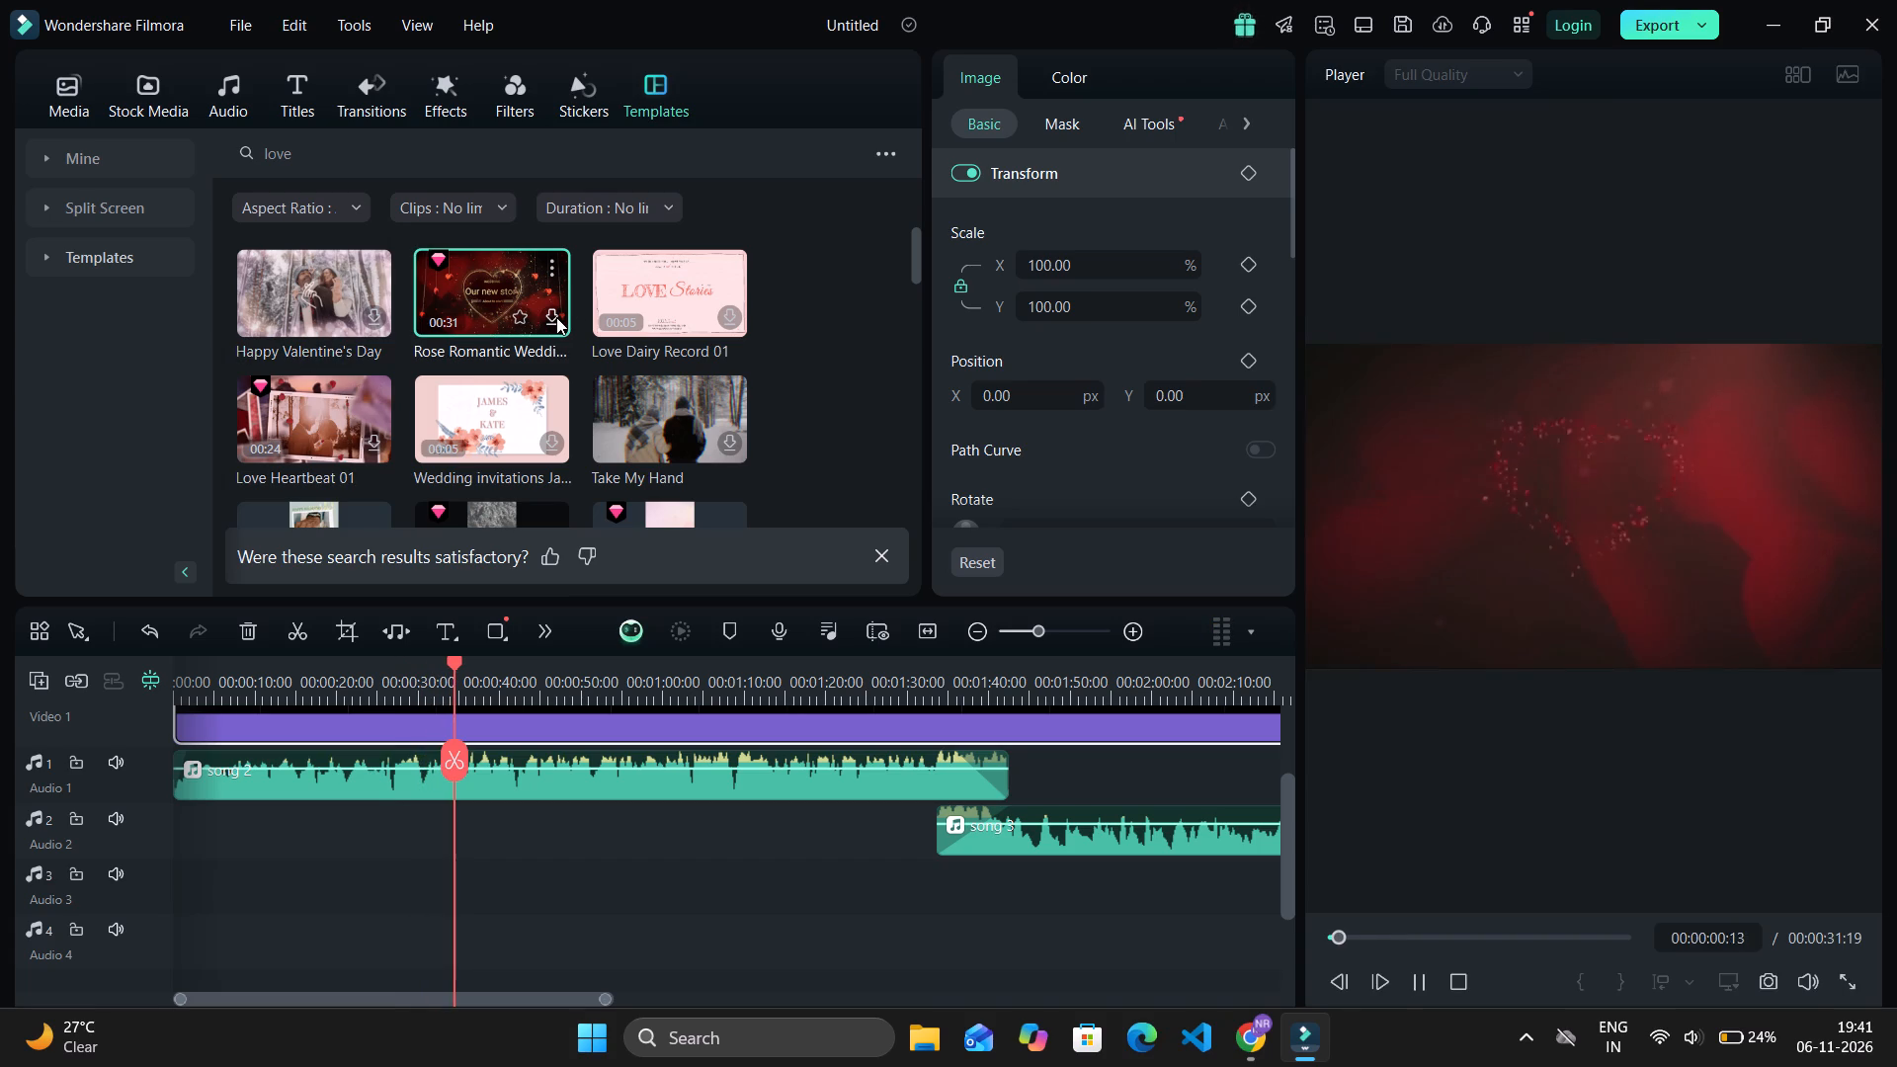
left_click(1203, 373)
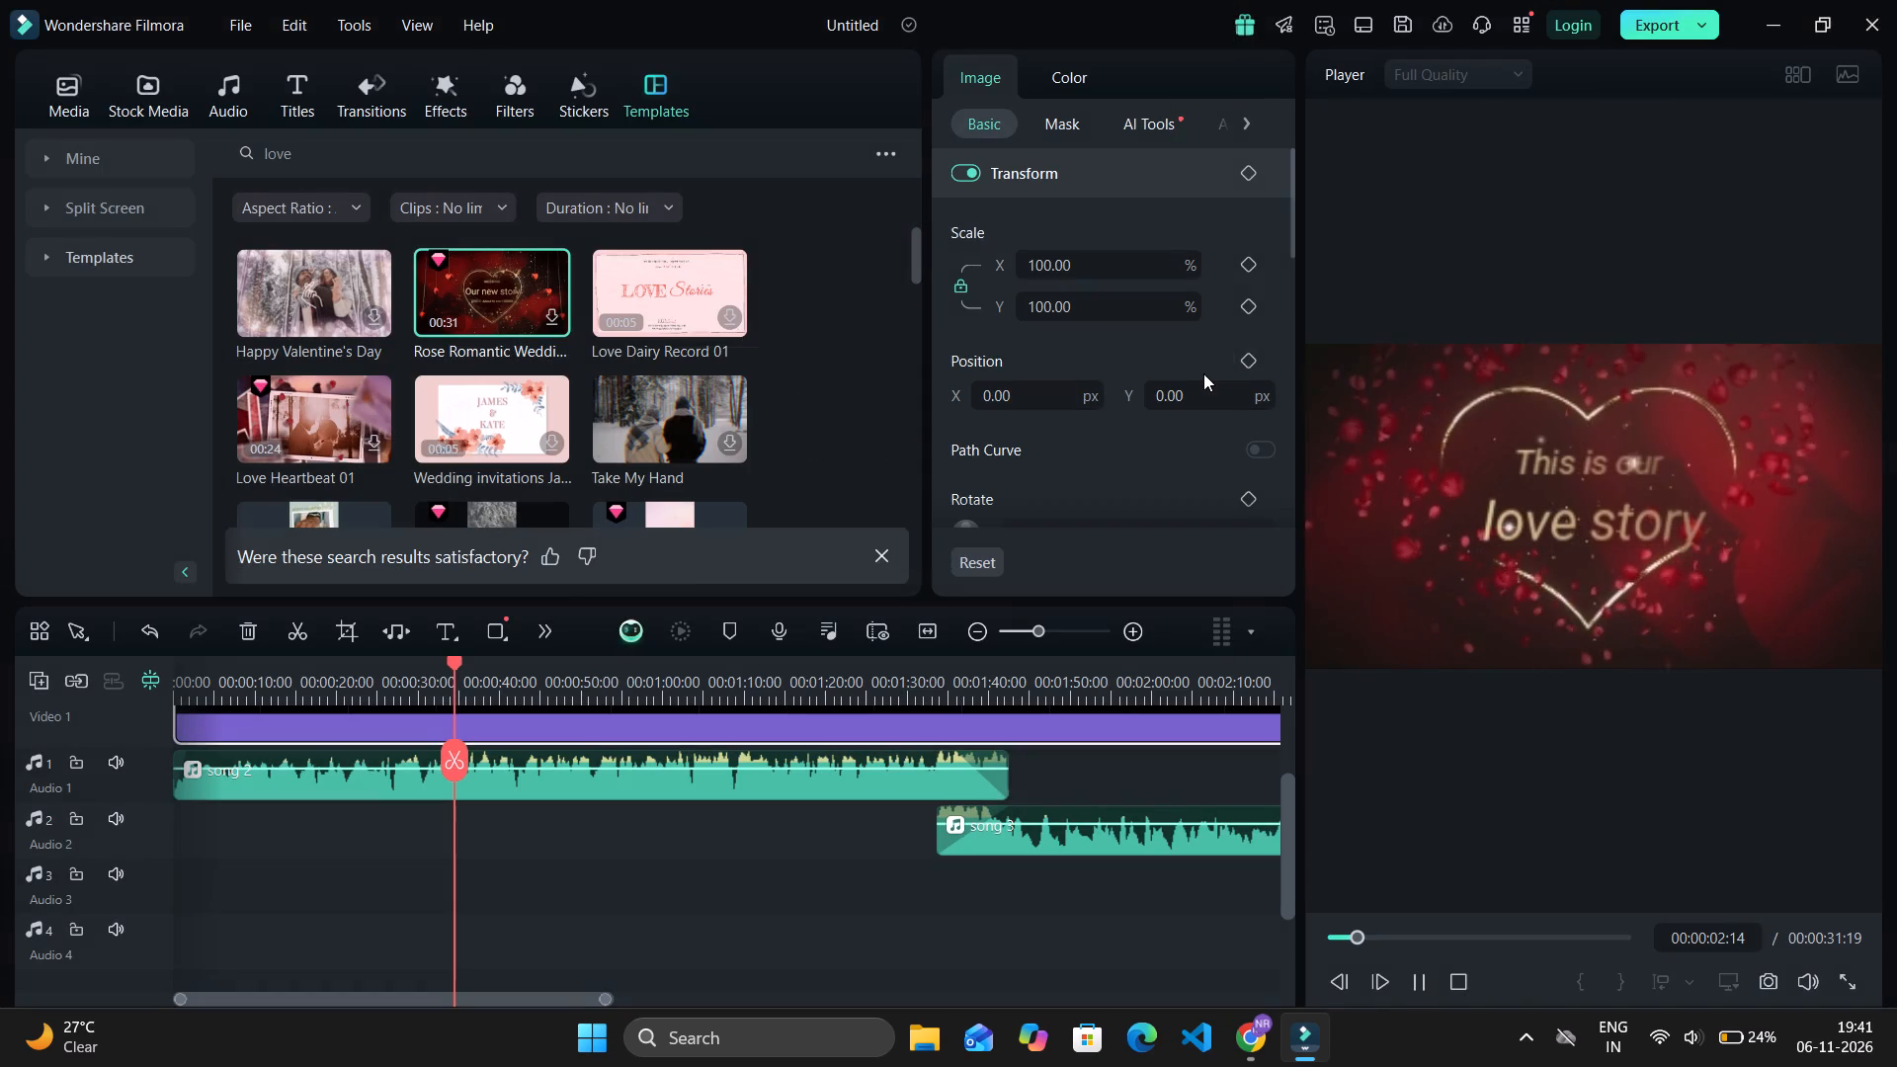
key("space")
key("space")
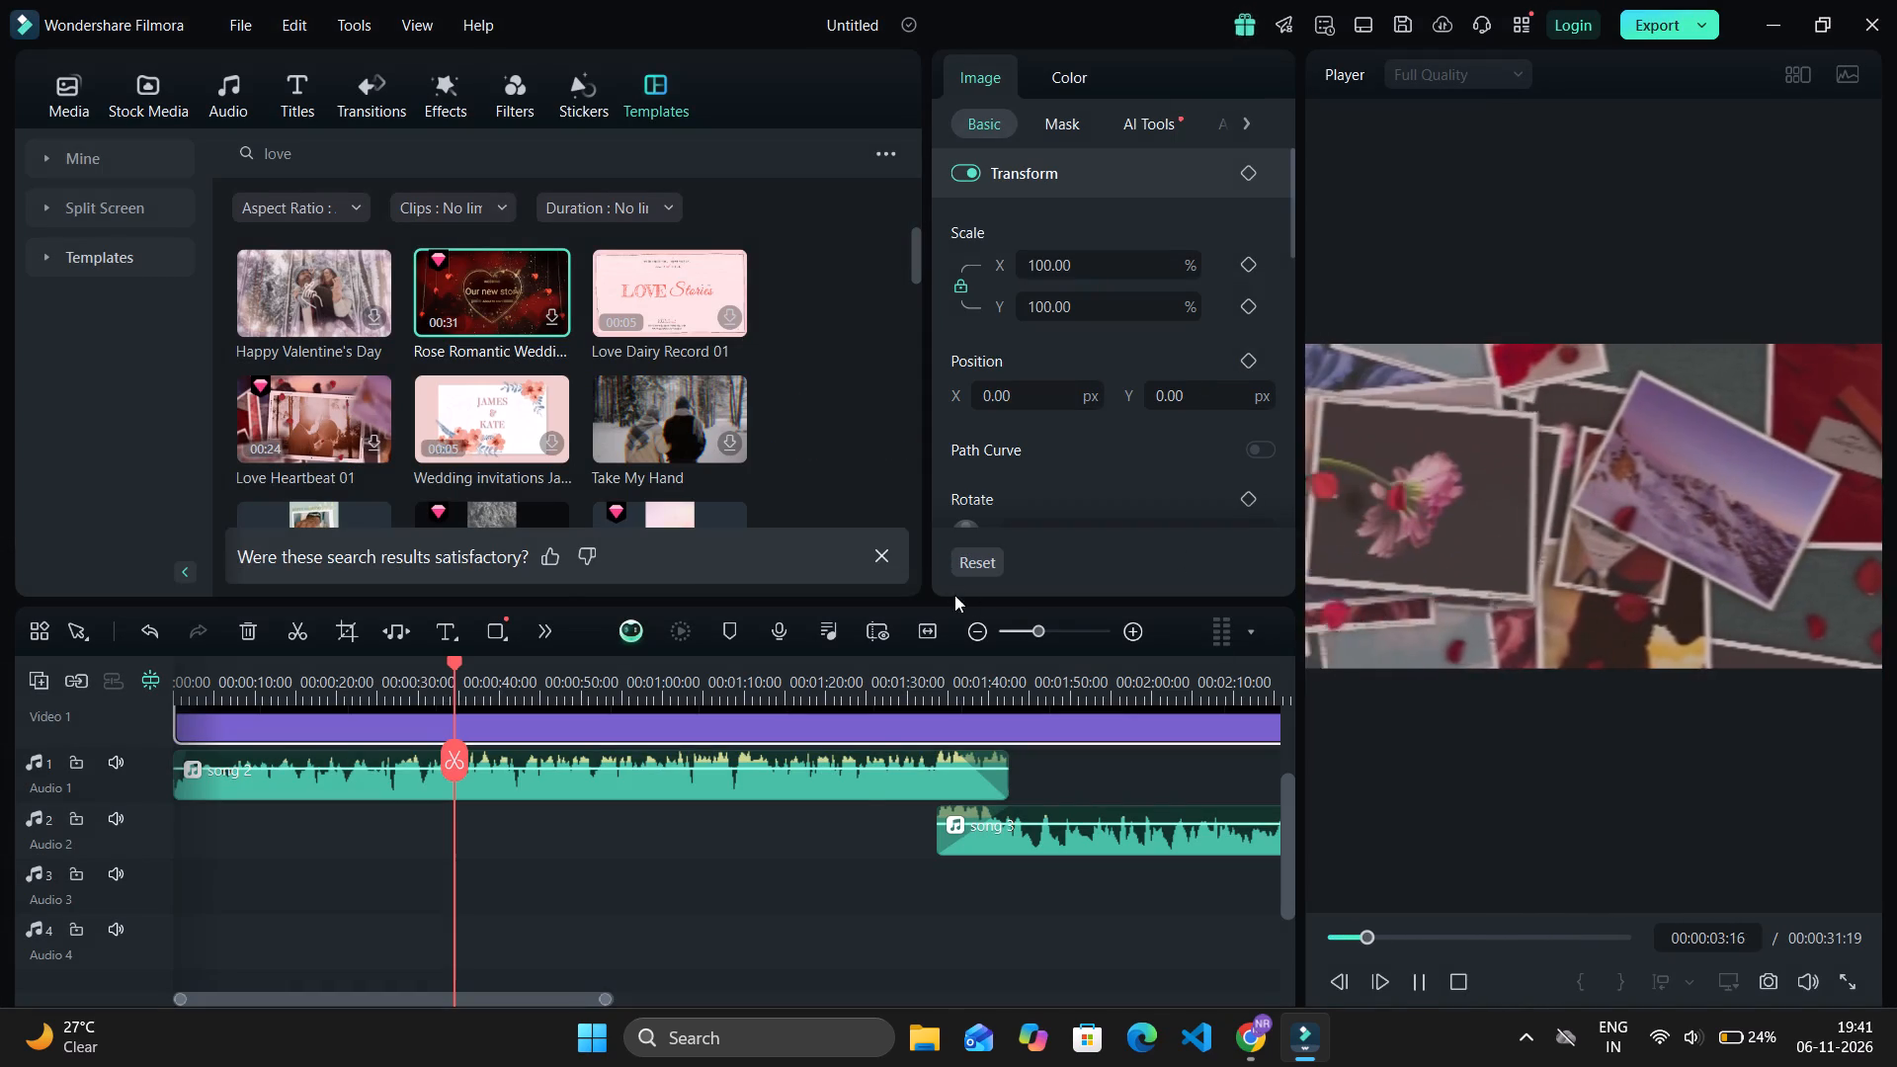
Return to the timeline and resume playing the mix during song 2.
left_click(861, 779)
key("space")
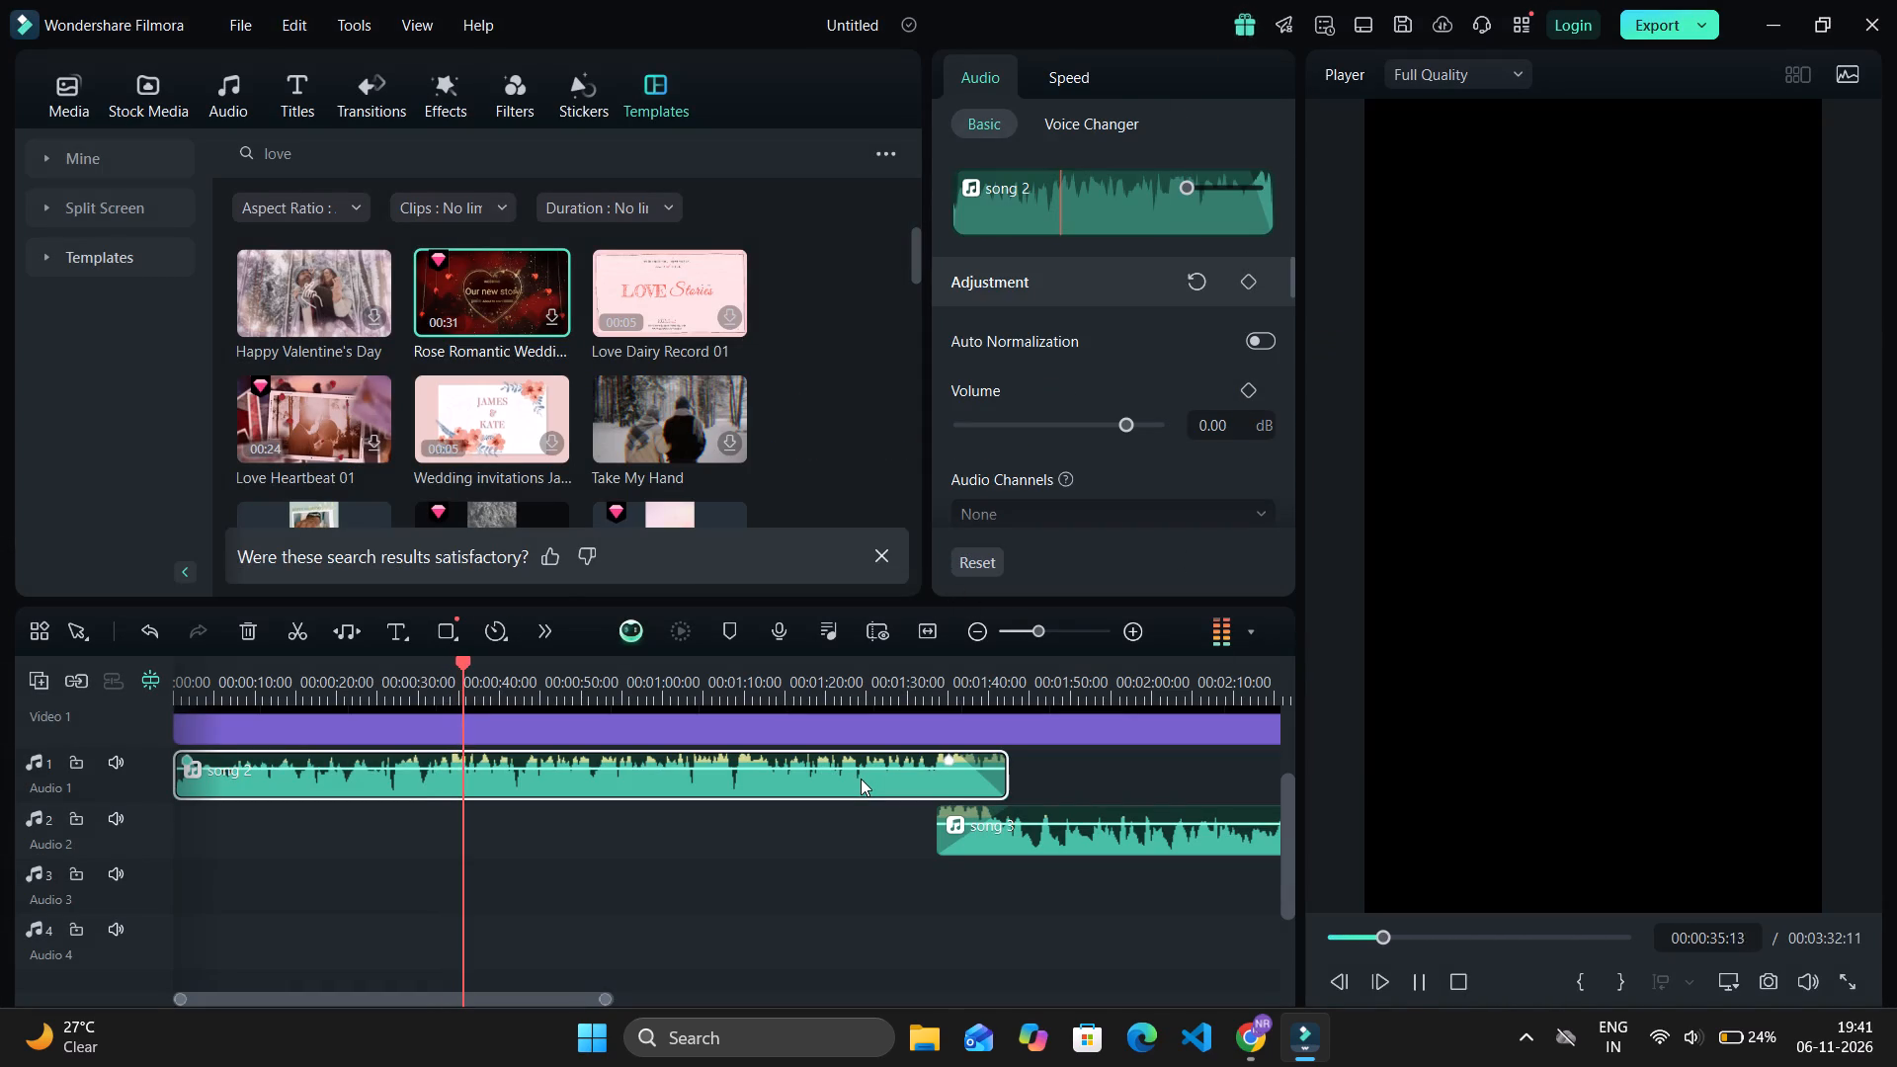
left_click(1034, 726)
key("space")
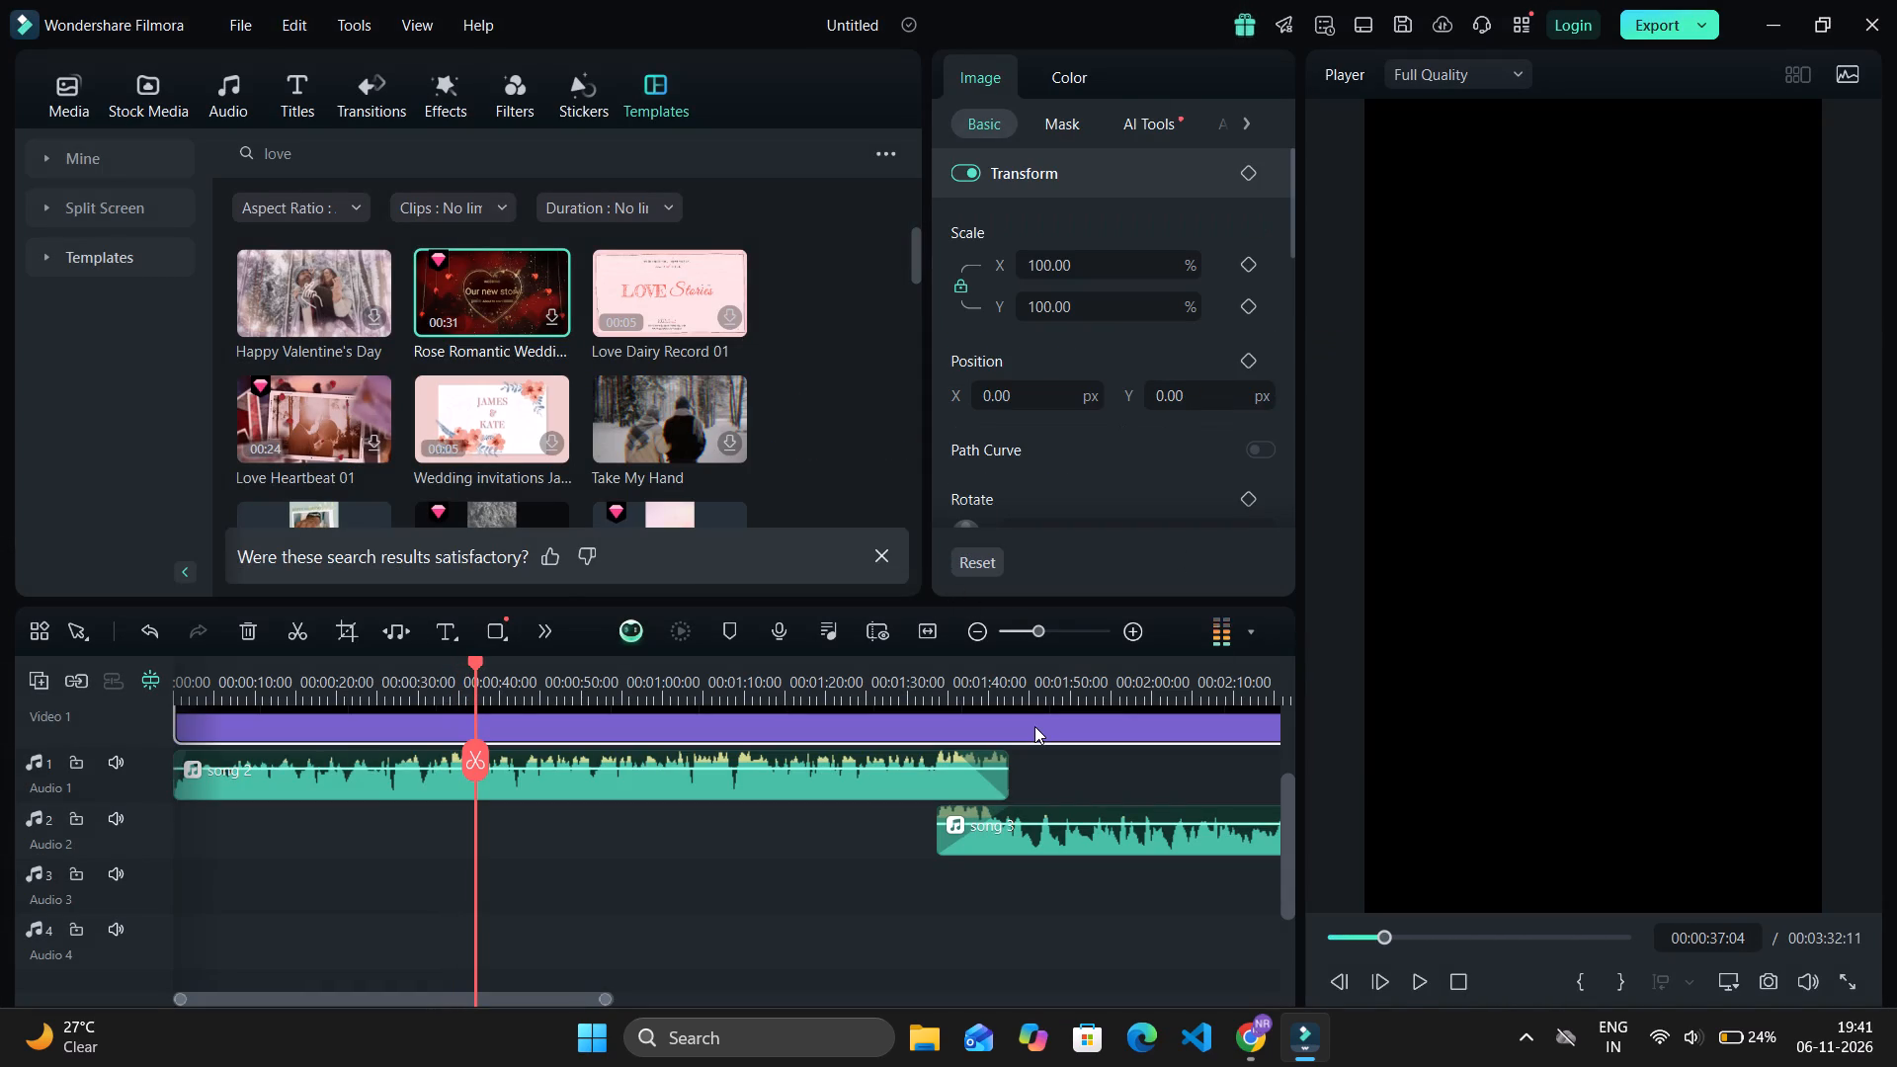
key("space")
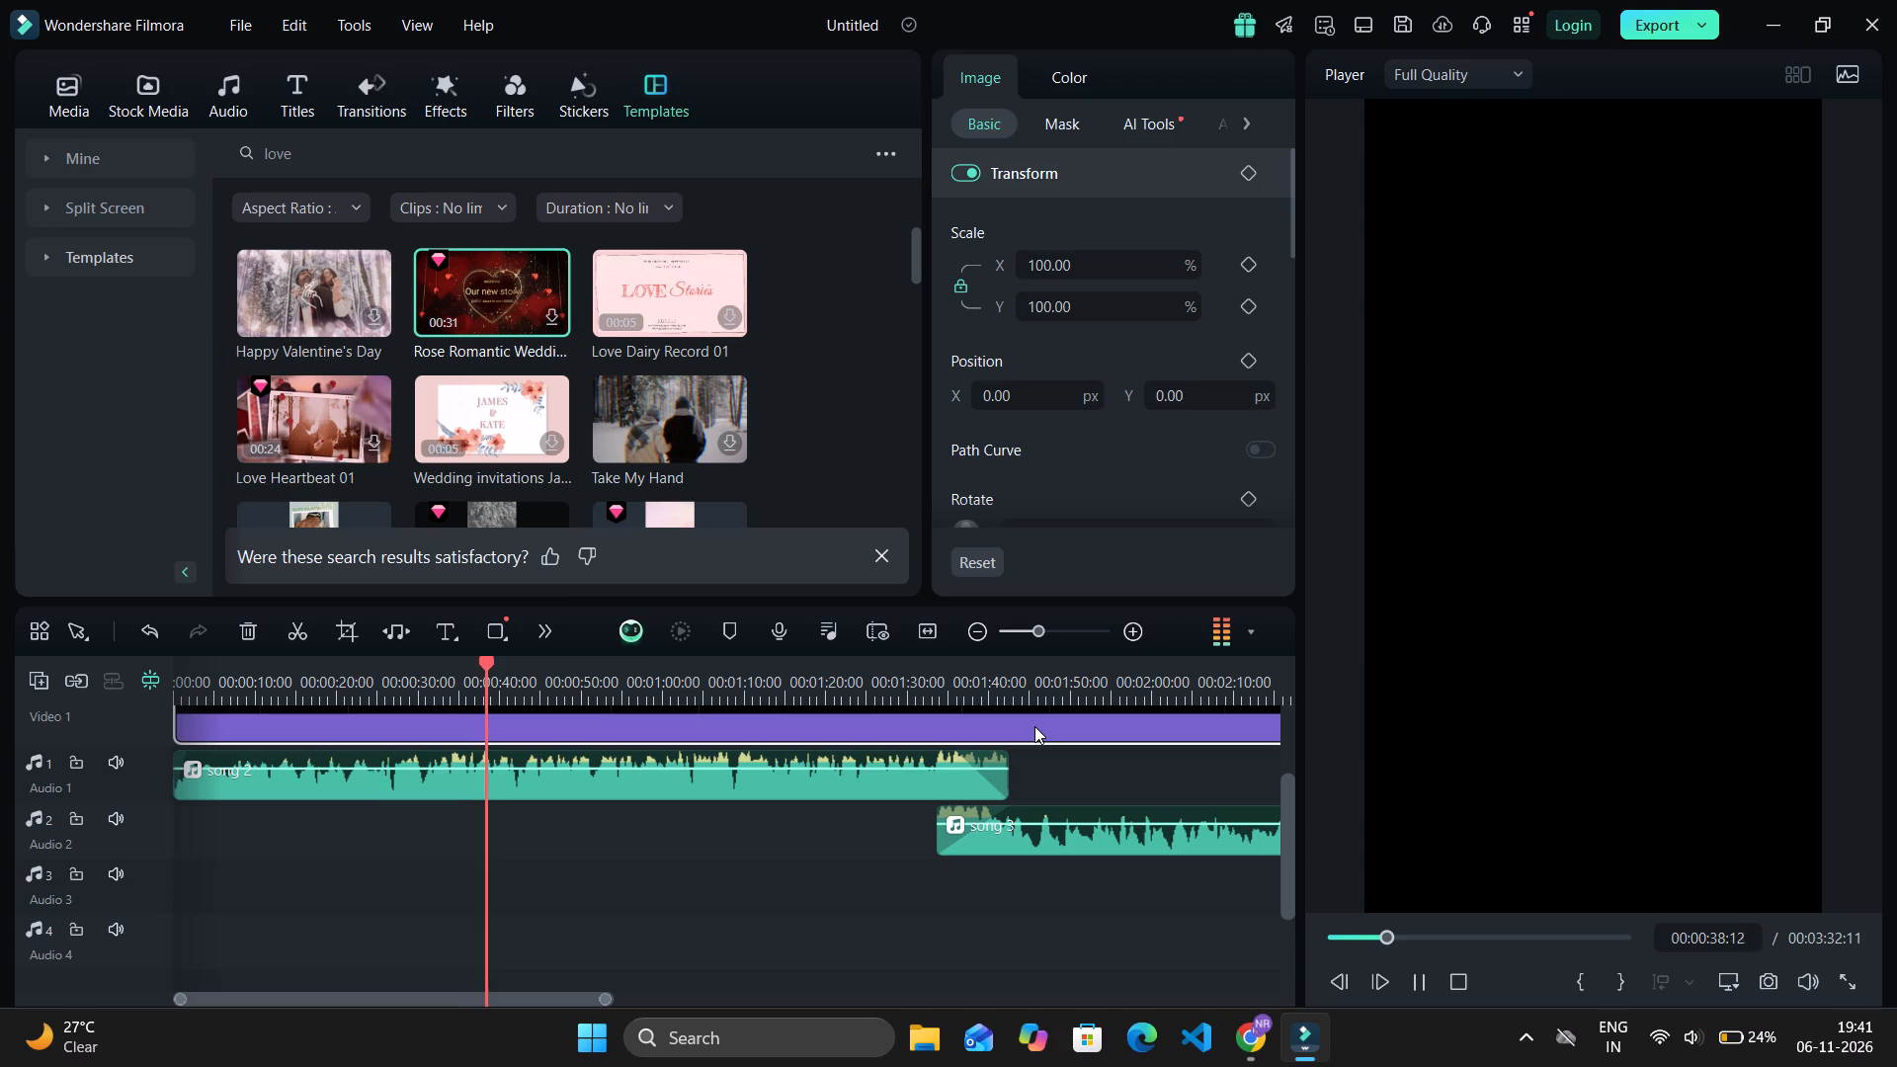
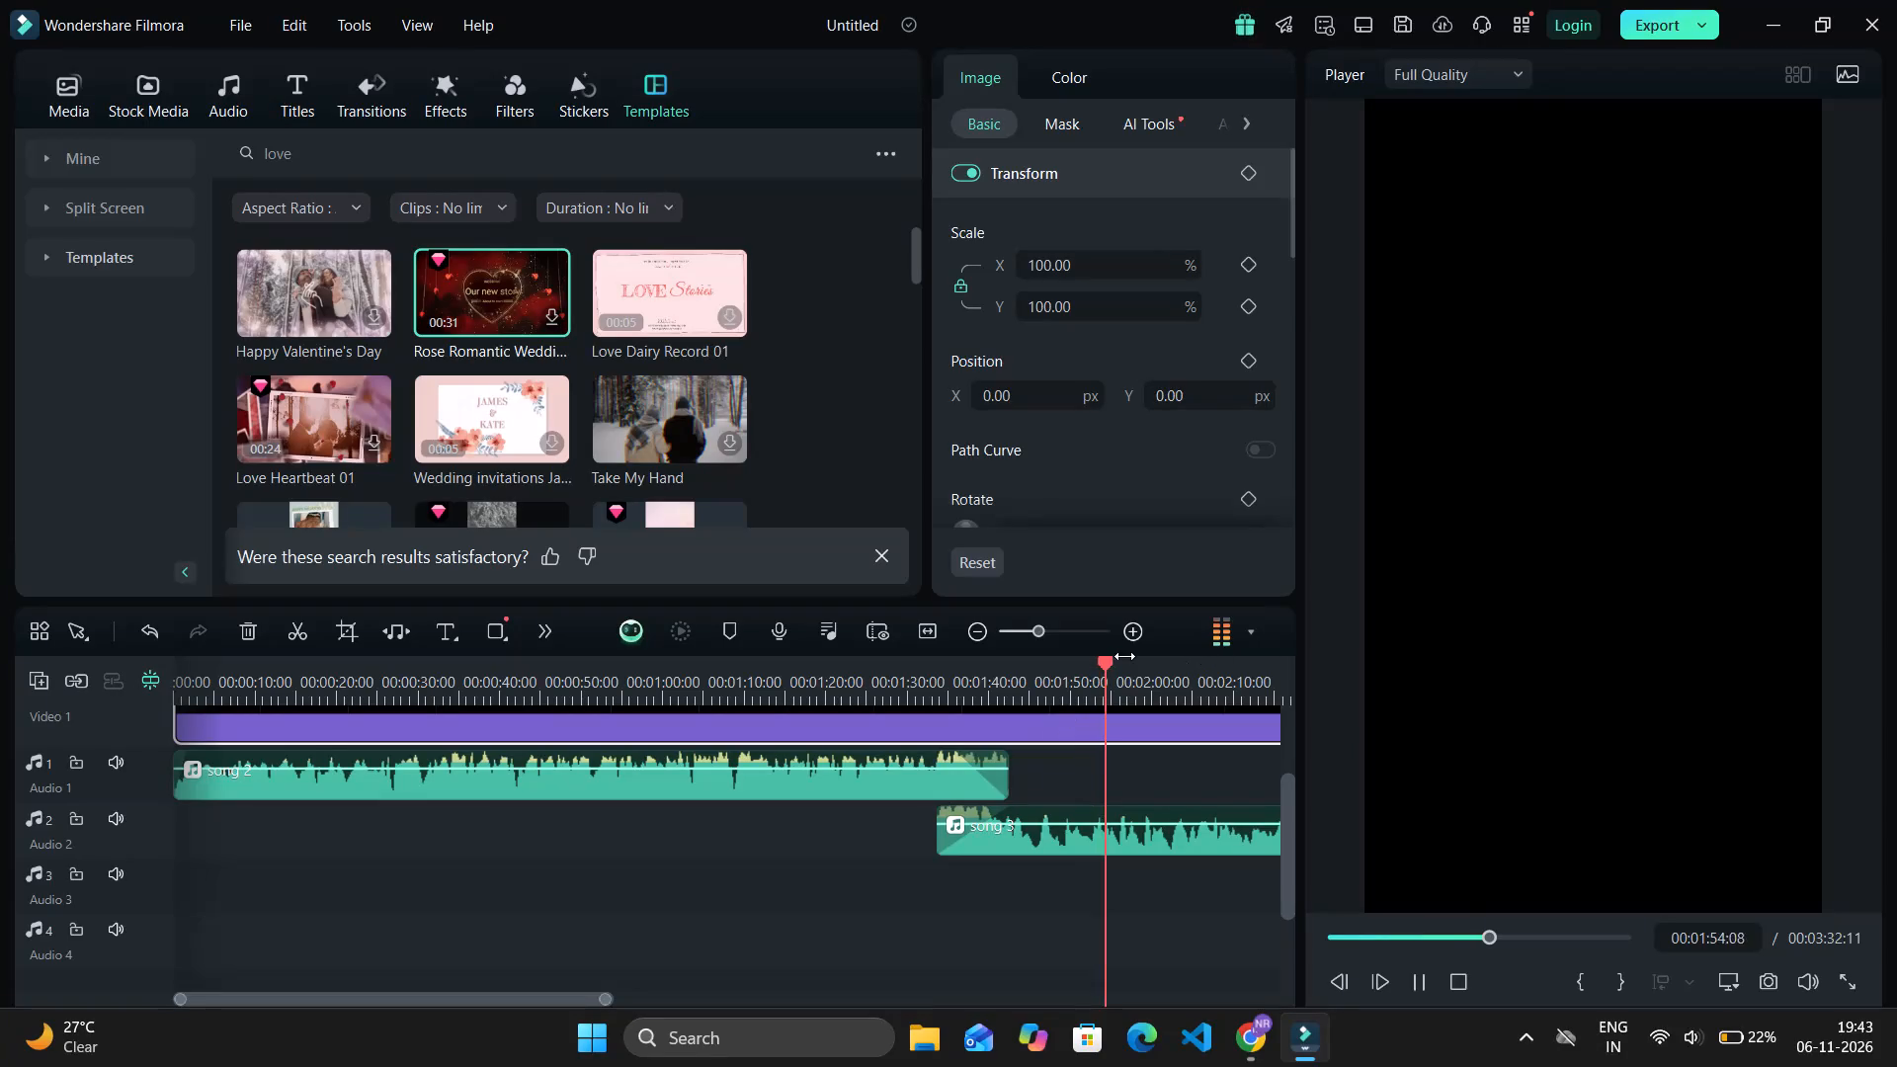
Replay the mix from about 00:01:33, just before the overlap between song 2 and song 3.
left_click_drag(1117, 667, 931, 686)
key("space")
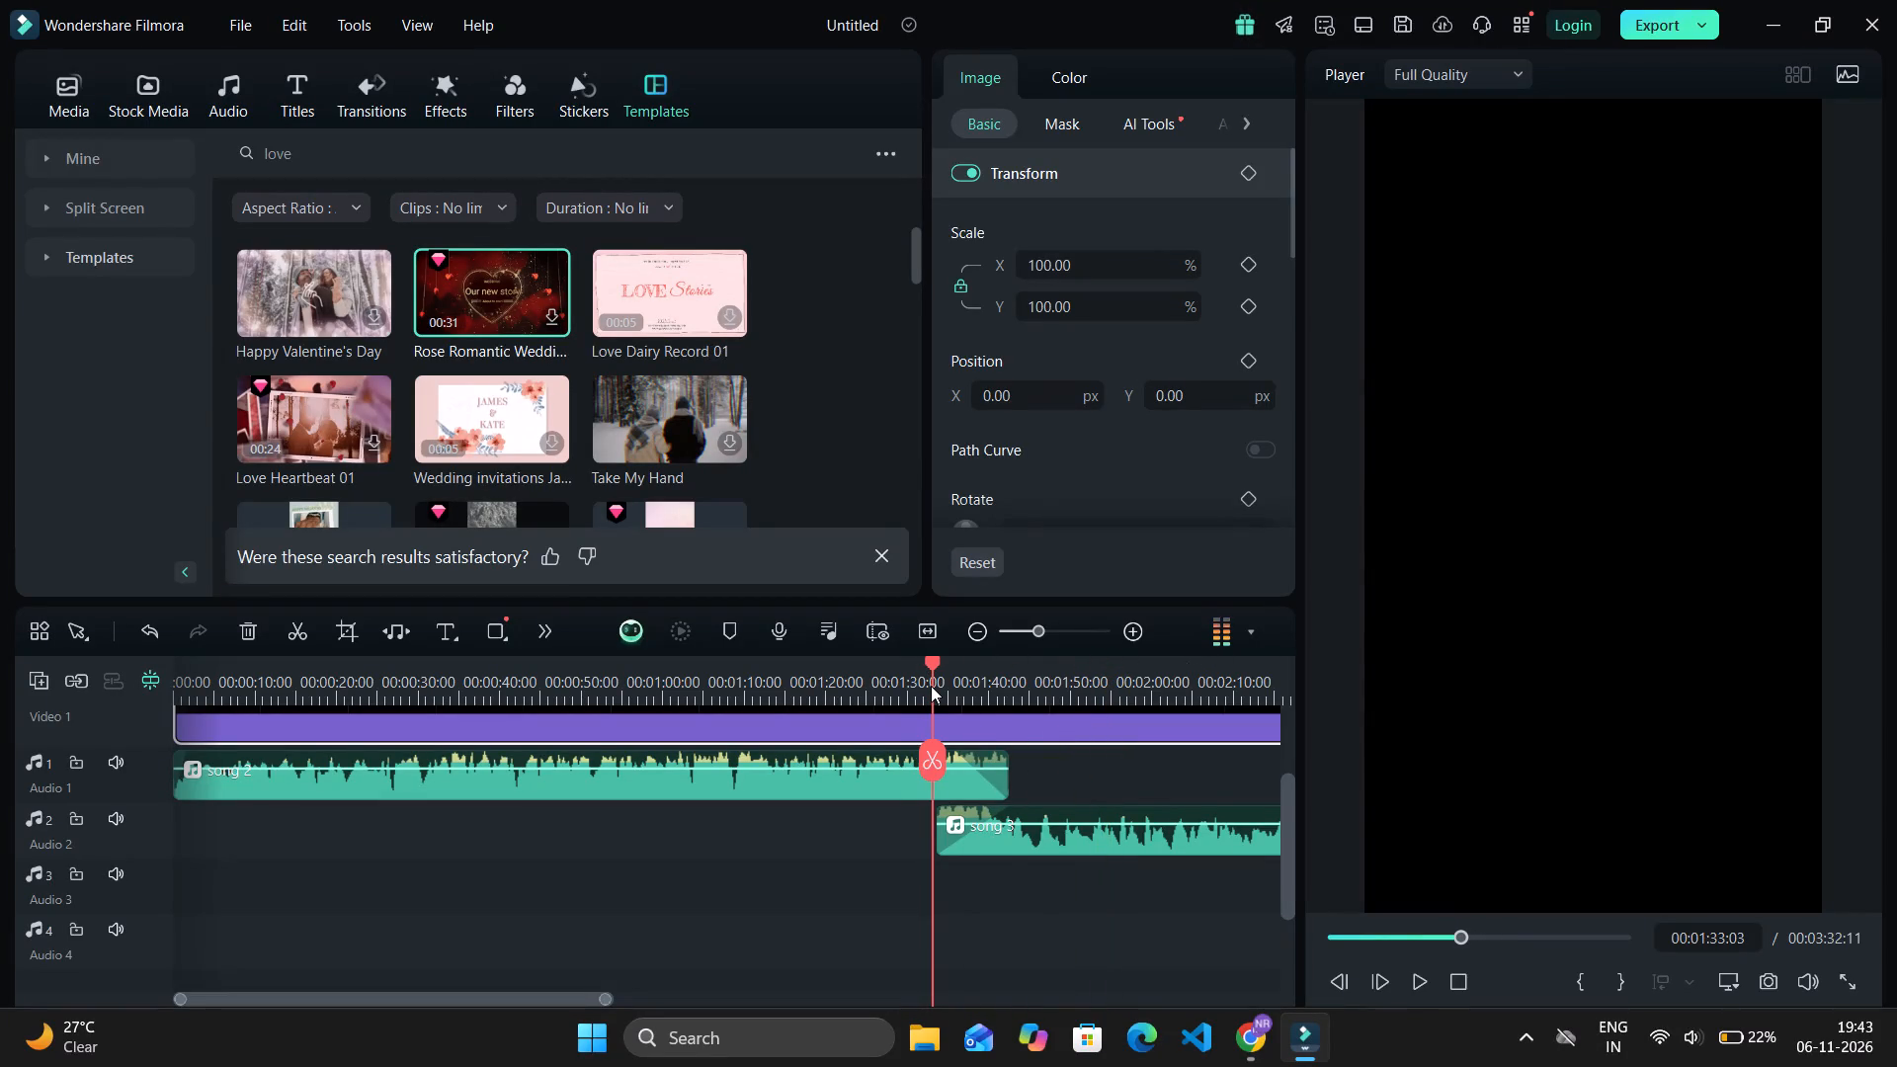
key("space")
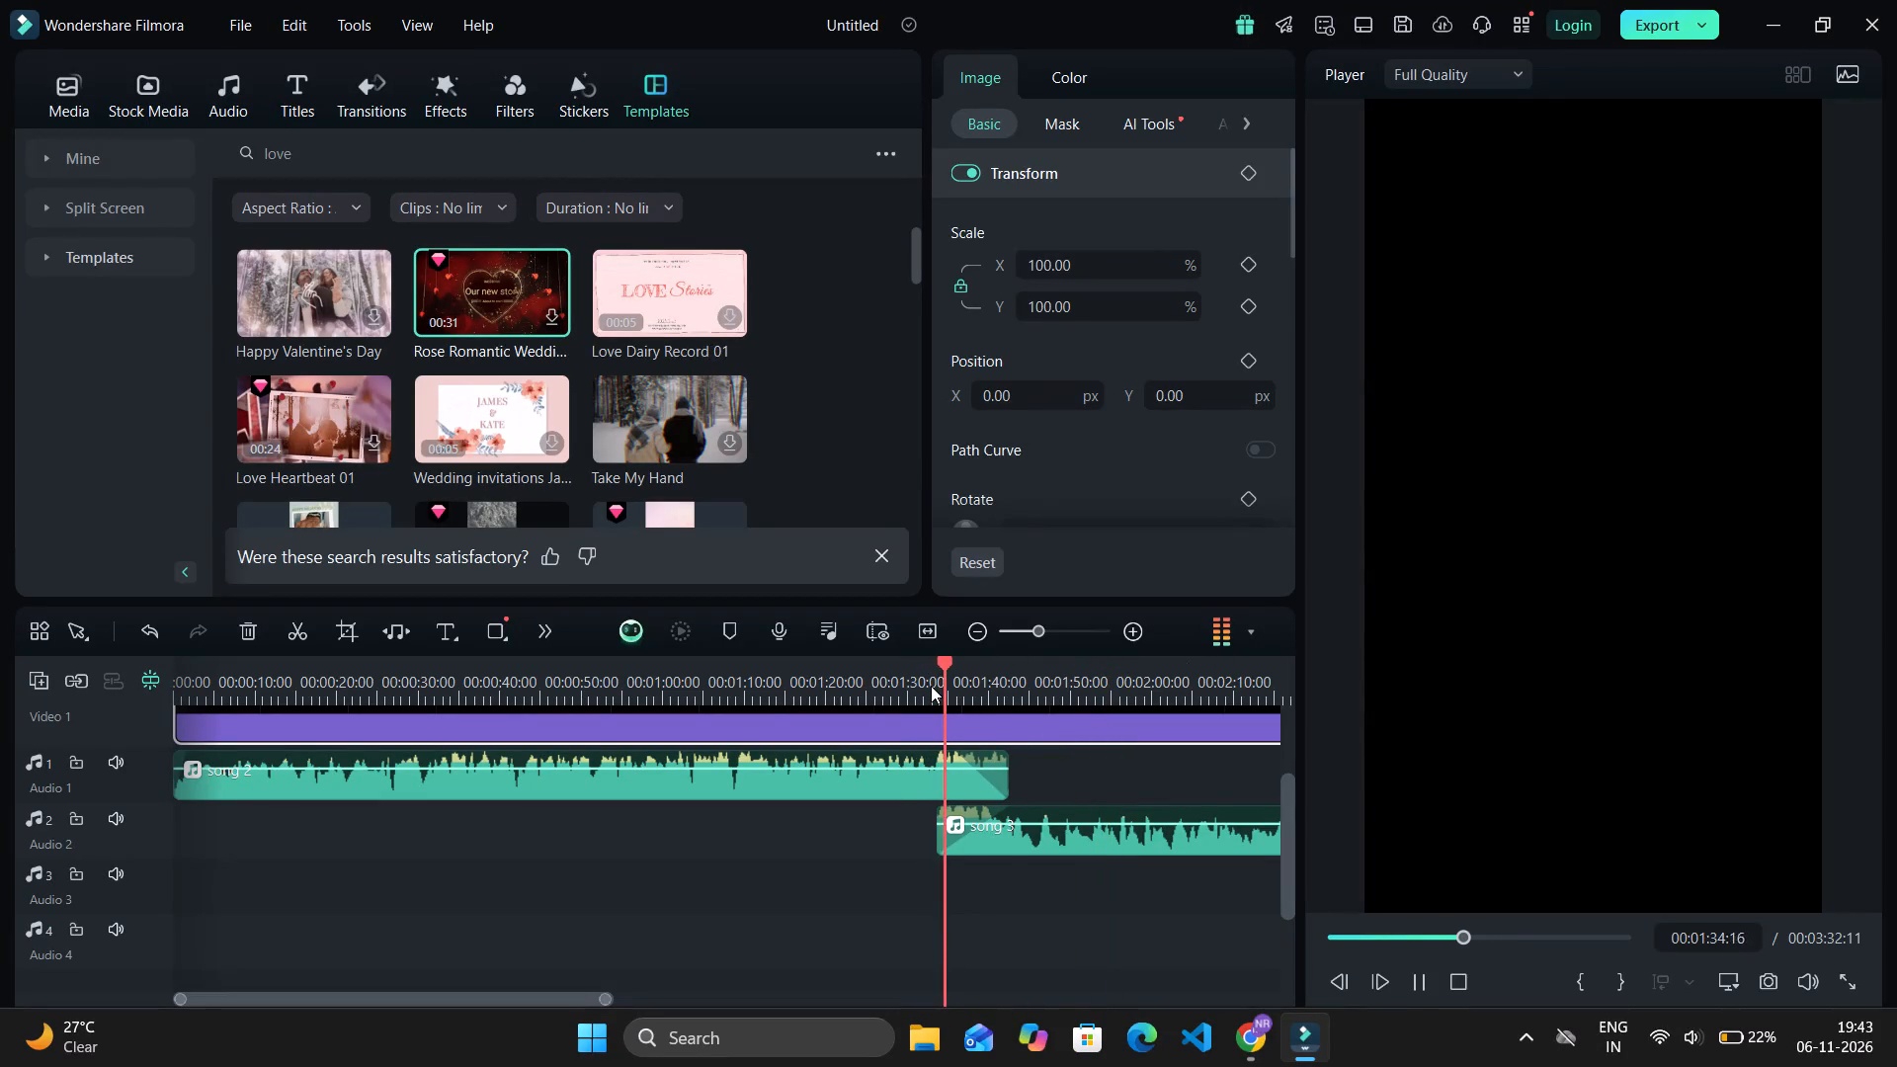
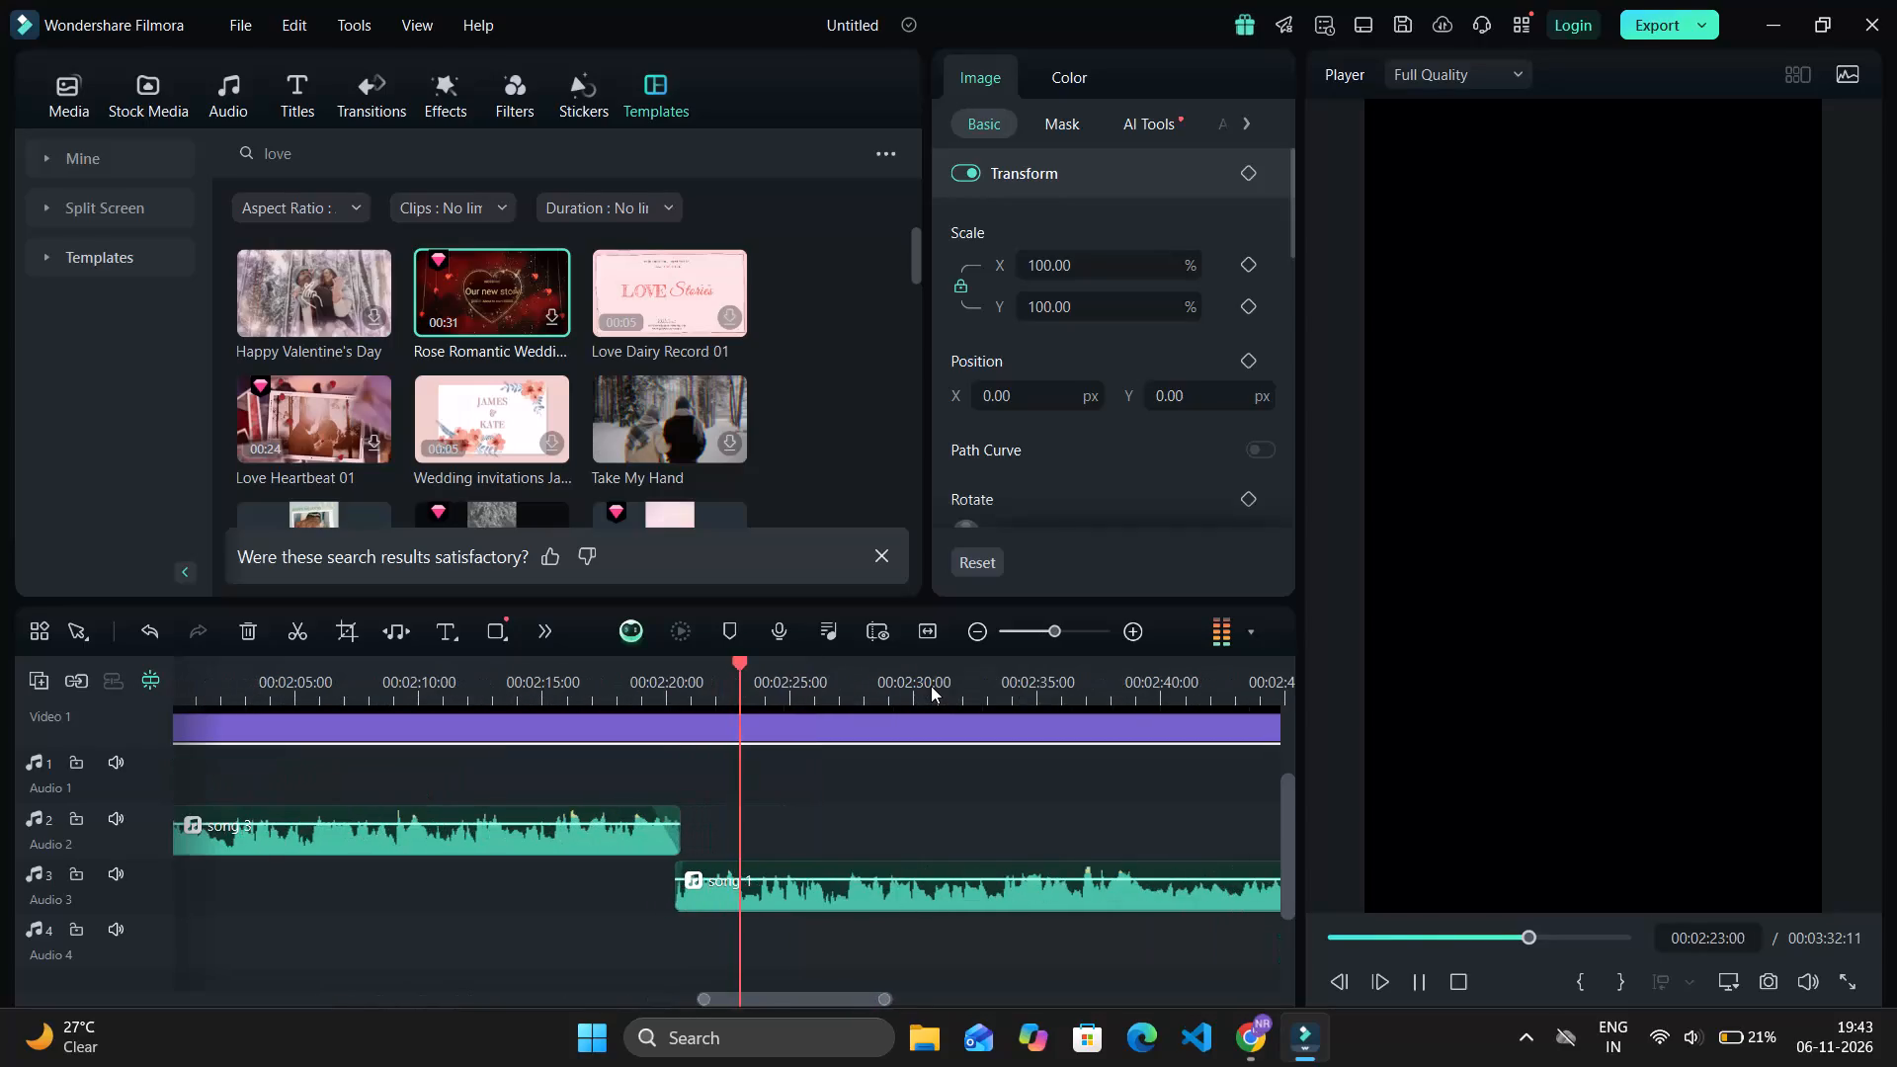
Pause playback and trim the end of song 3 on Audio 2 to just before 00:02:20, replaying the join with song 1 in between.
scroll(931, 686, "up", 7, "ctrl")
key("space")
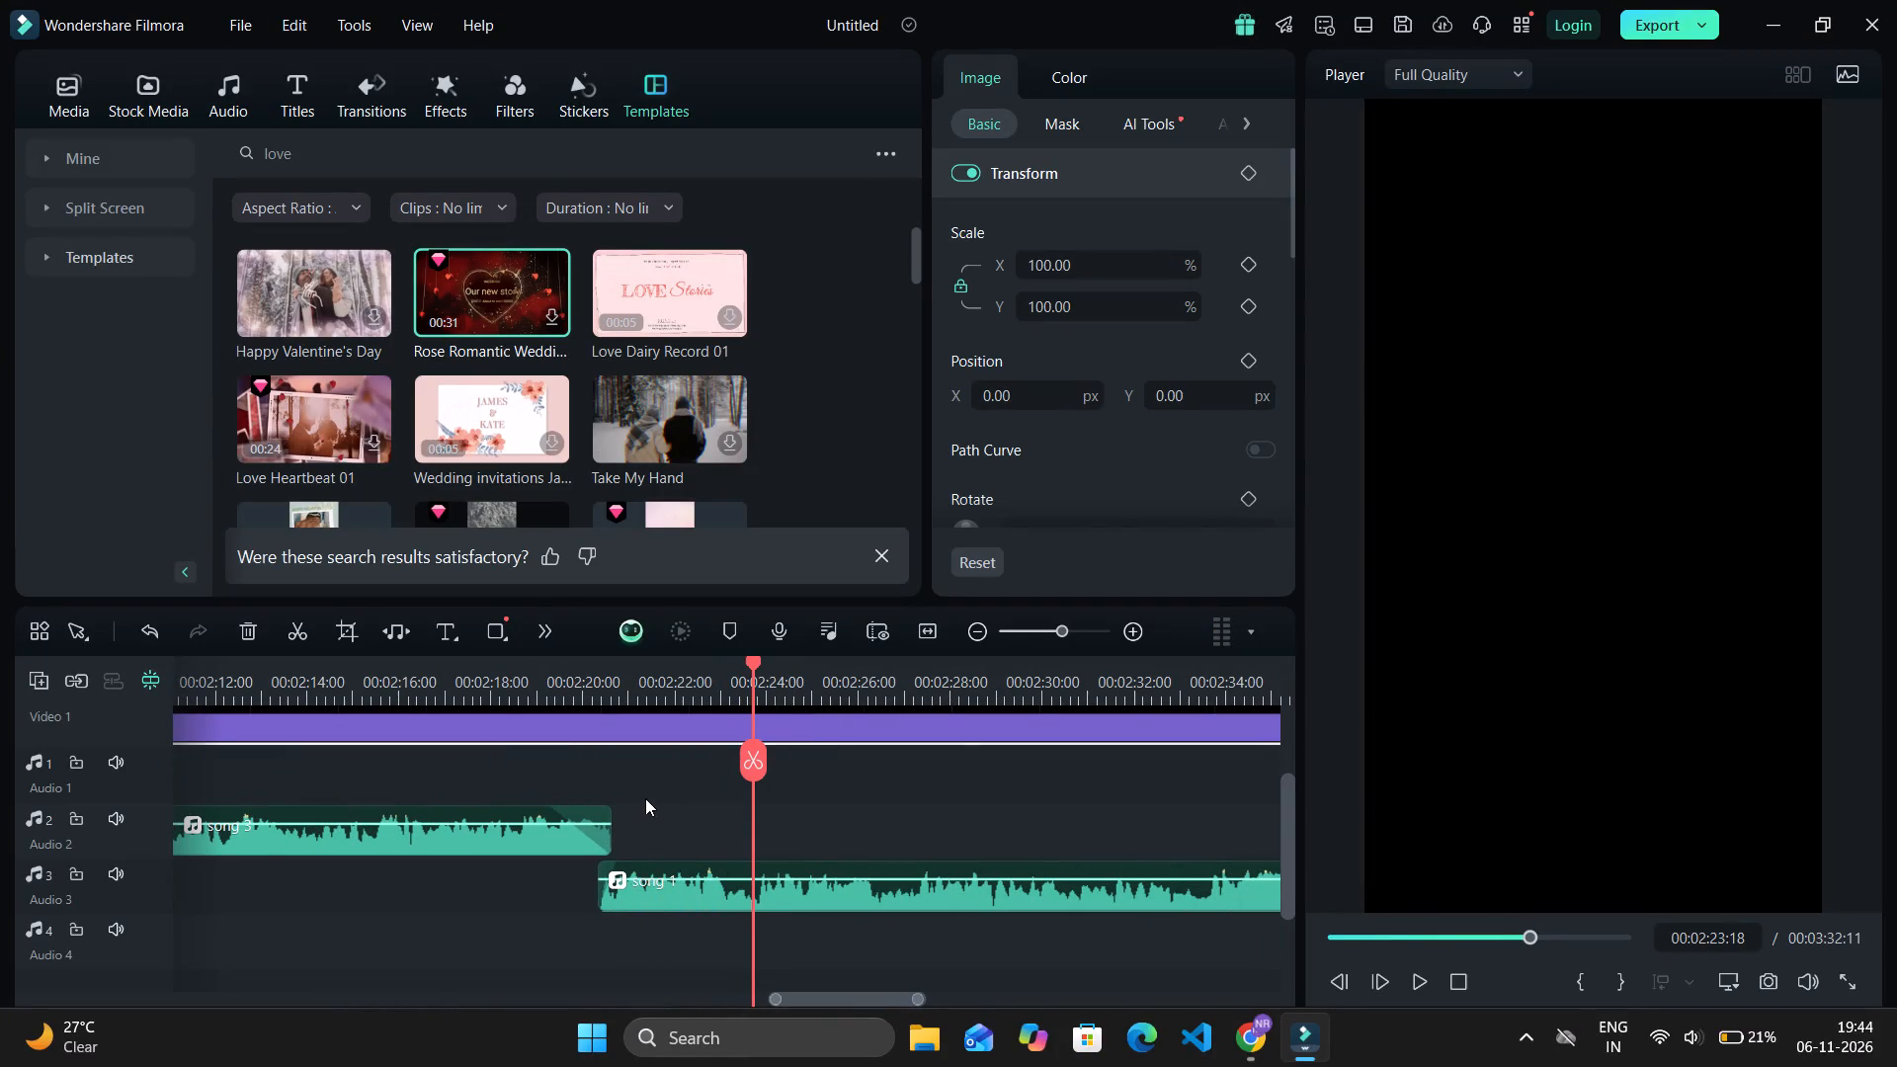
left_click(602, 837)
left_click_drag(604, 837, 579, 845)
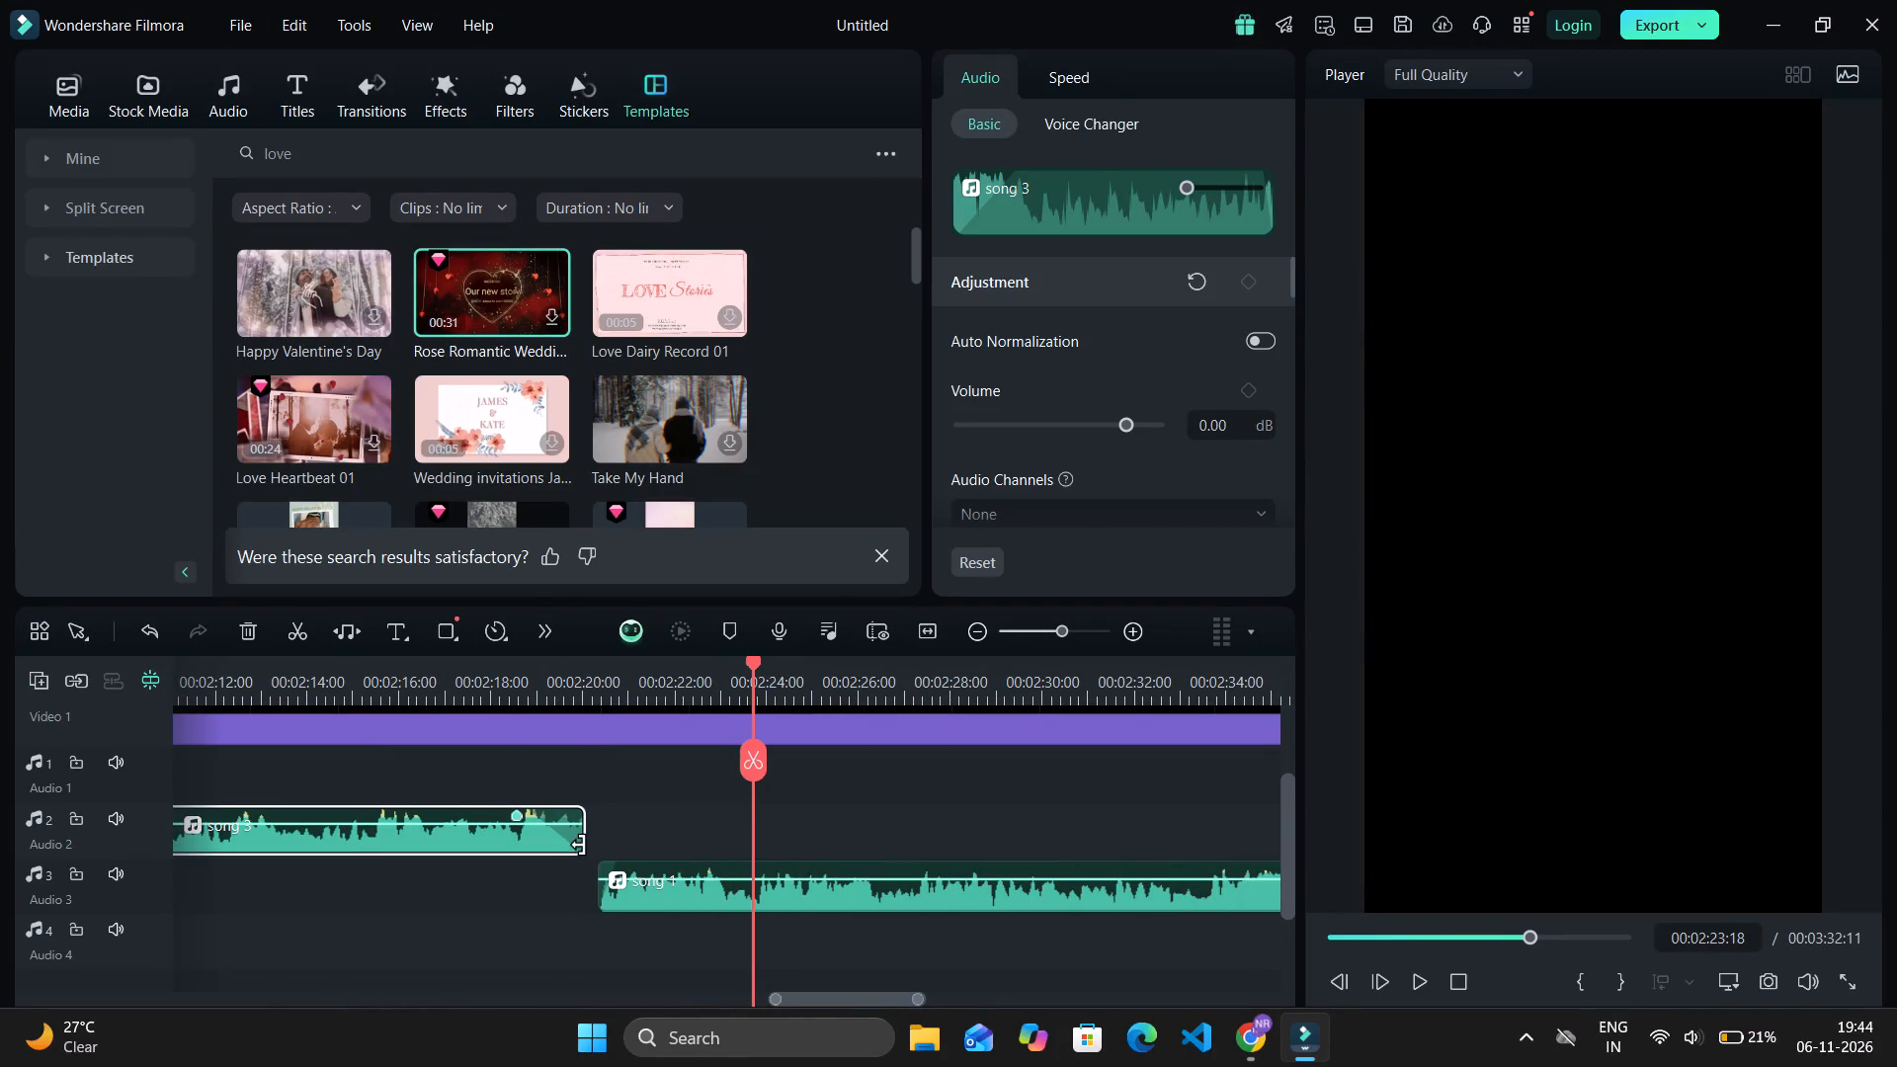
left_click_drag(751, 664, 451, 767)
key("space")
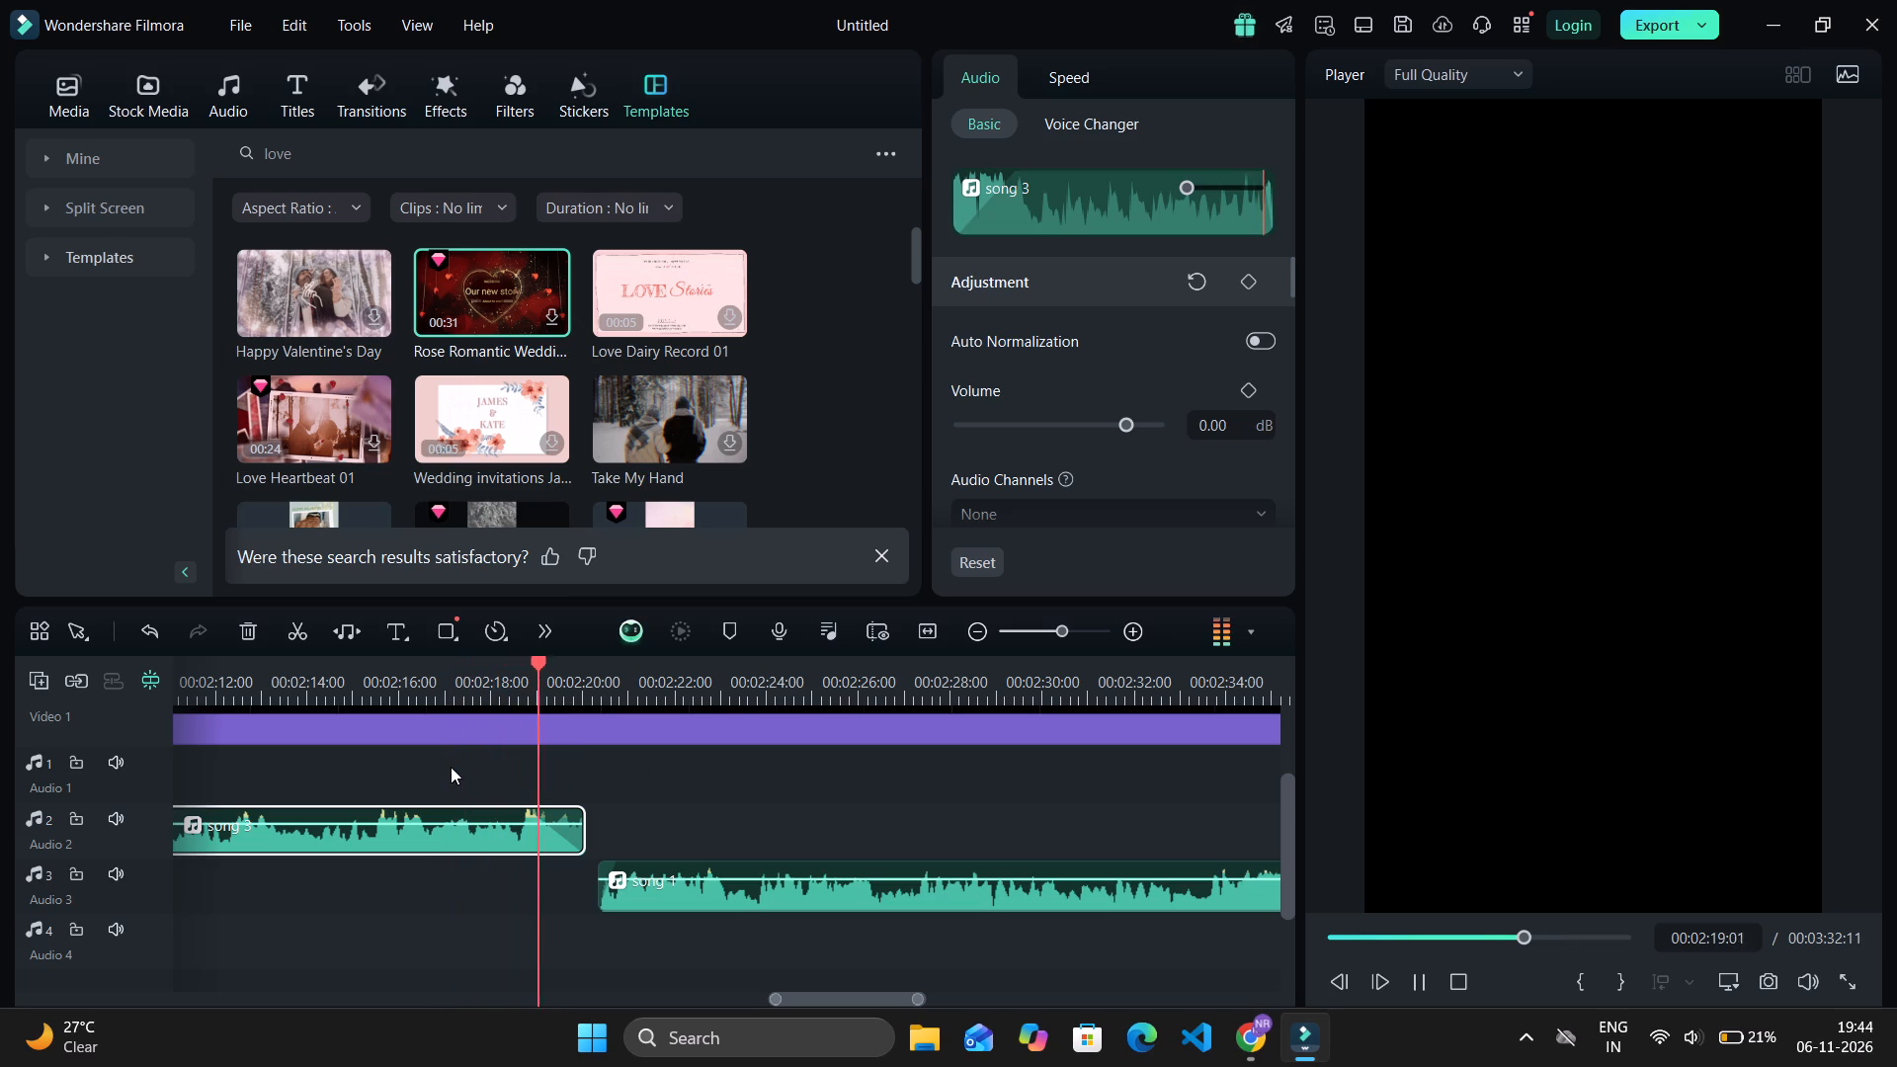
key("space")
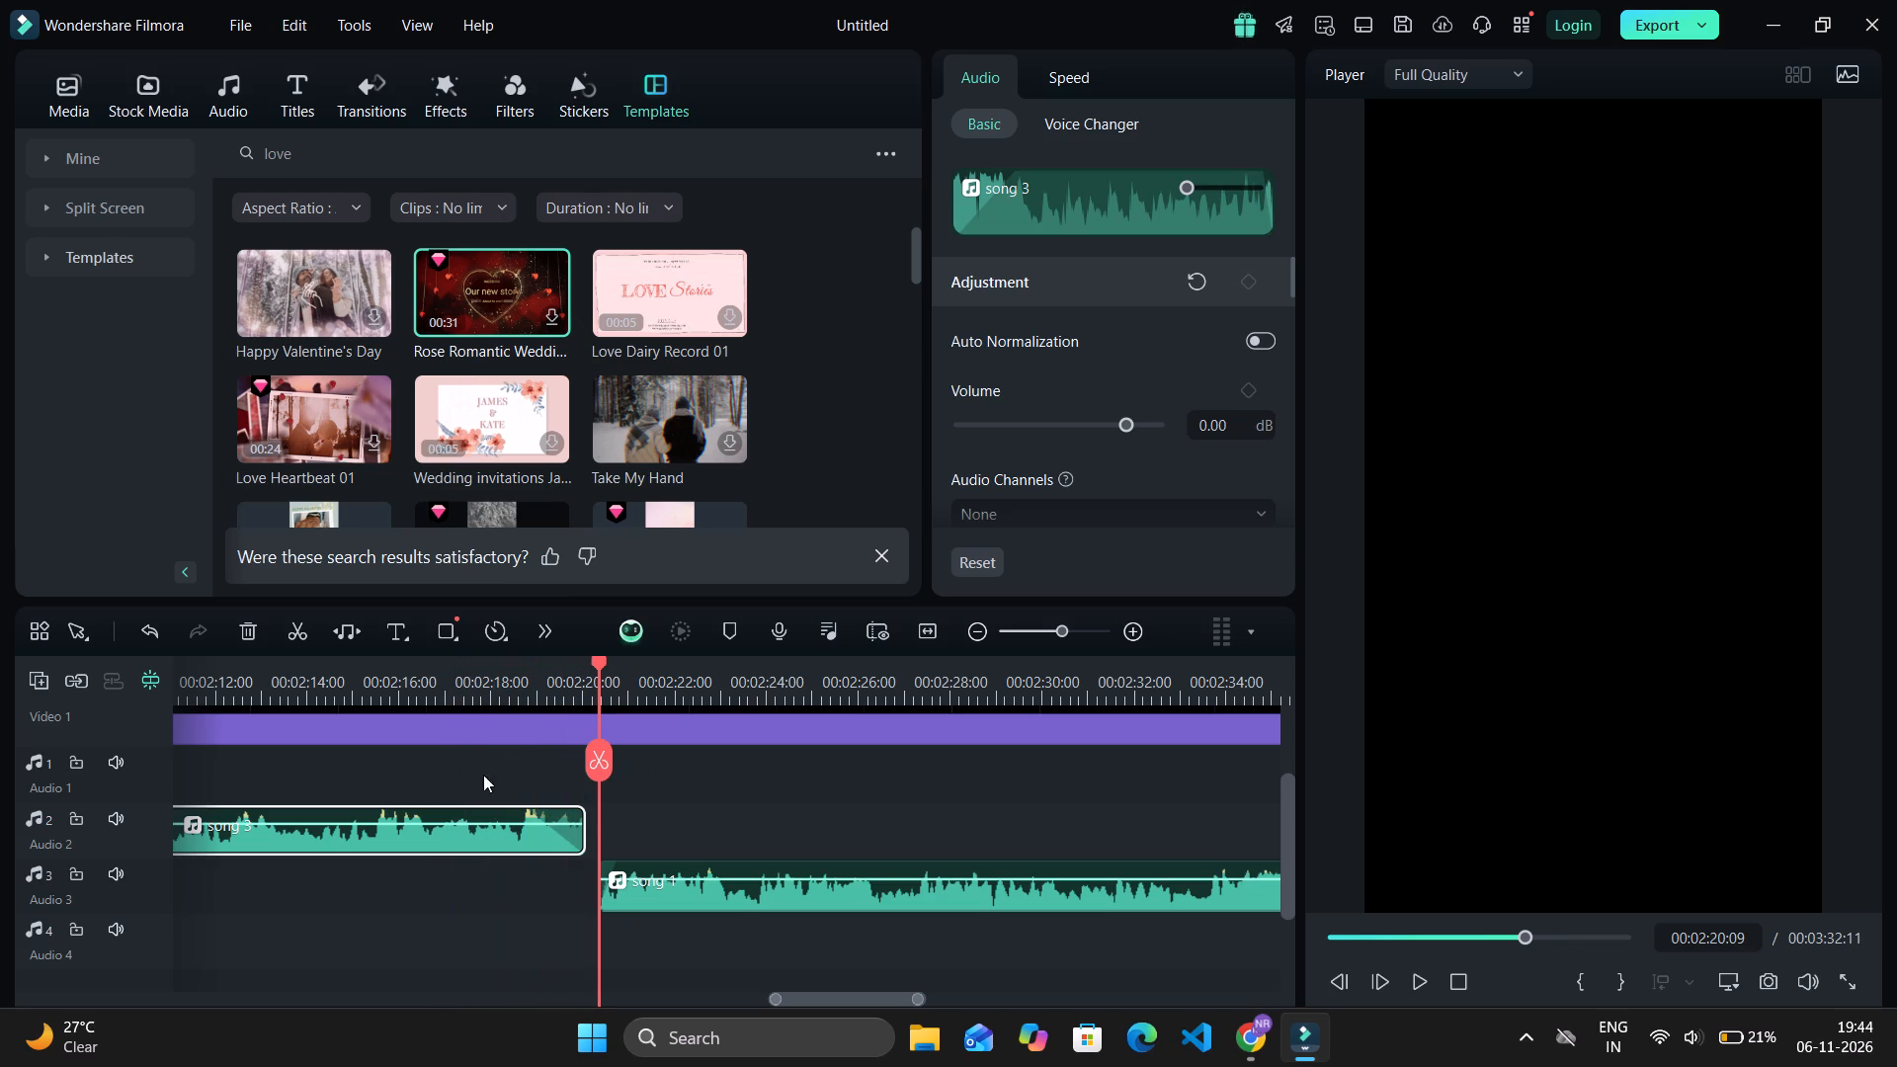
left_click_drag(580, 833, 564, 835)
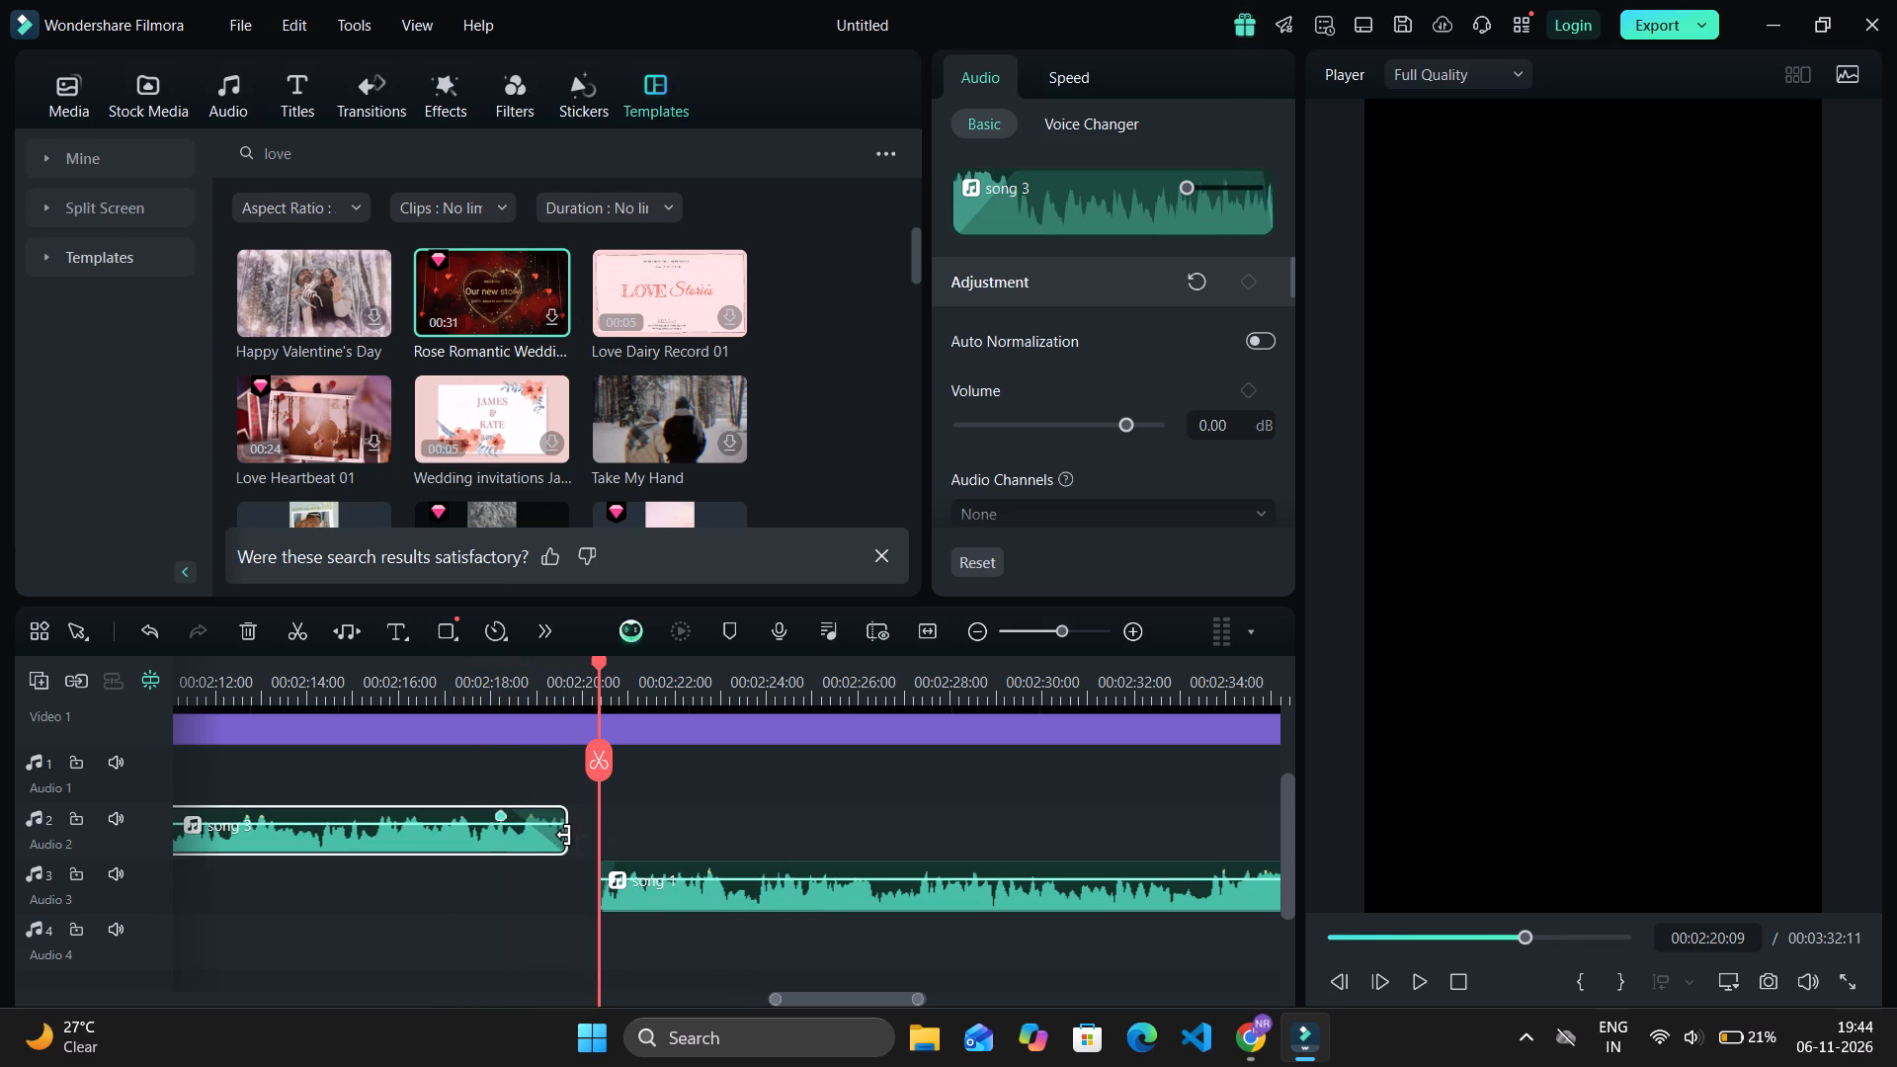
Move the song 1 clip on Audio 3 earlier to start at about 00:02:19, overlapping song 3's end, and replay the transition.
left_click_drag(655, 897, 617, 899)
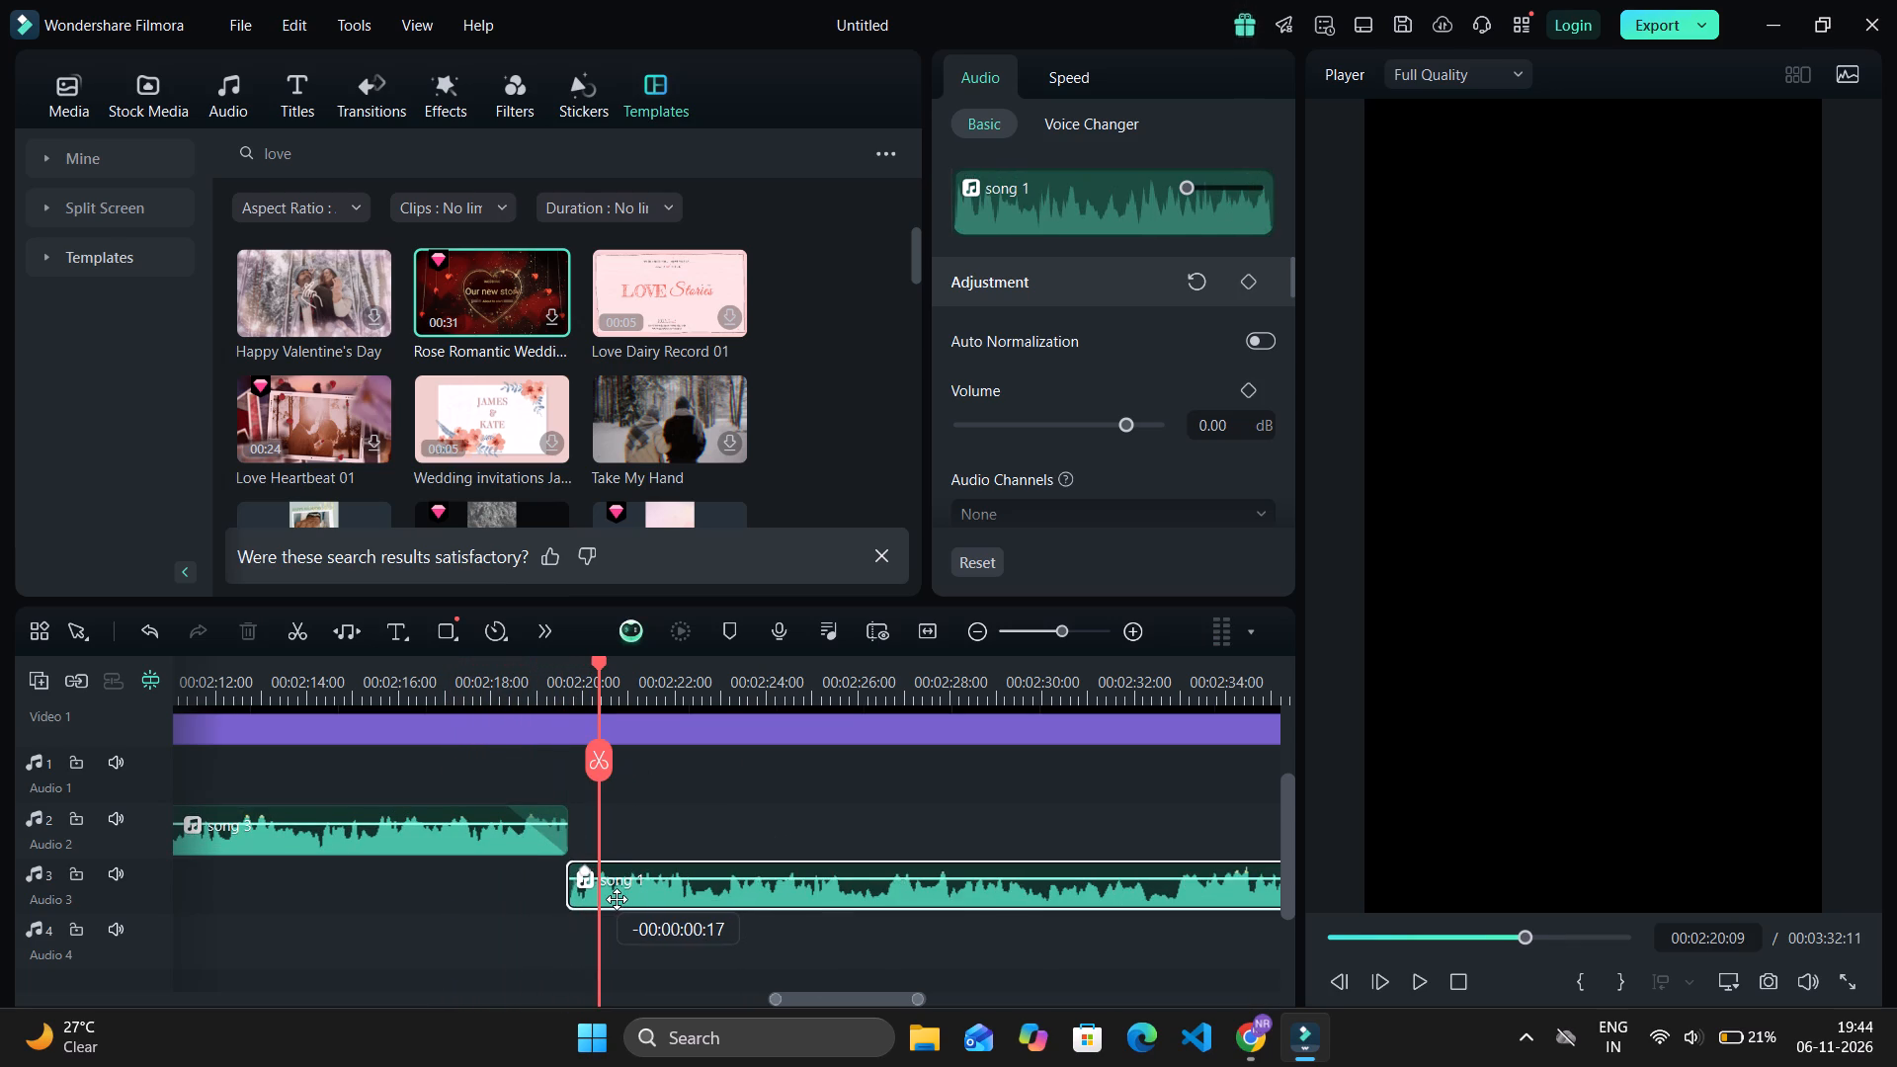
left_click_drag(617, 899, 599, 903)
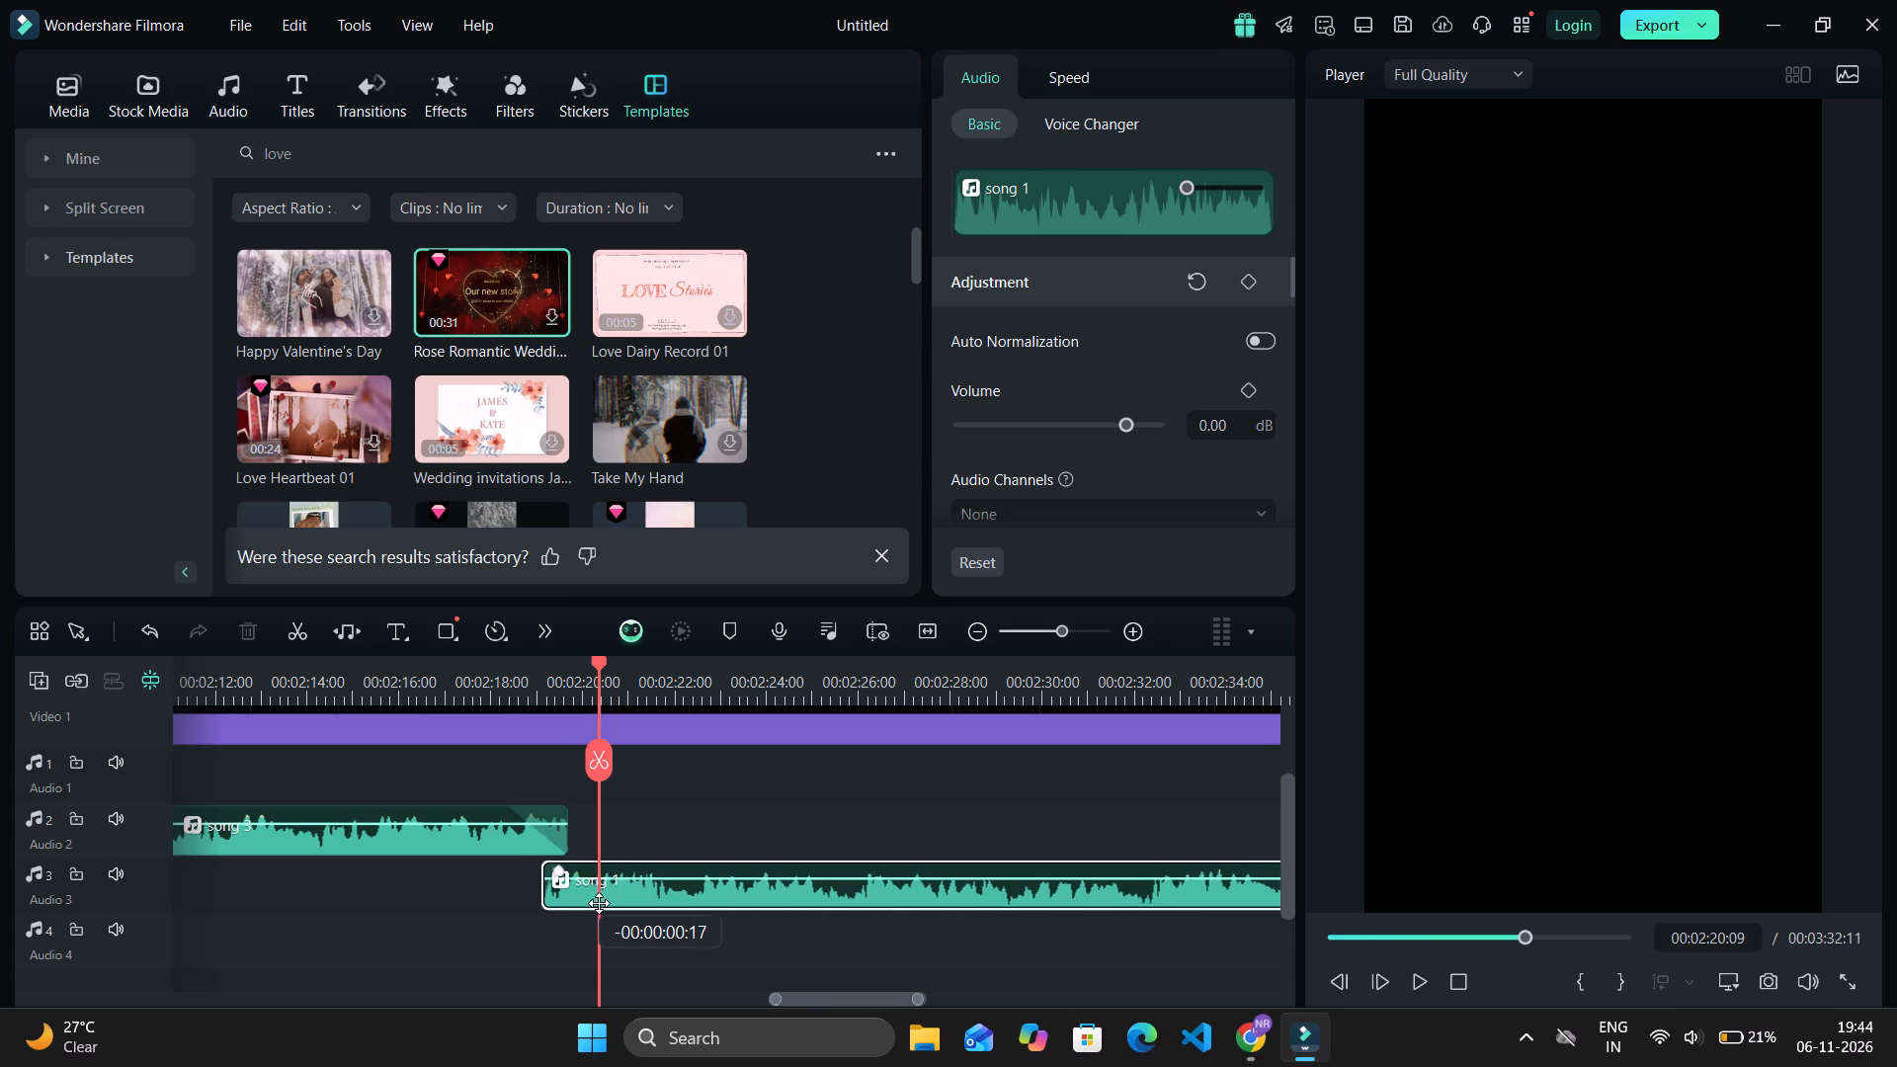
left_click_drag(599, 903, 598, 903)
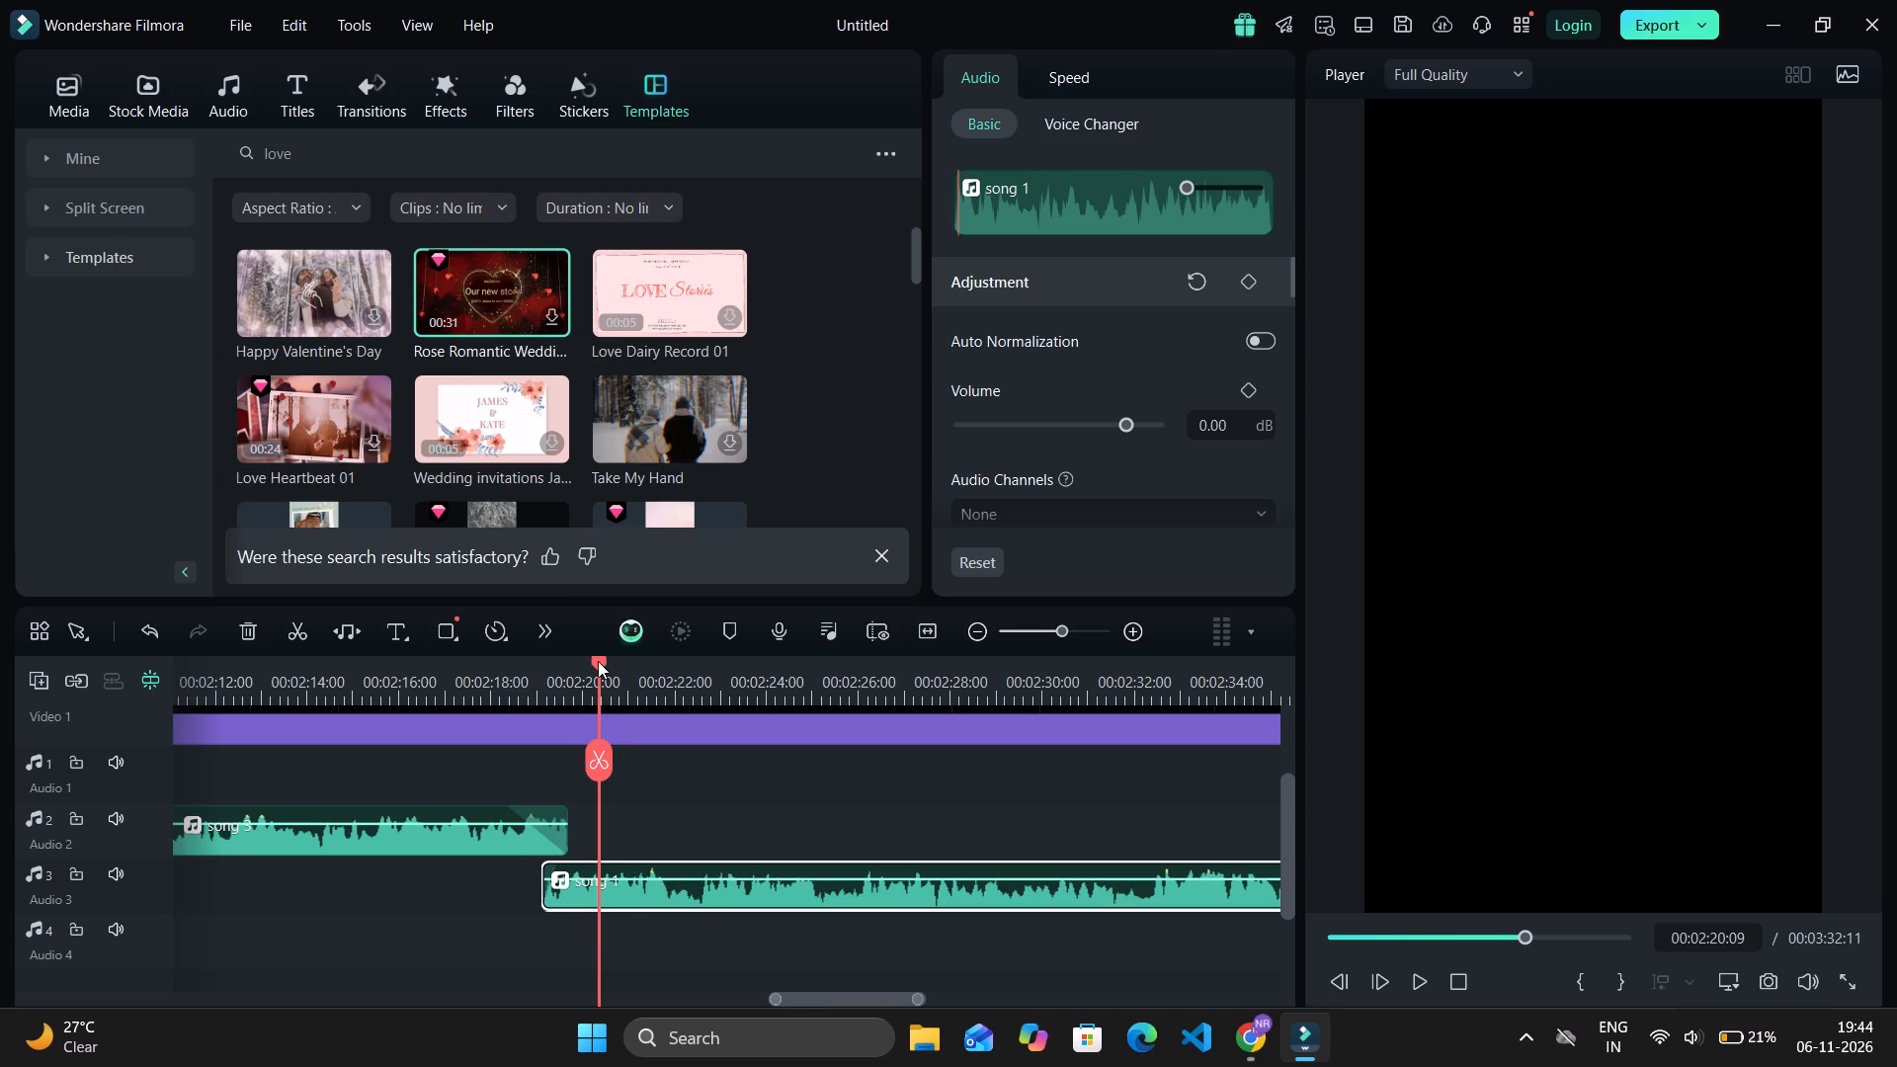
left_click_drag(597, 662, 503, 687)
key("space")
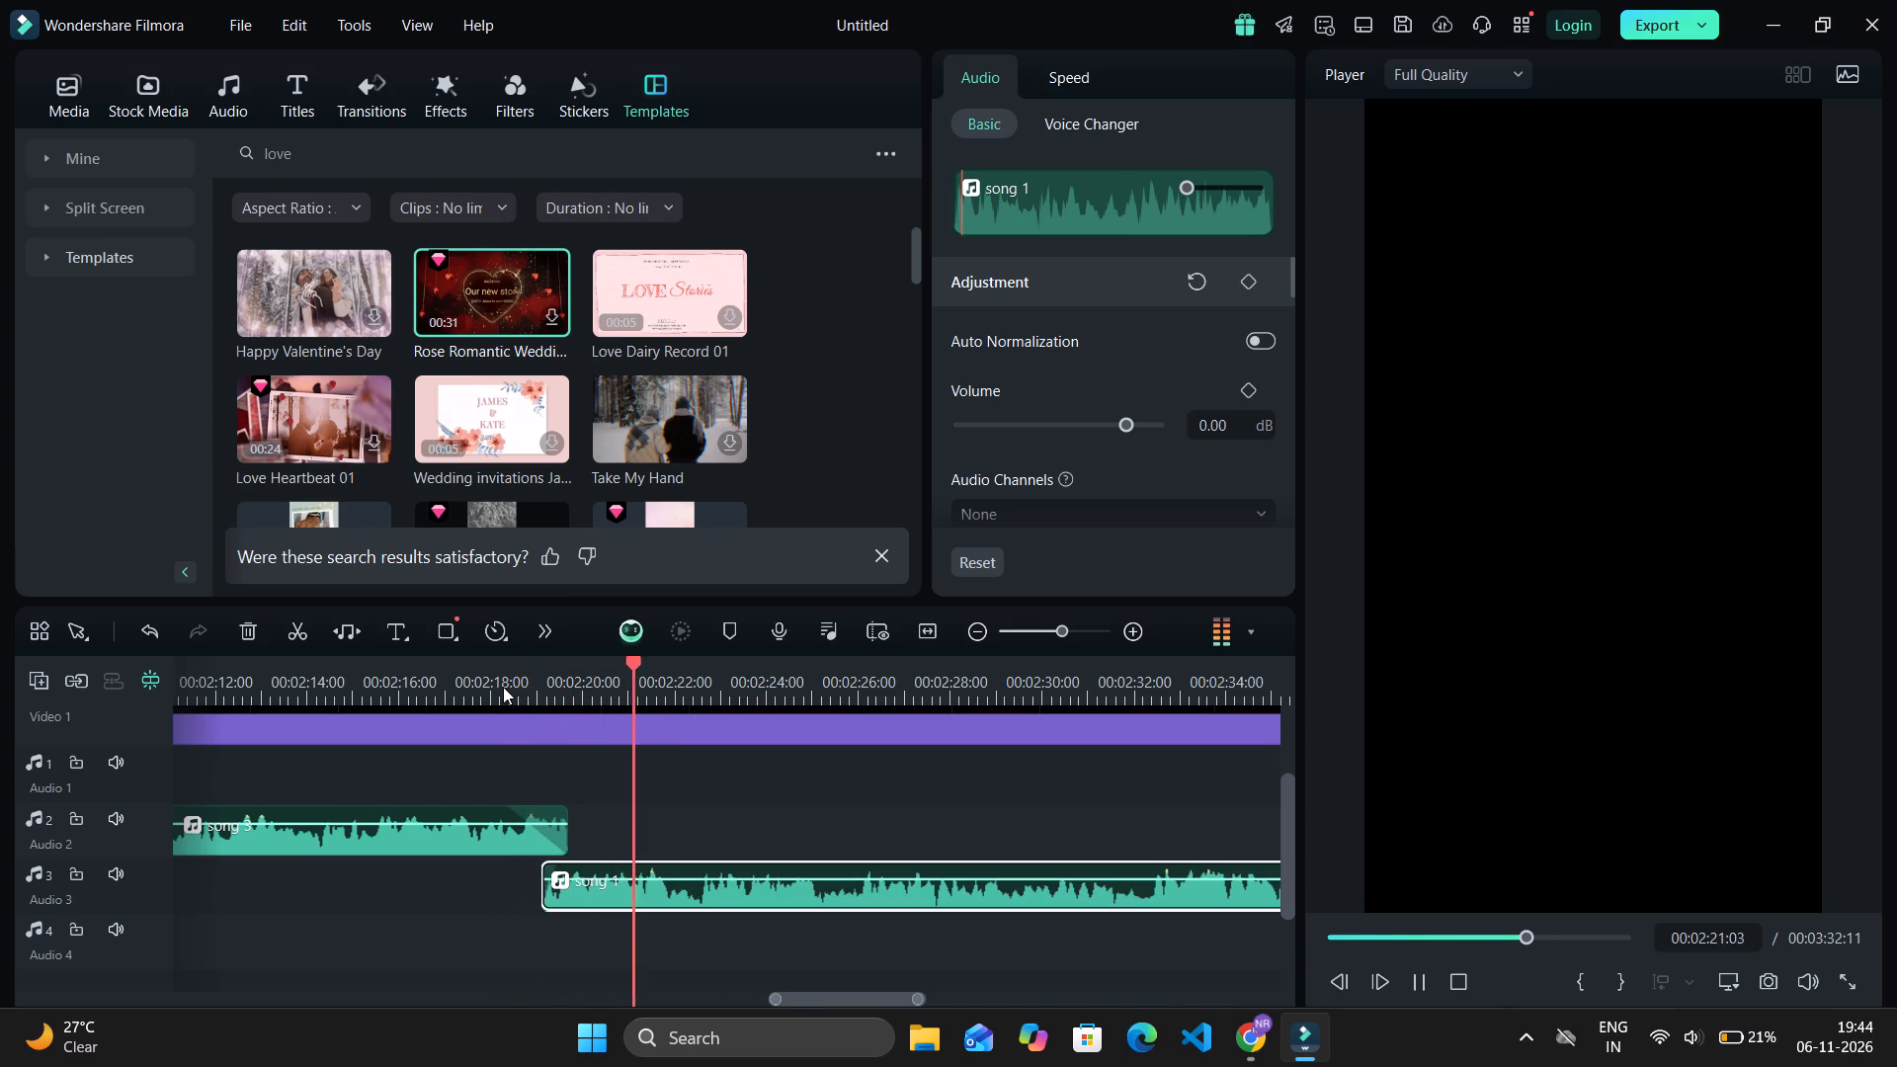
Move the song 1 clip on Audio 4 earlier to start at about 00:03:04, overlapping the end of the Audio 3 clip.
scroll(503, 687, "down", 5, "ctrl")
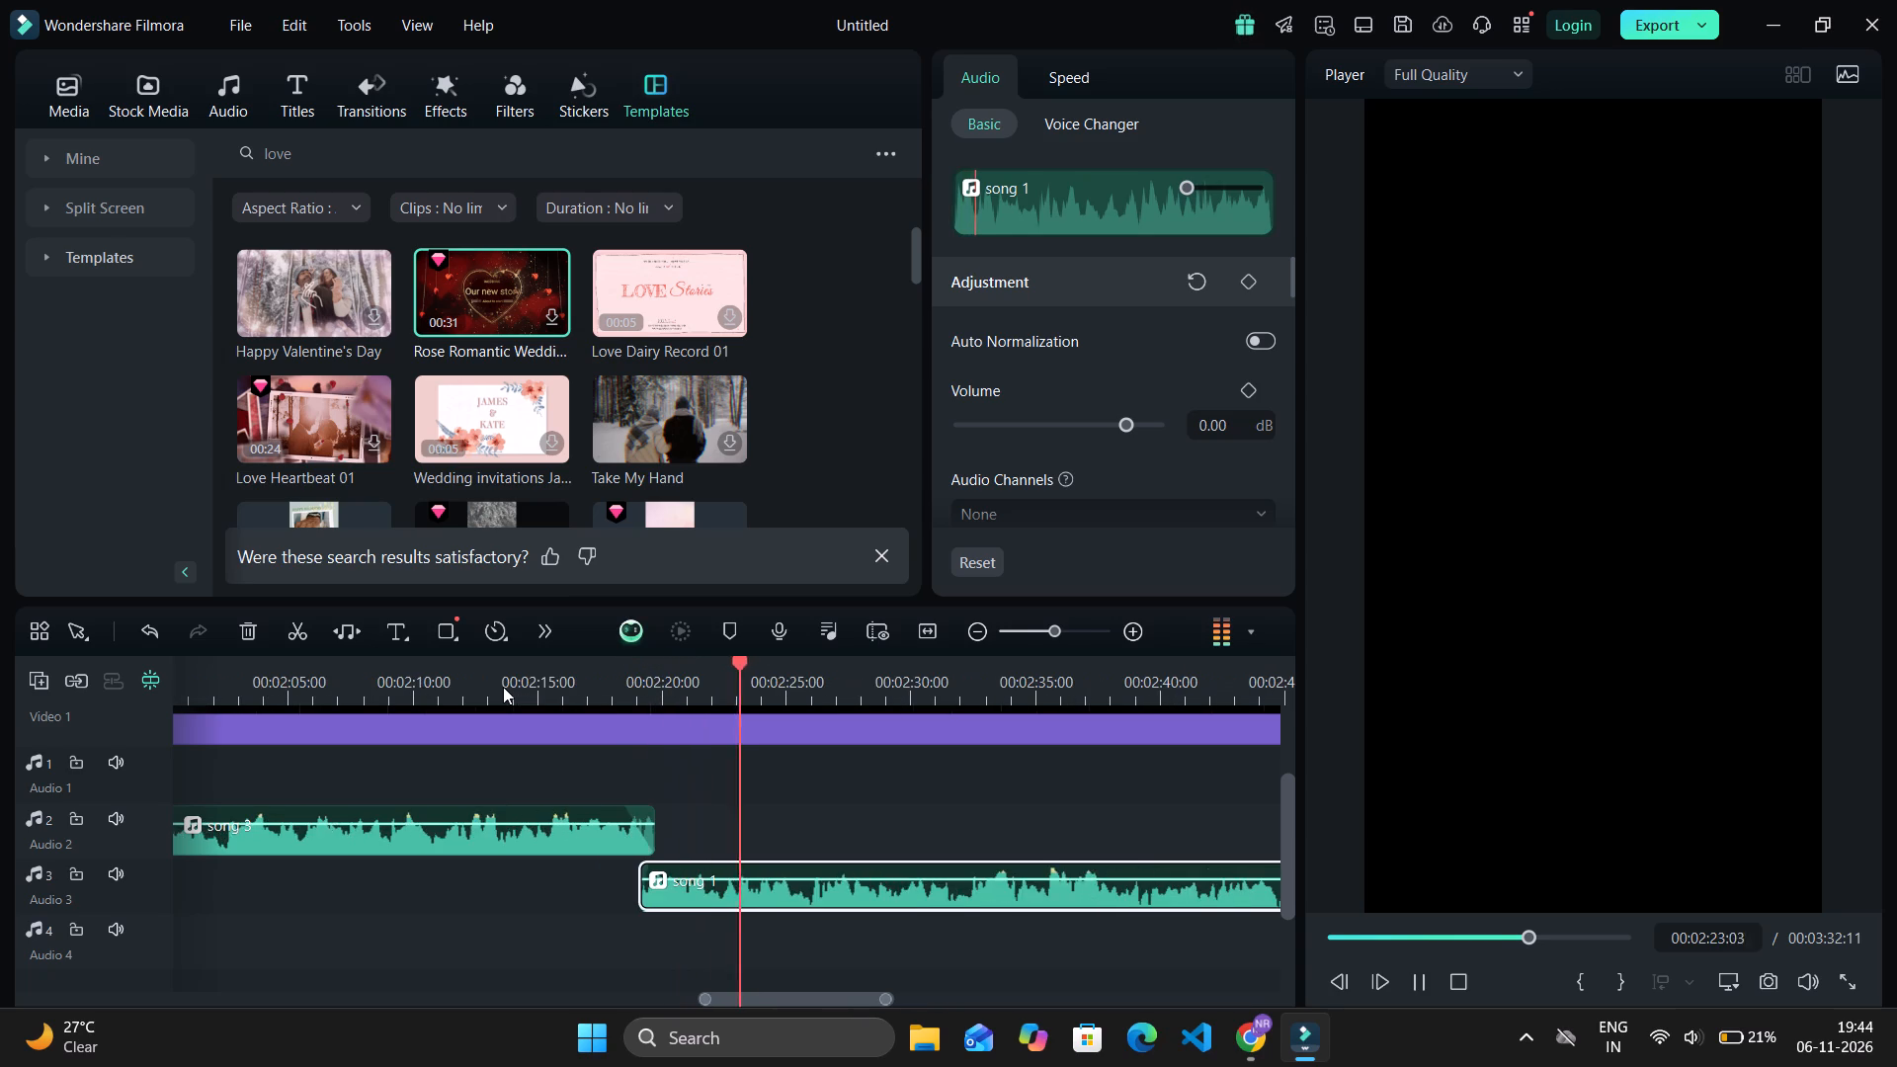
scroll(503, 687, "down", 11, "ctrl")
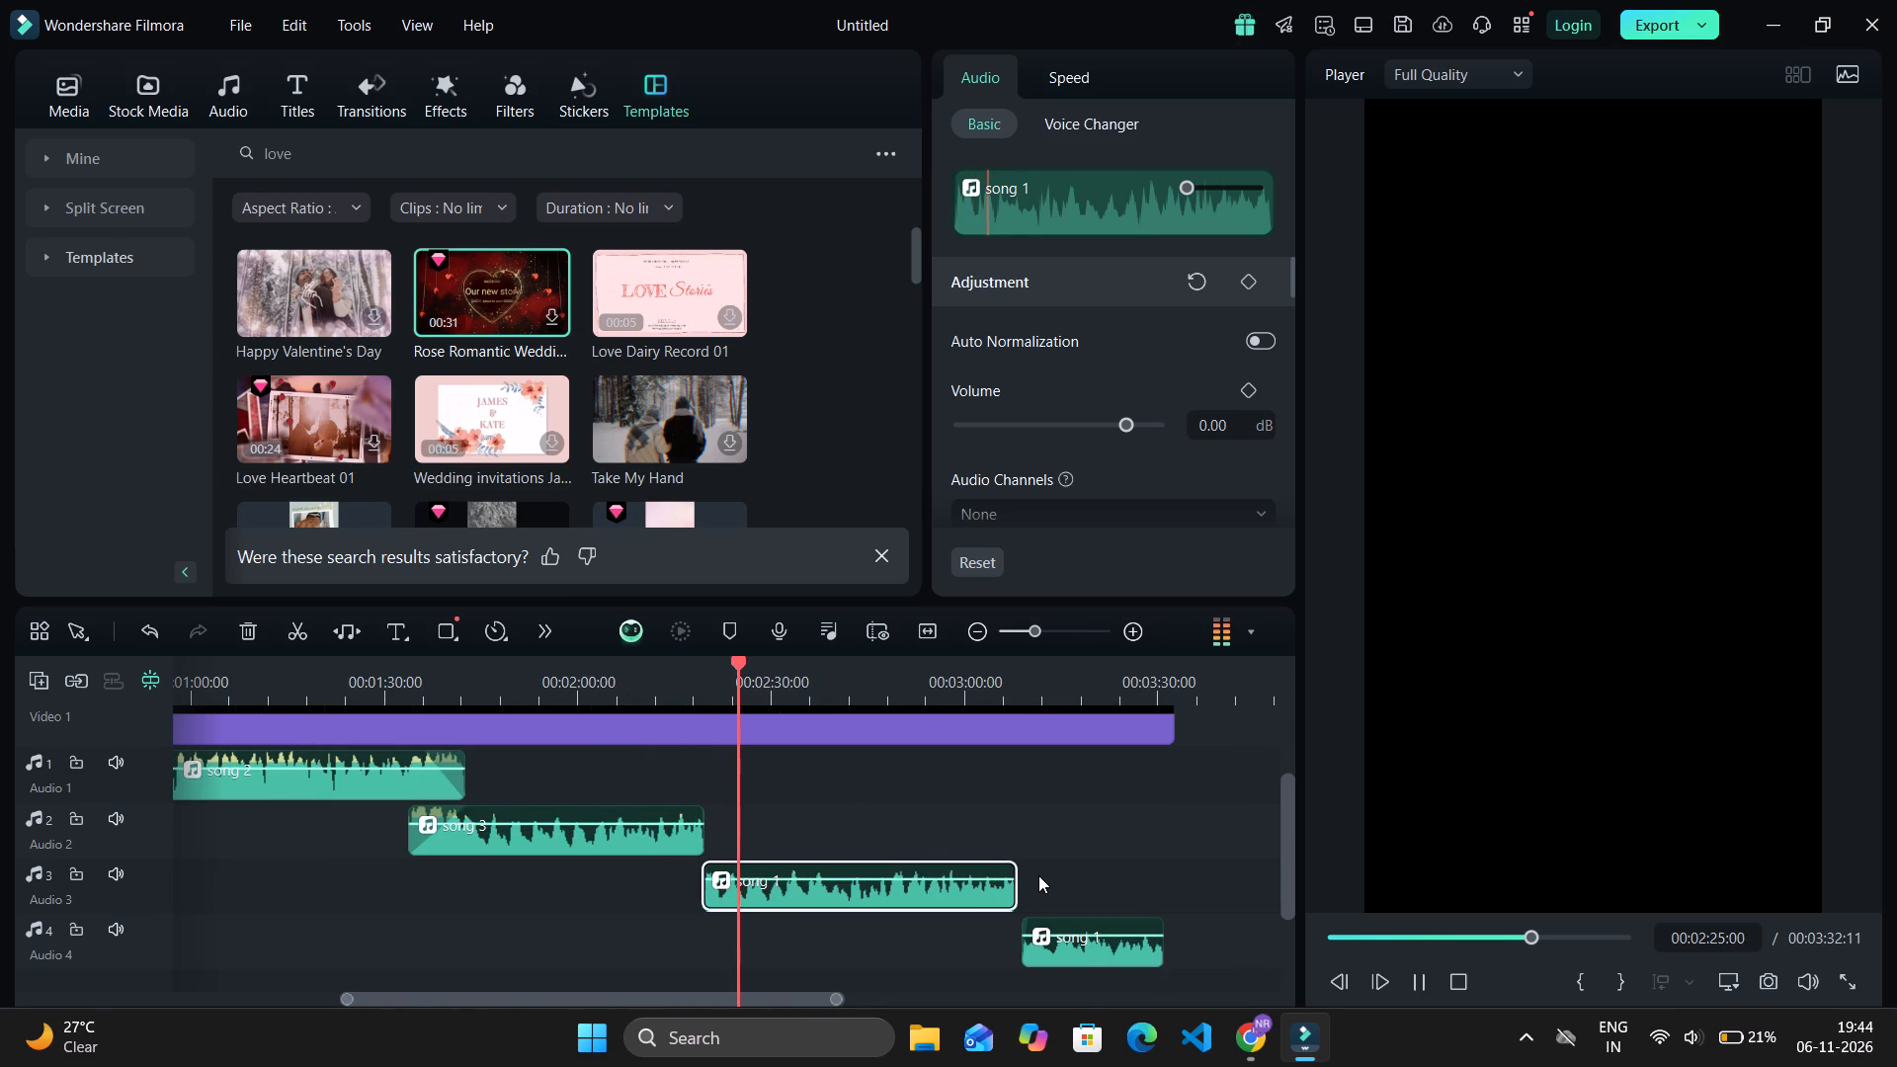
left_click_drag(1068, 942, 1046, 949)
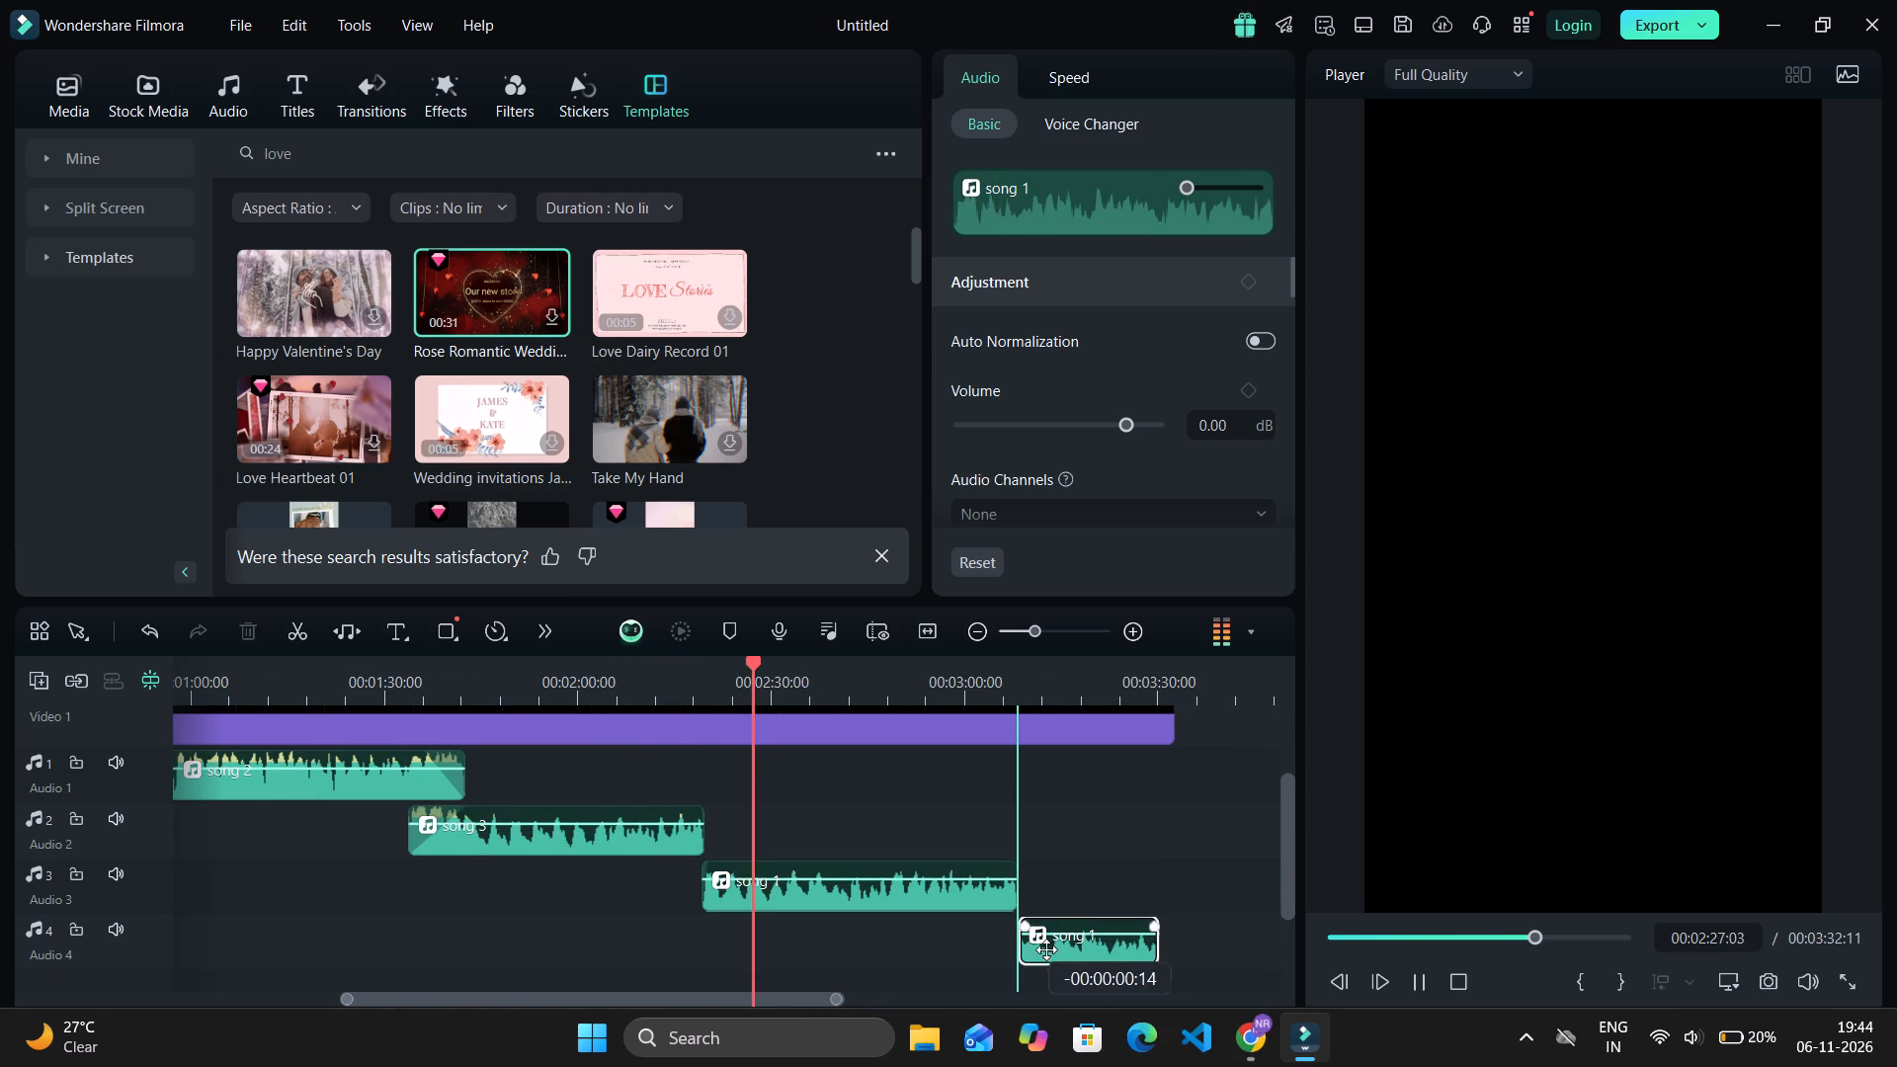
left_click_drag(1046, 949, 1037, 955)
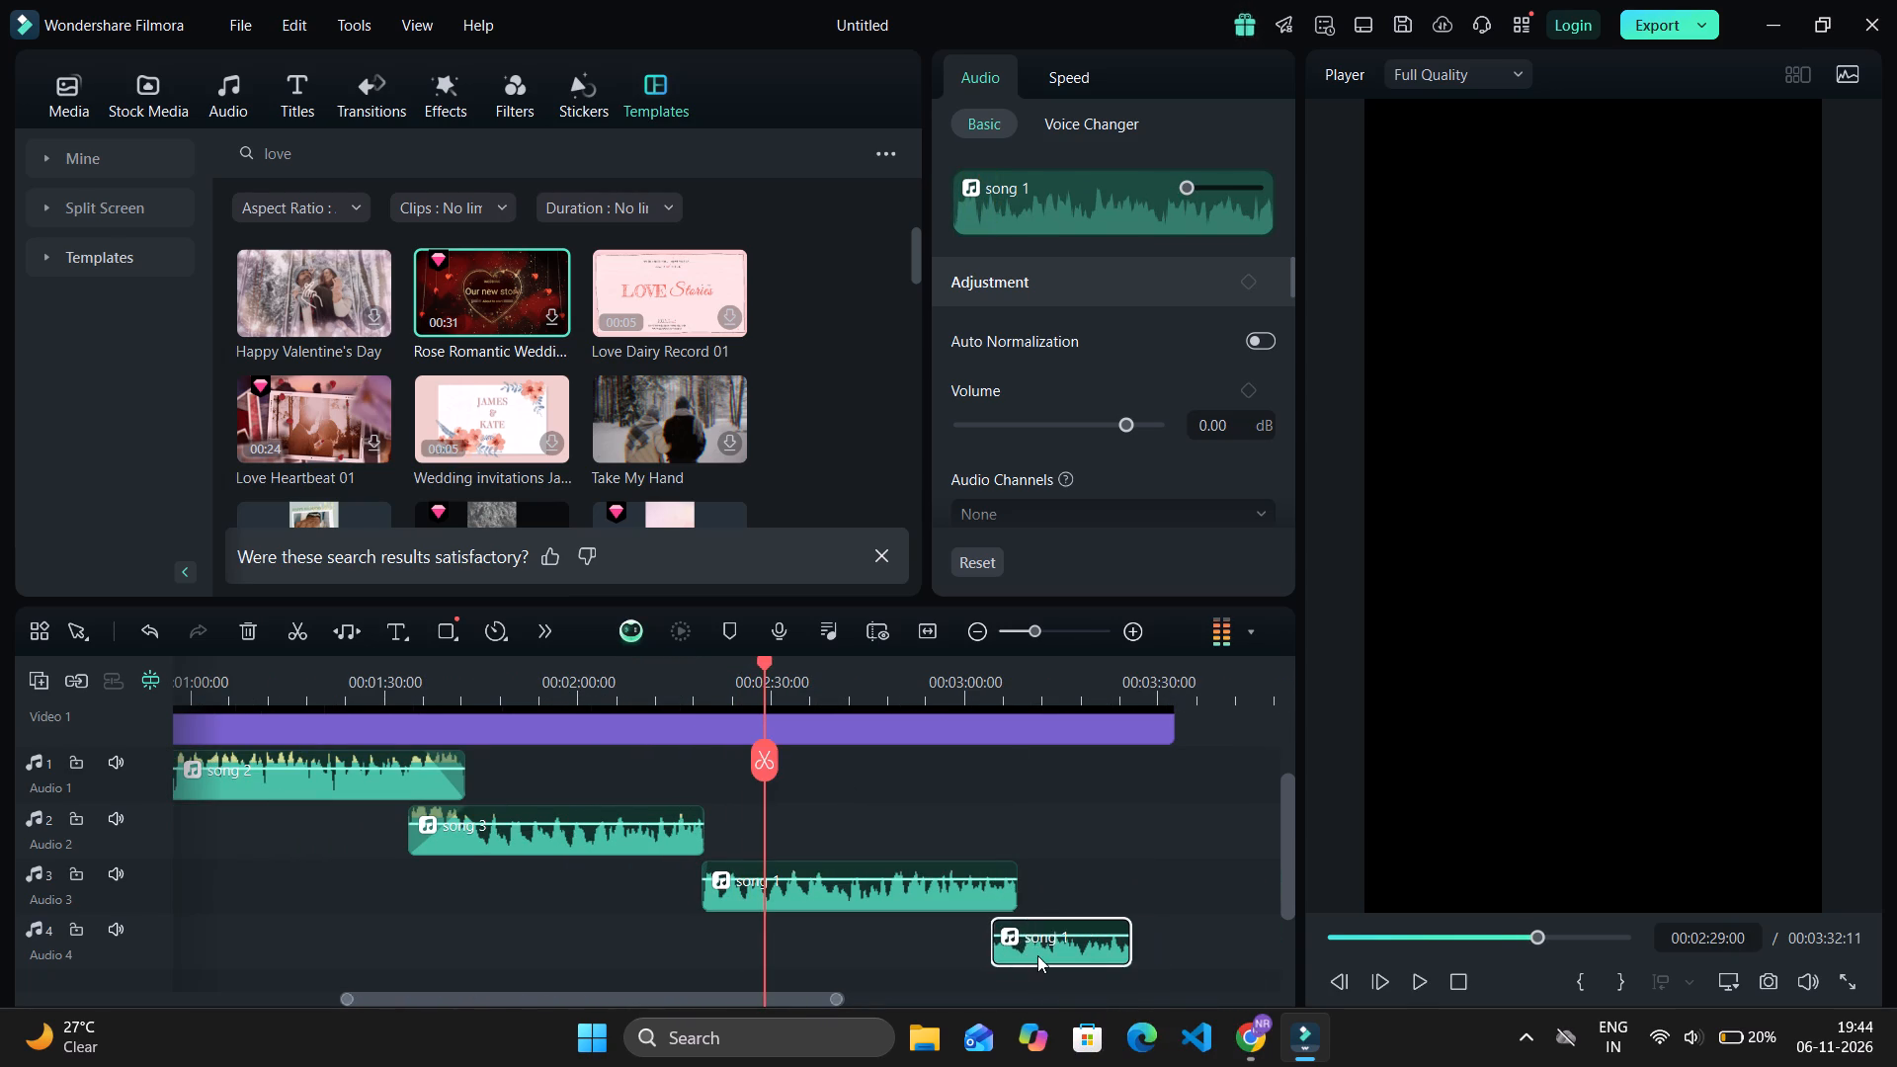
Shift the Audio 4 song 1 clip later to about 00:03:07.5, leaving under one second of overlap, and replay the join from about 00:03:04.
scroll(1037, 955, "up", 7, "ctrl")
scroll(1030, 961, "down", 1, "ctrl")
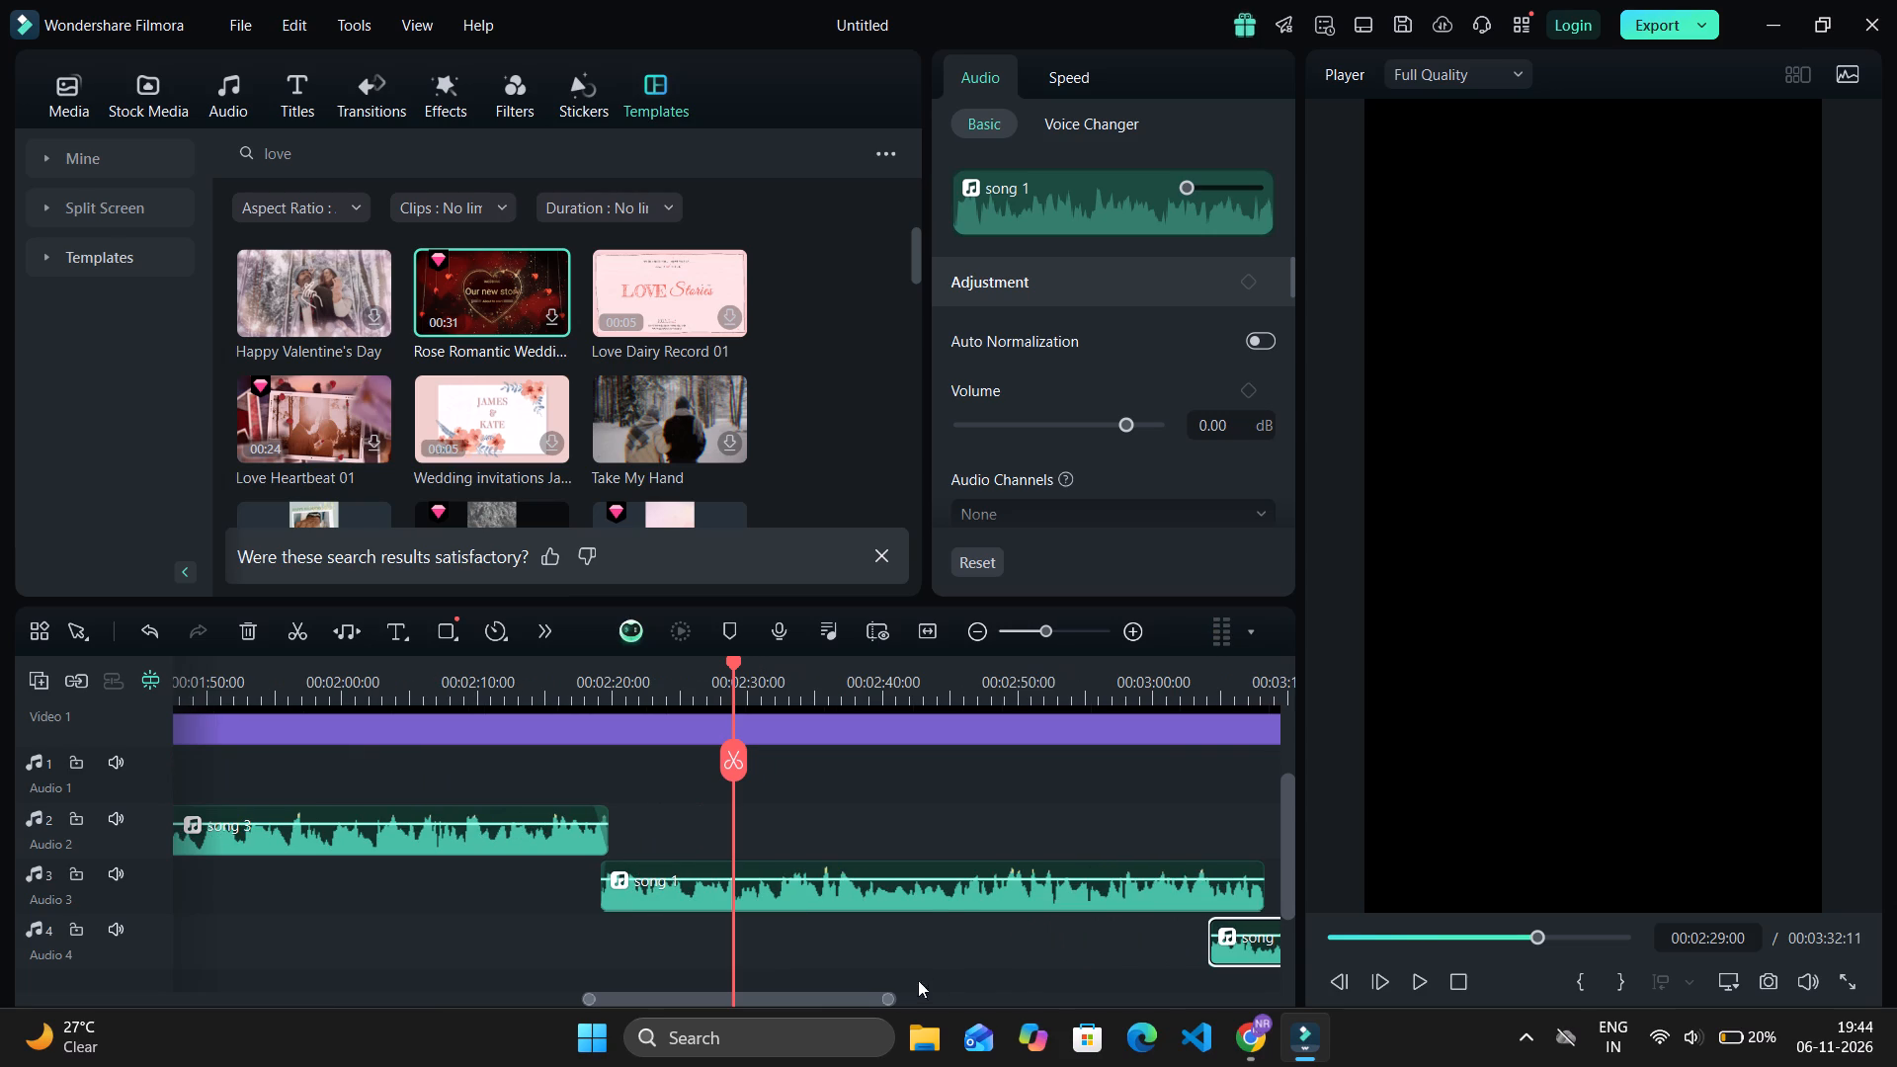
left_click_drag(863, 996, 1001, 969)
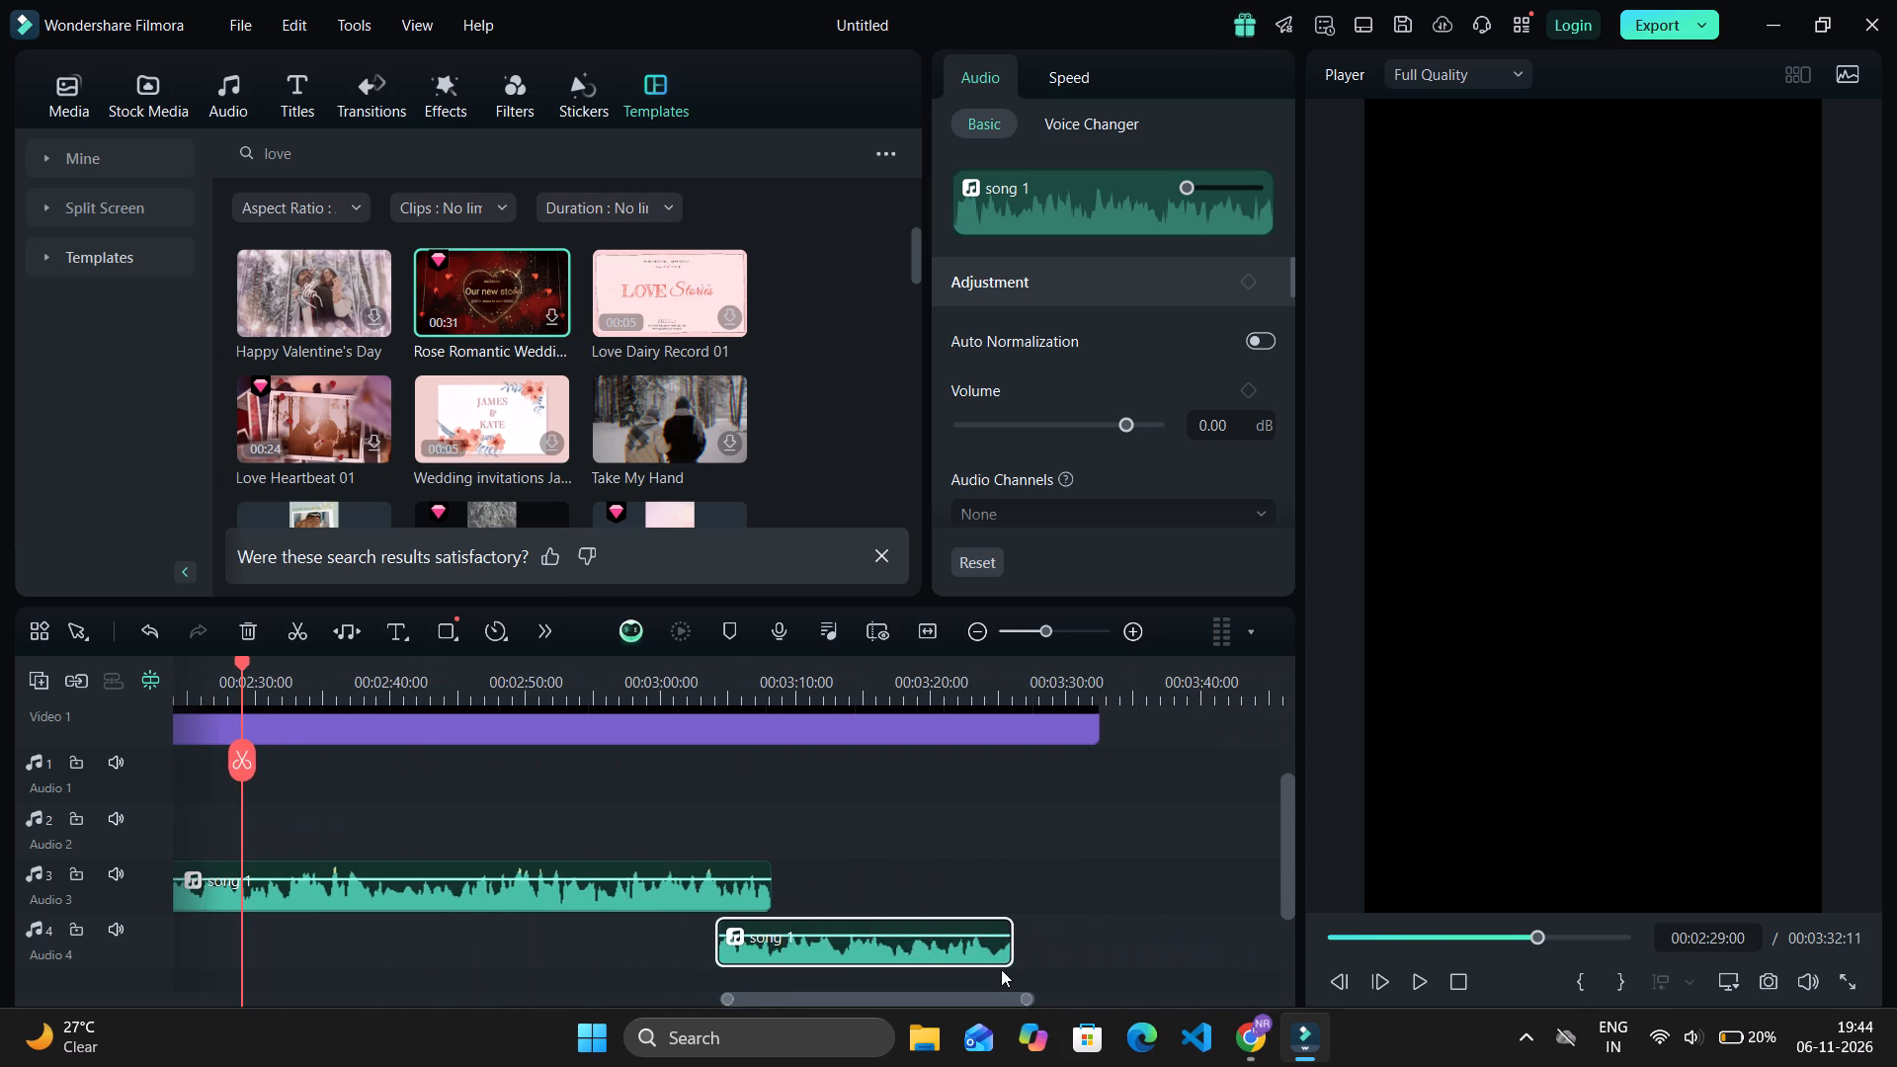
scroll(1001, 969, "up", 9, "ctrl")
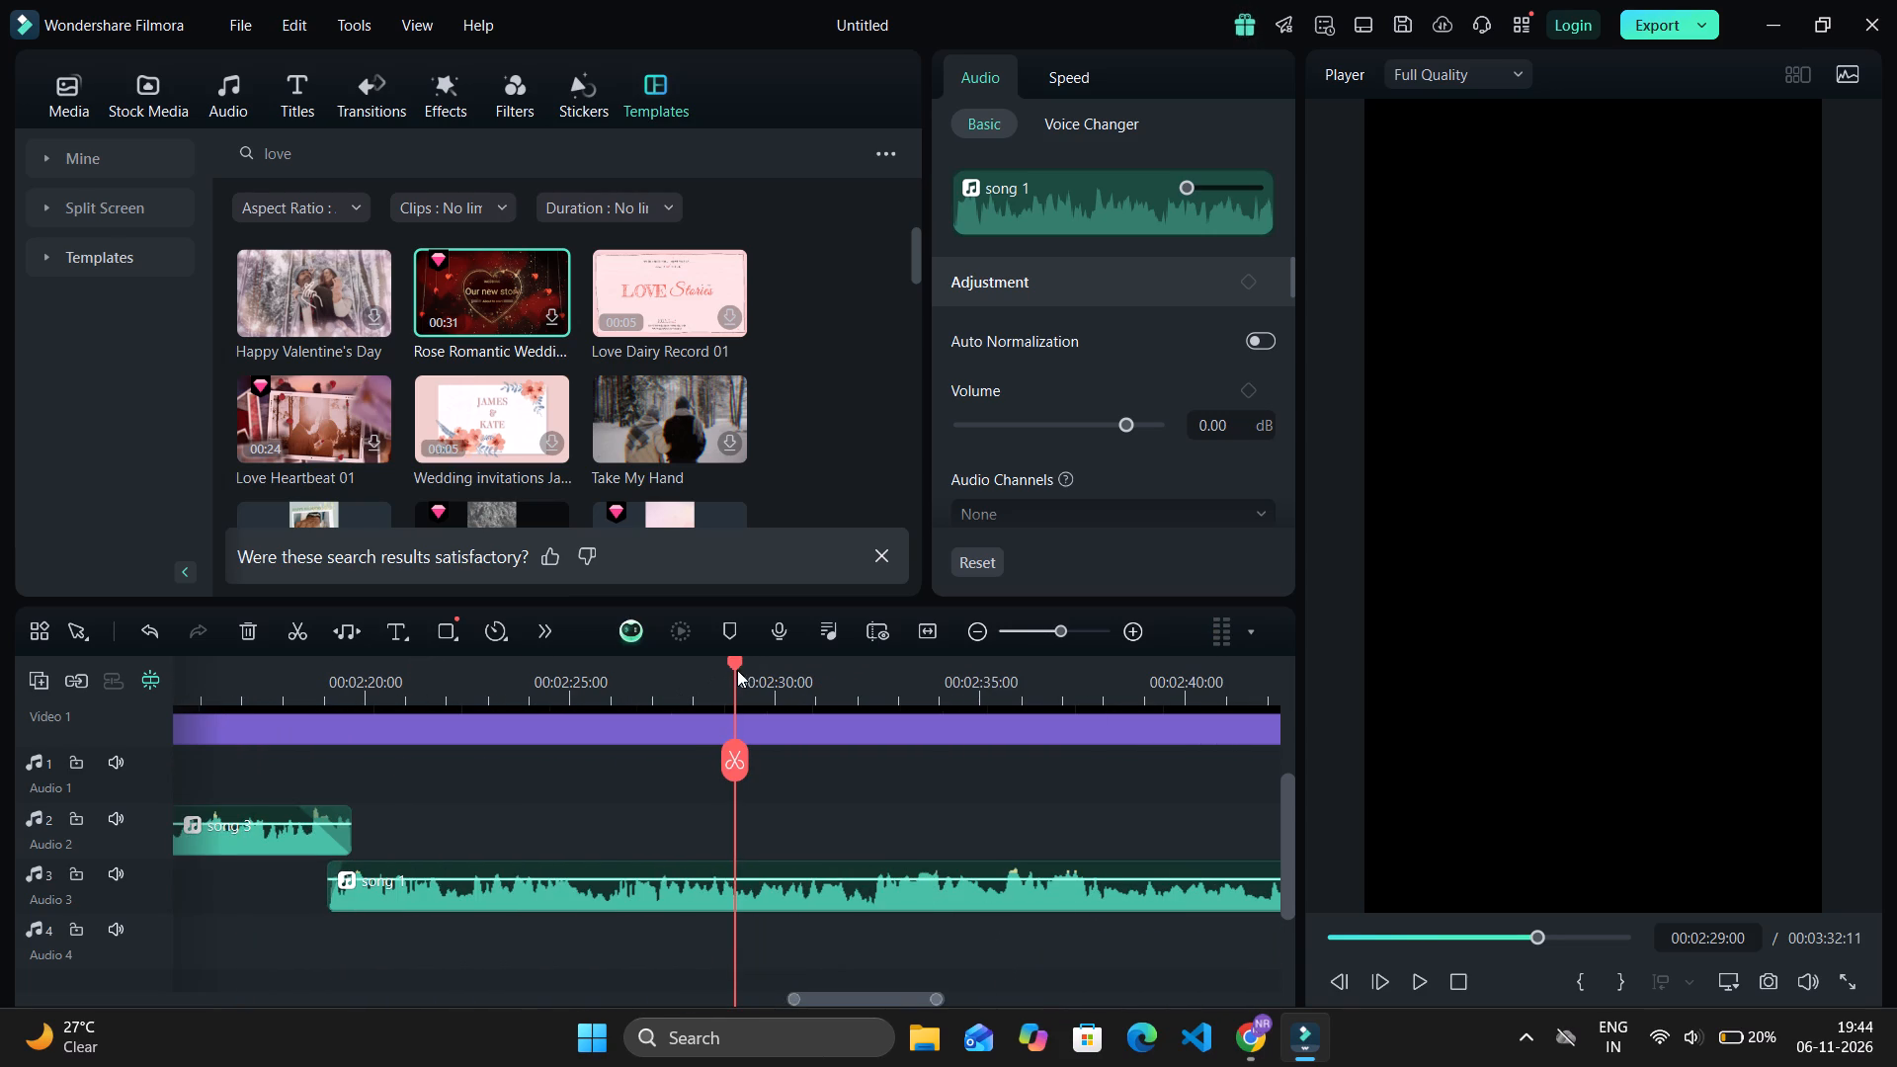
left_click_drag(737, 670, 1226, 777)
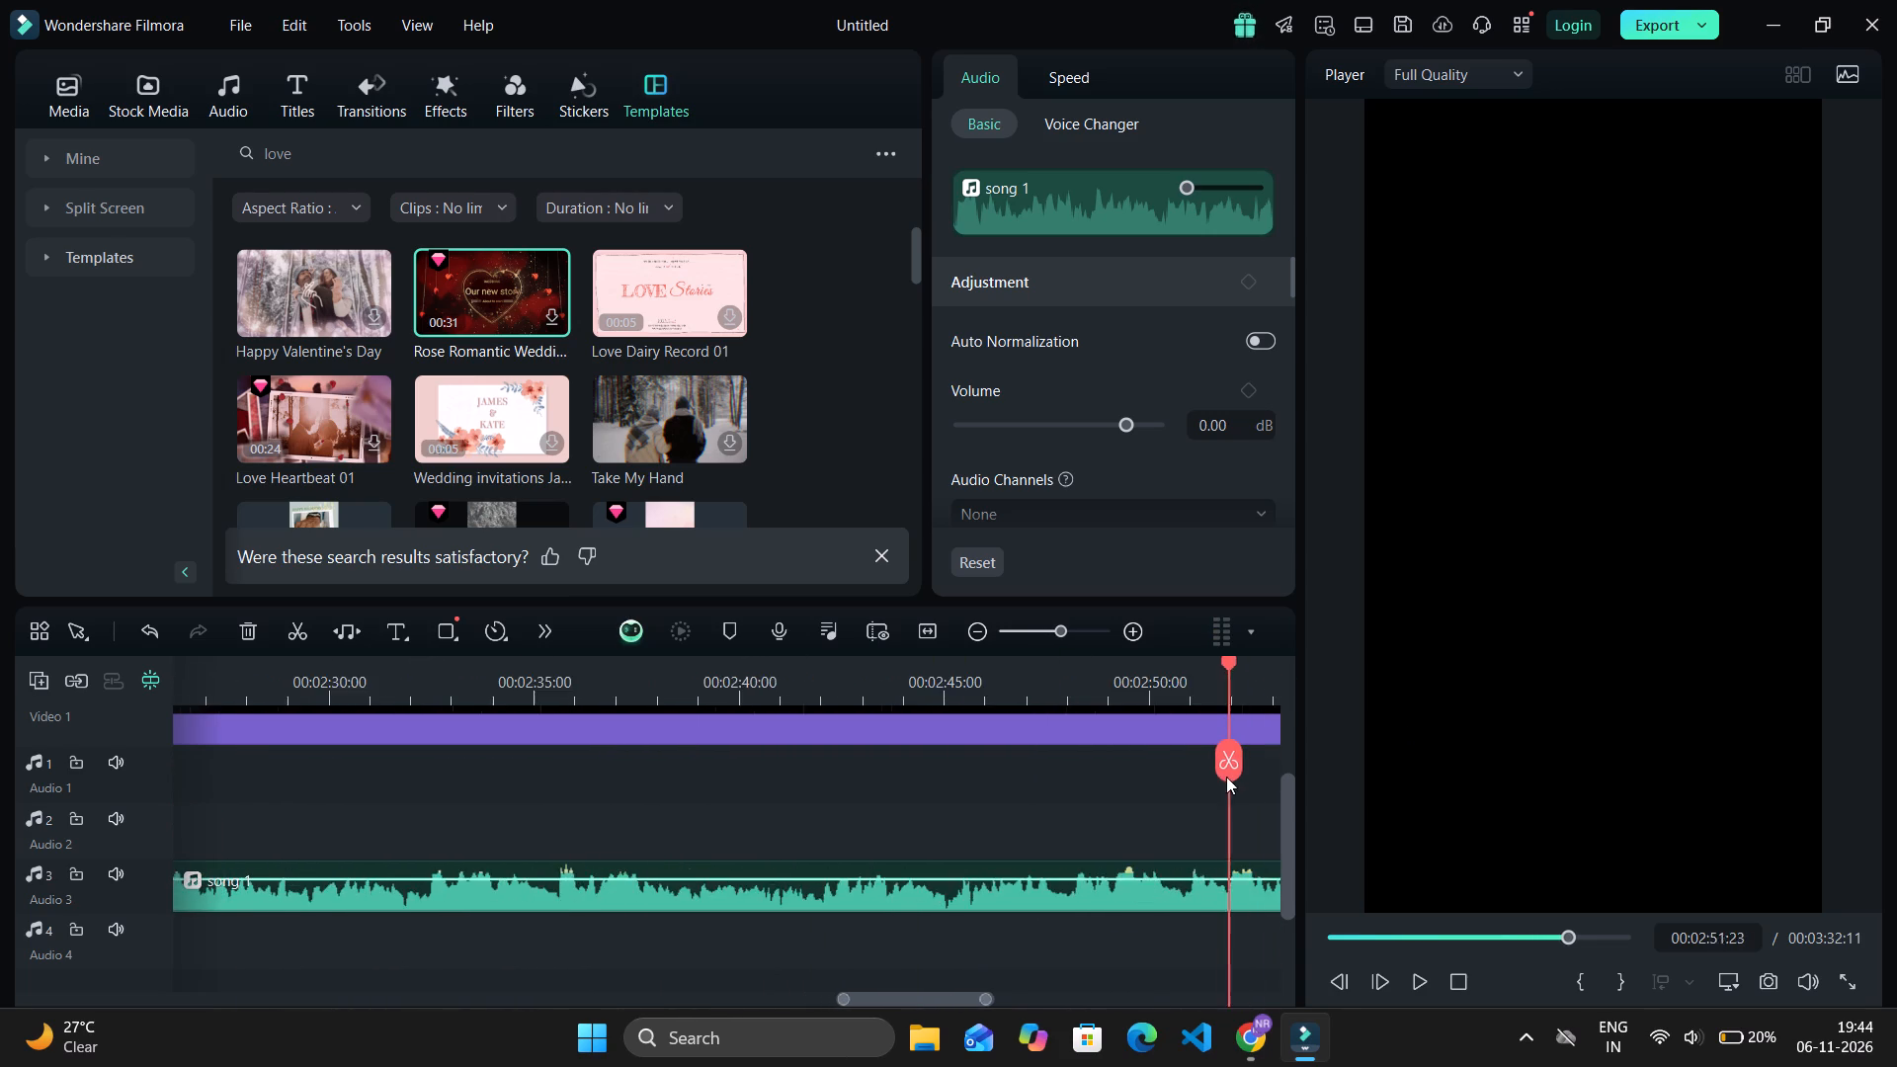
left_click_drag(1226, 777, 872, 845)
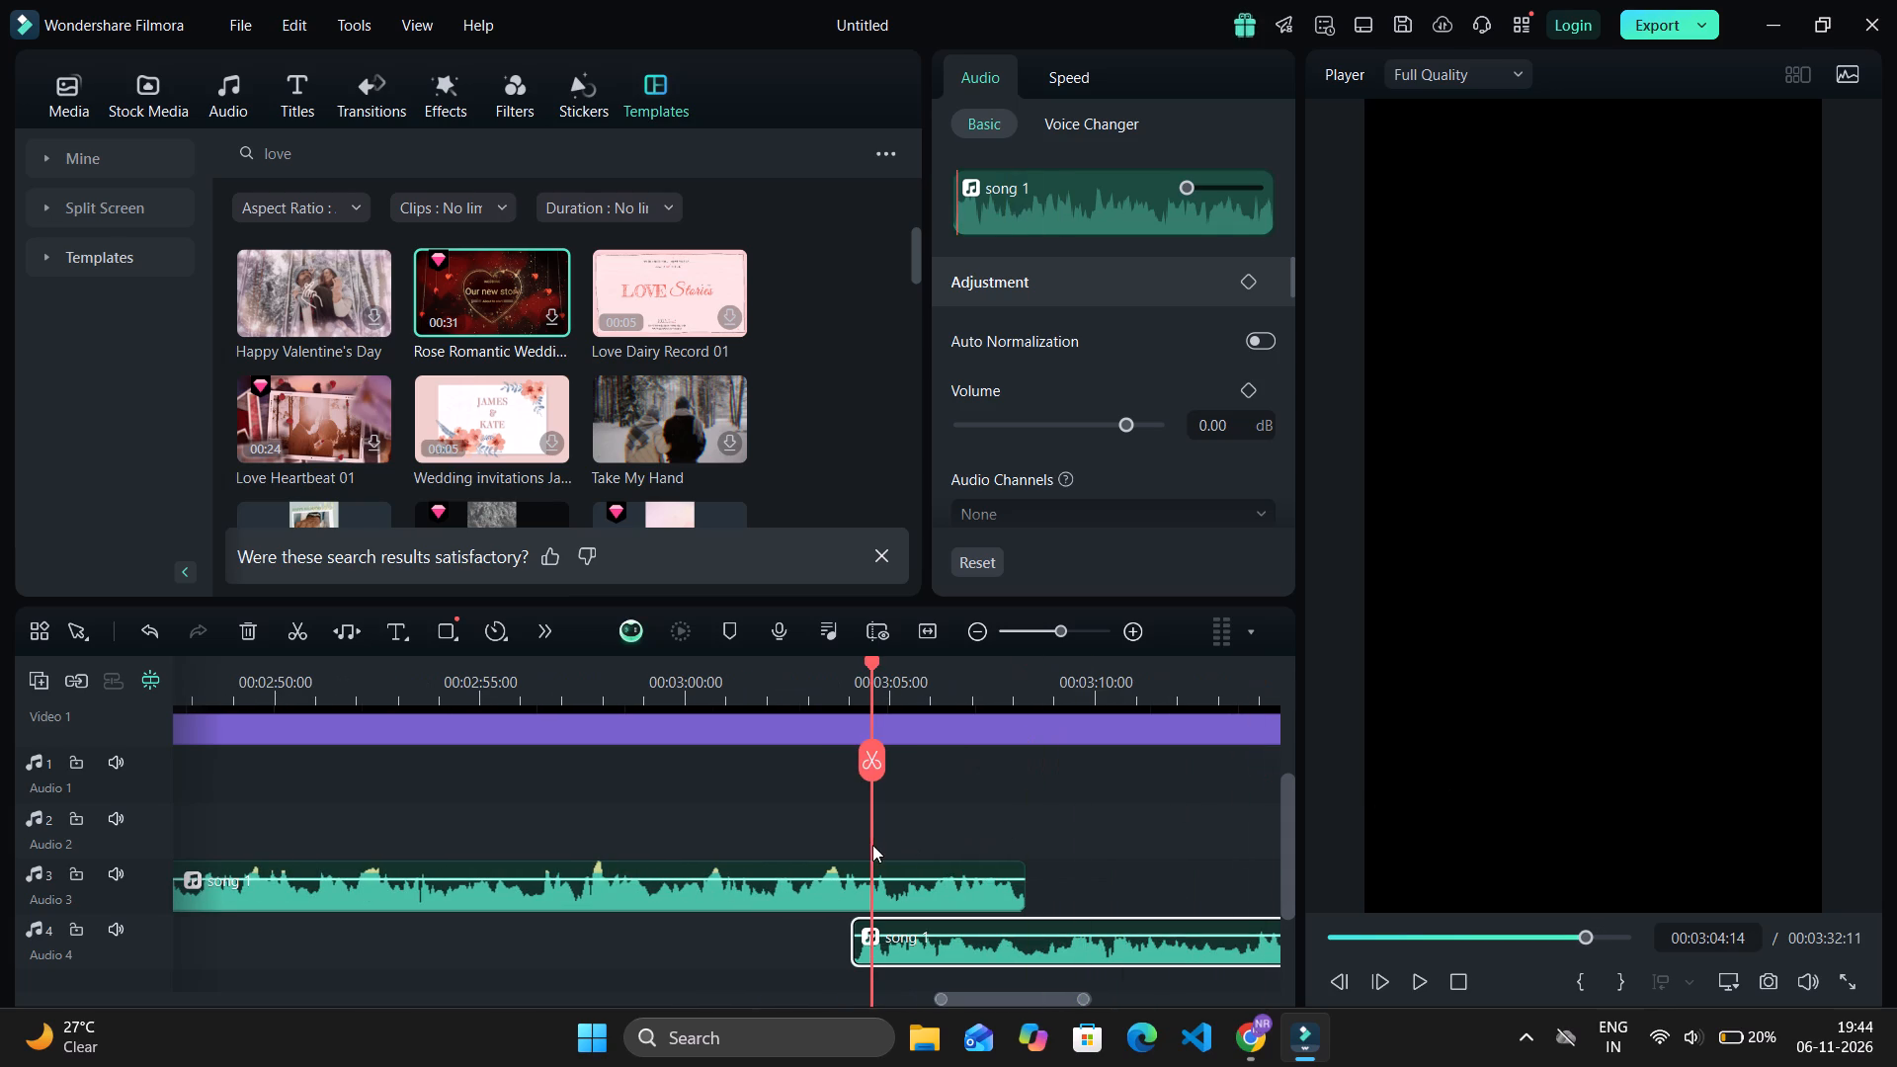
left_click_drag(951, 945, 1099, 922)
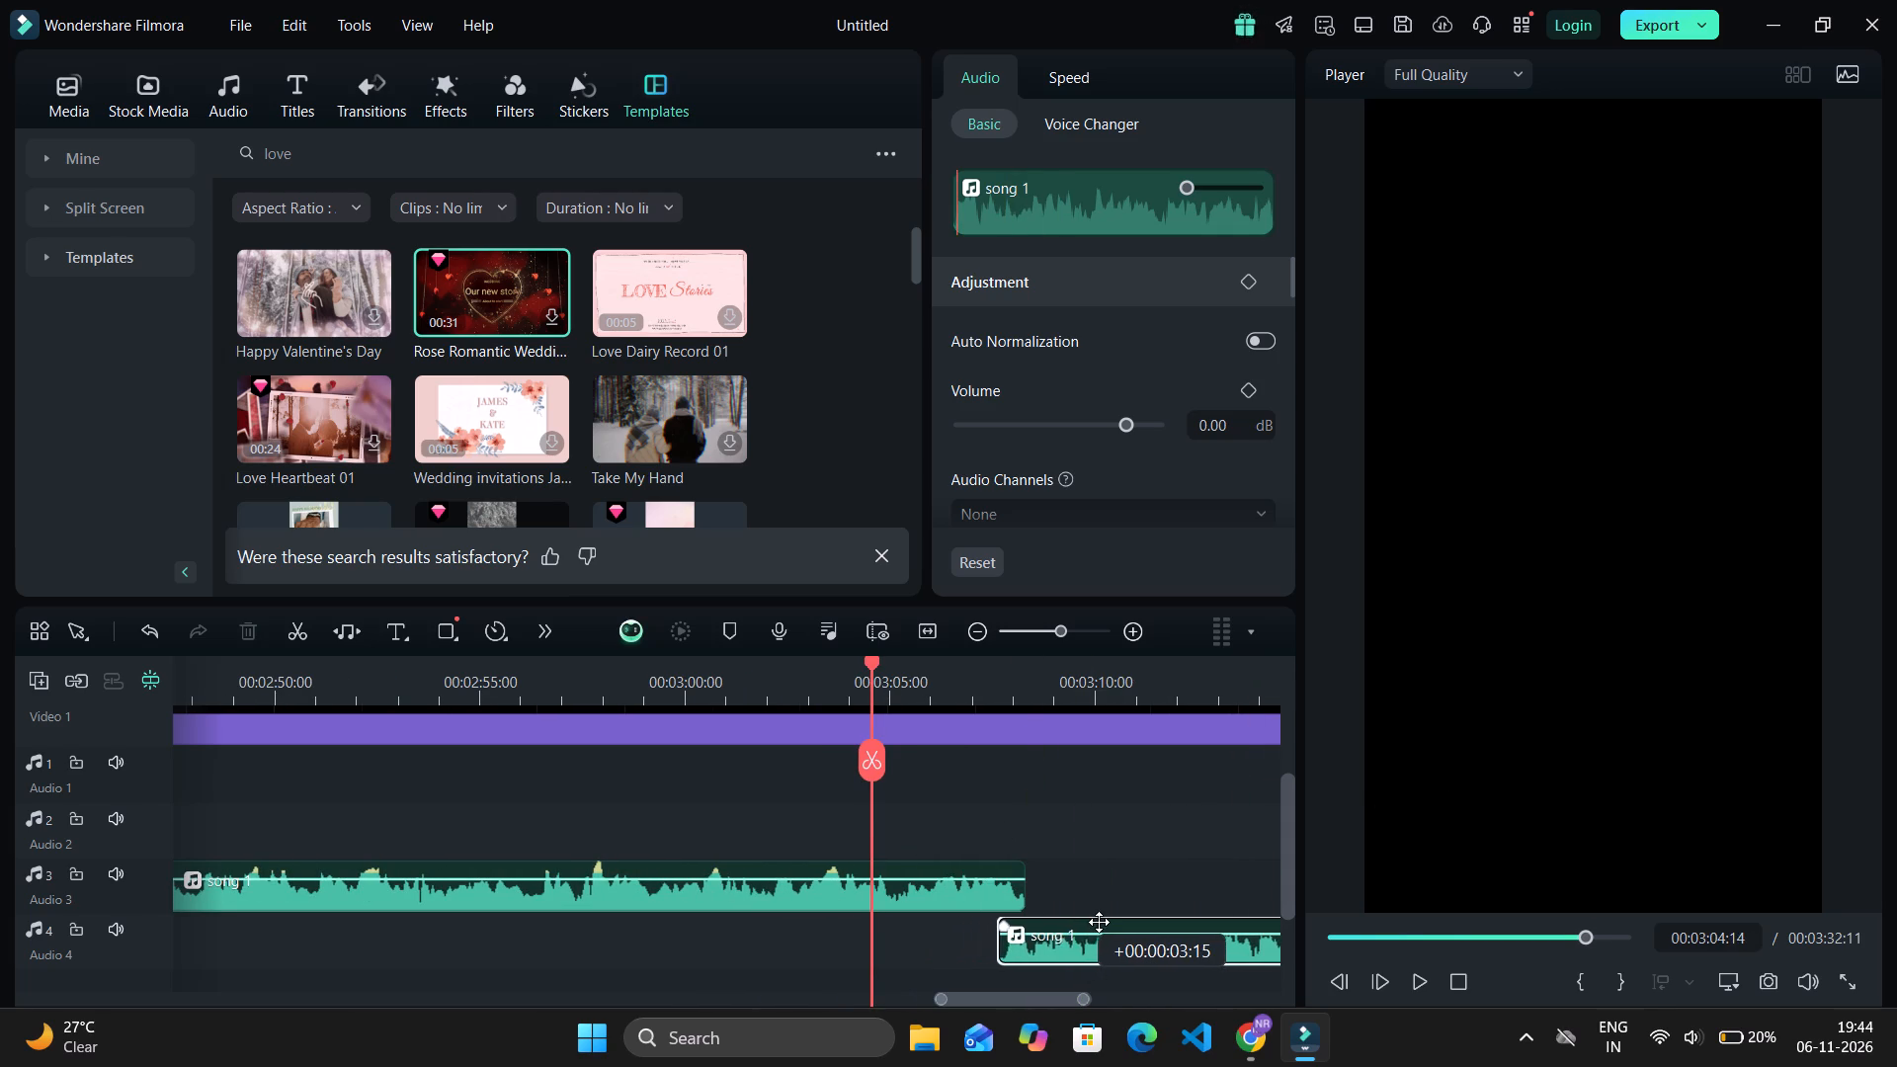
left_click_drag(1099, 922, 1095, 917)
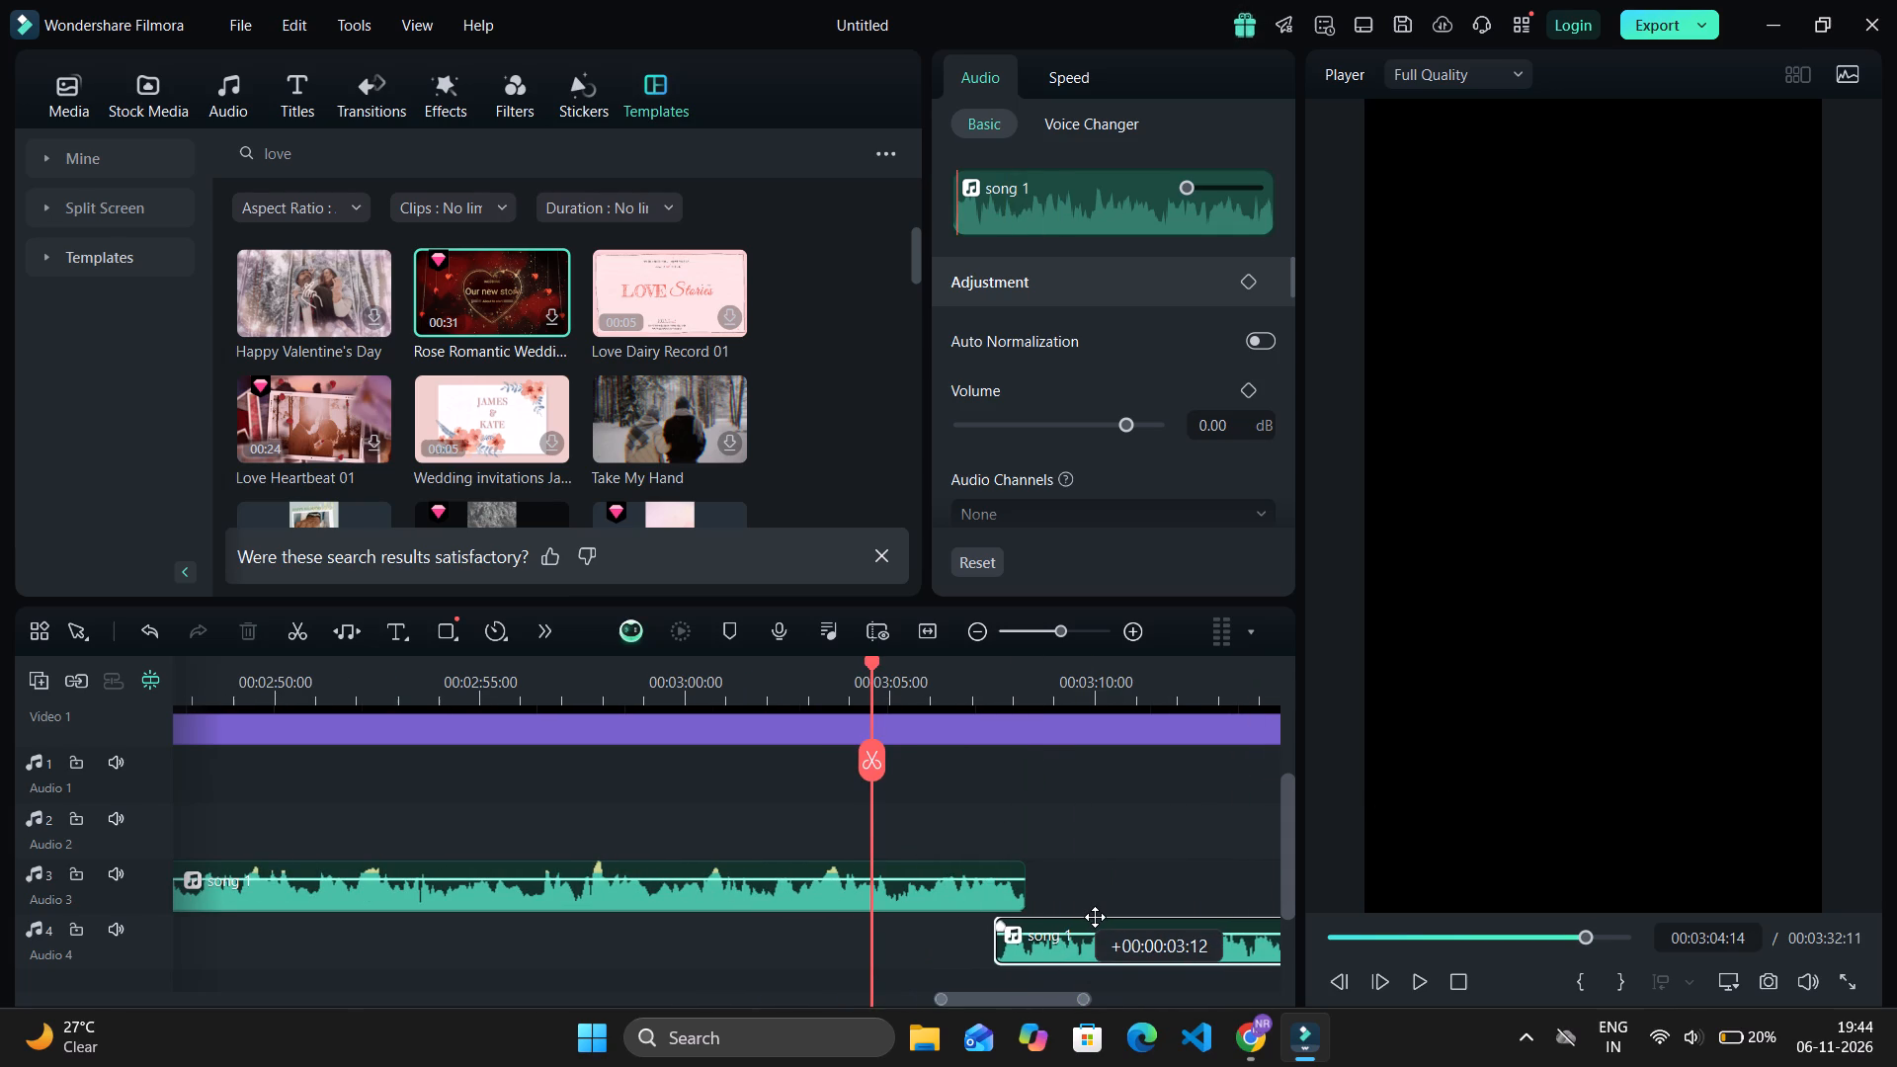
left_click_drag(1095, 917, 1097, 917)
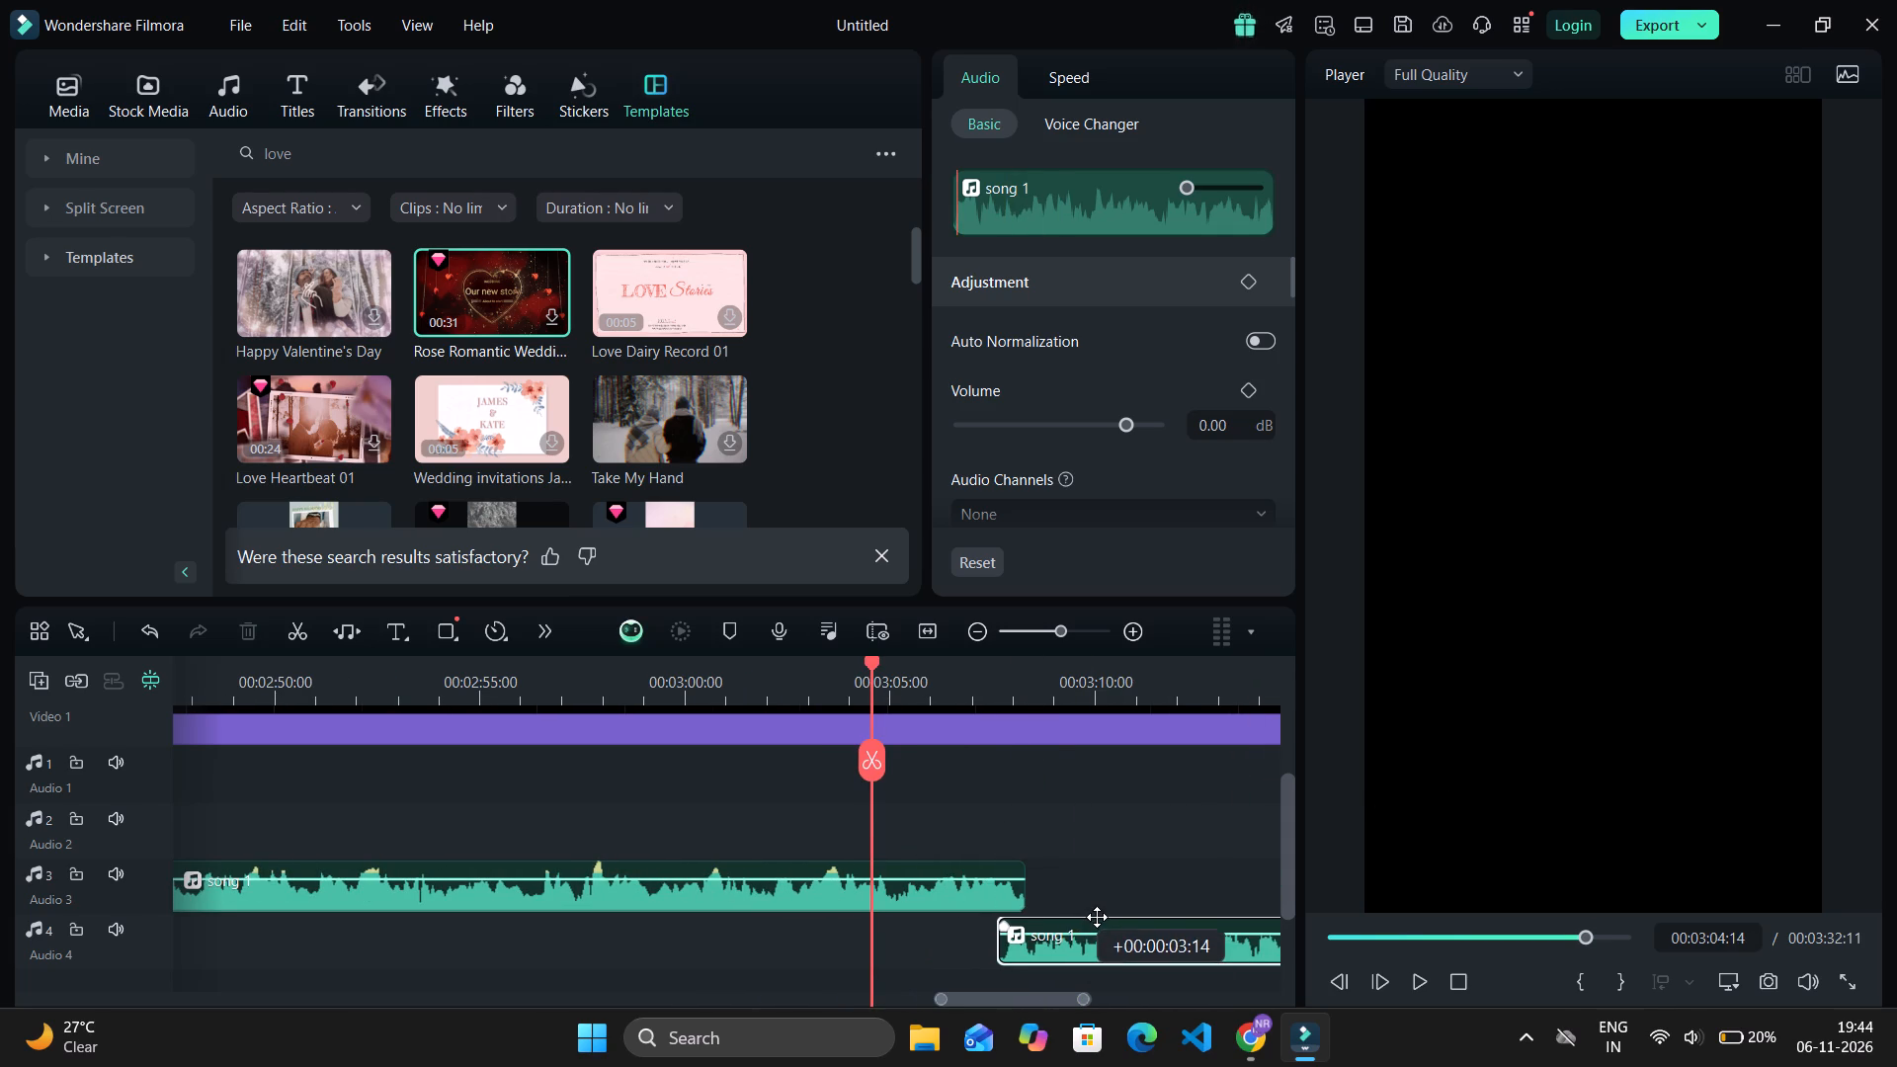
left_click_drag(1097, 917, 1091, 923)
key("space")
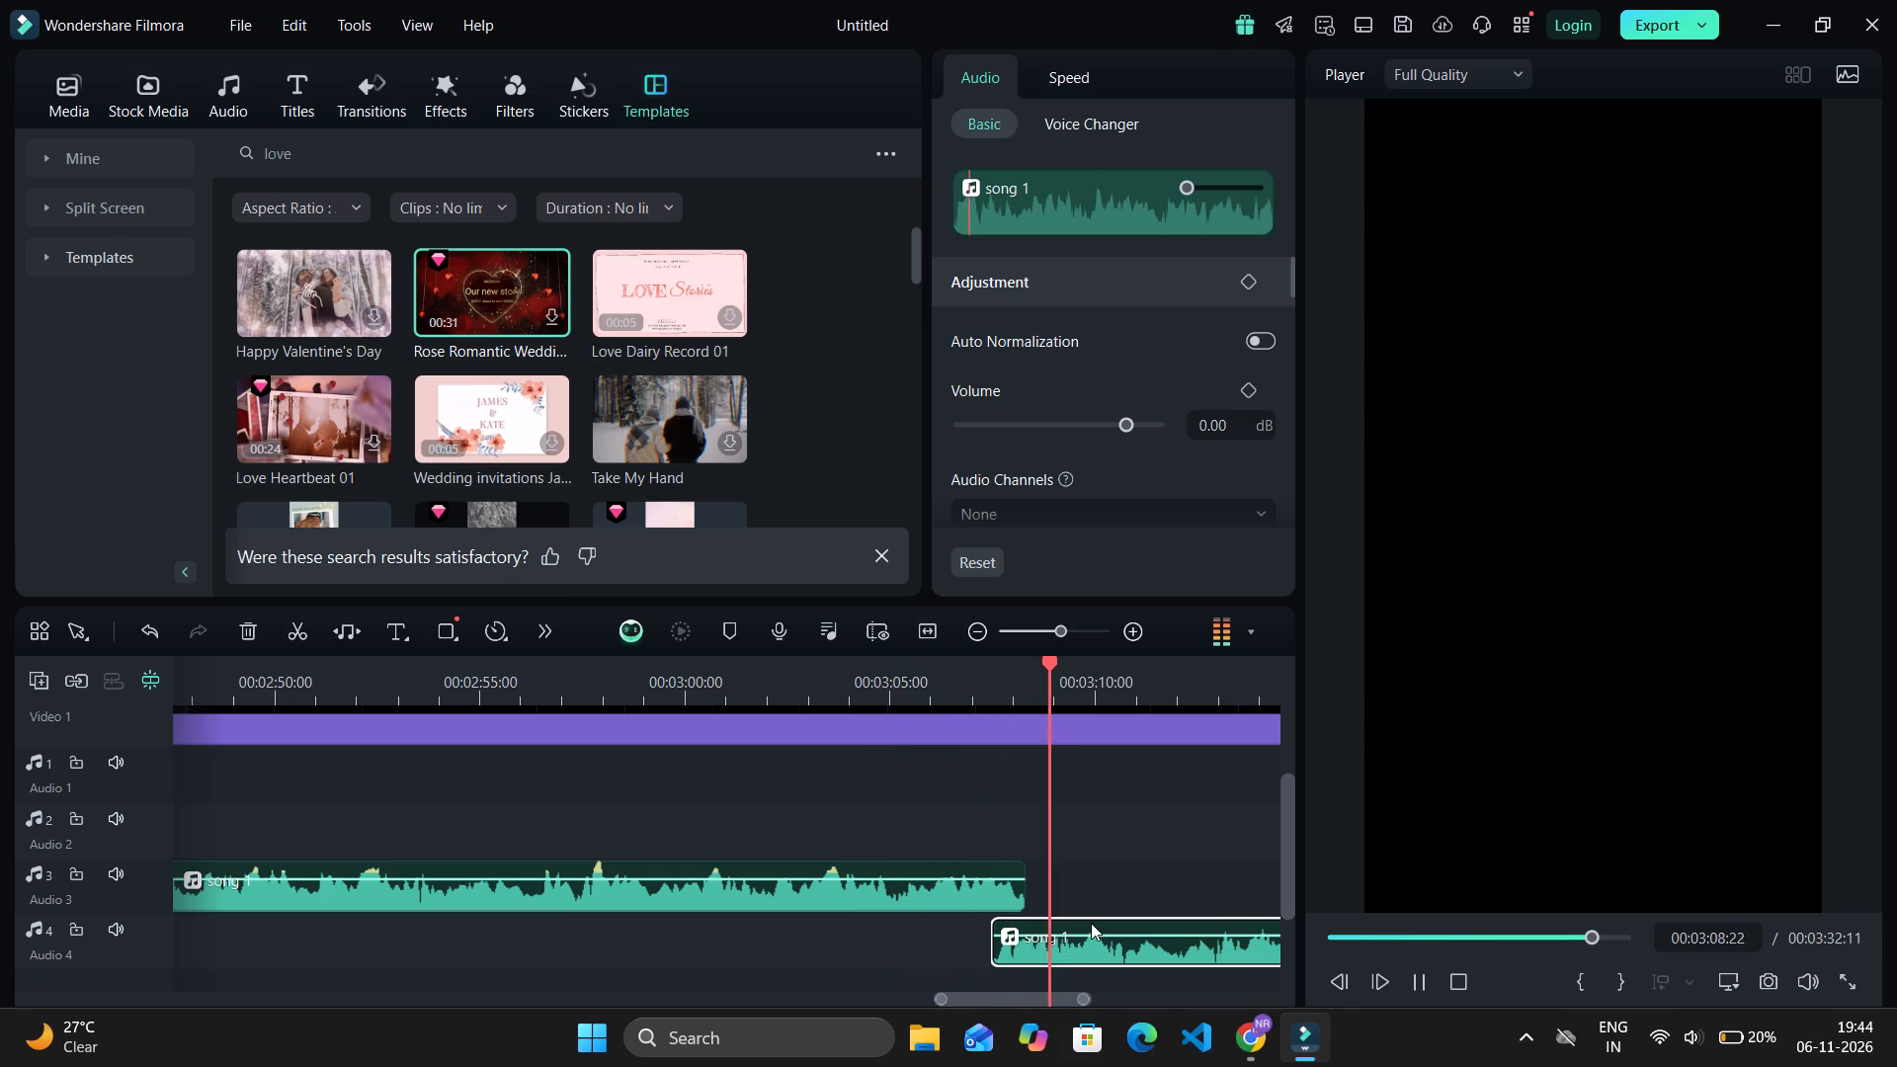
key("space")
Nudge the Audio 4 song 1 clip later to start at about 00:03:08, just before the Audio 3 clip ends.
scroll(1091, 923, "up", 9, "ctrl")
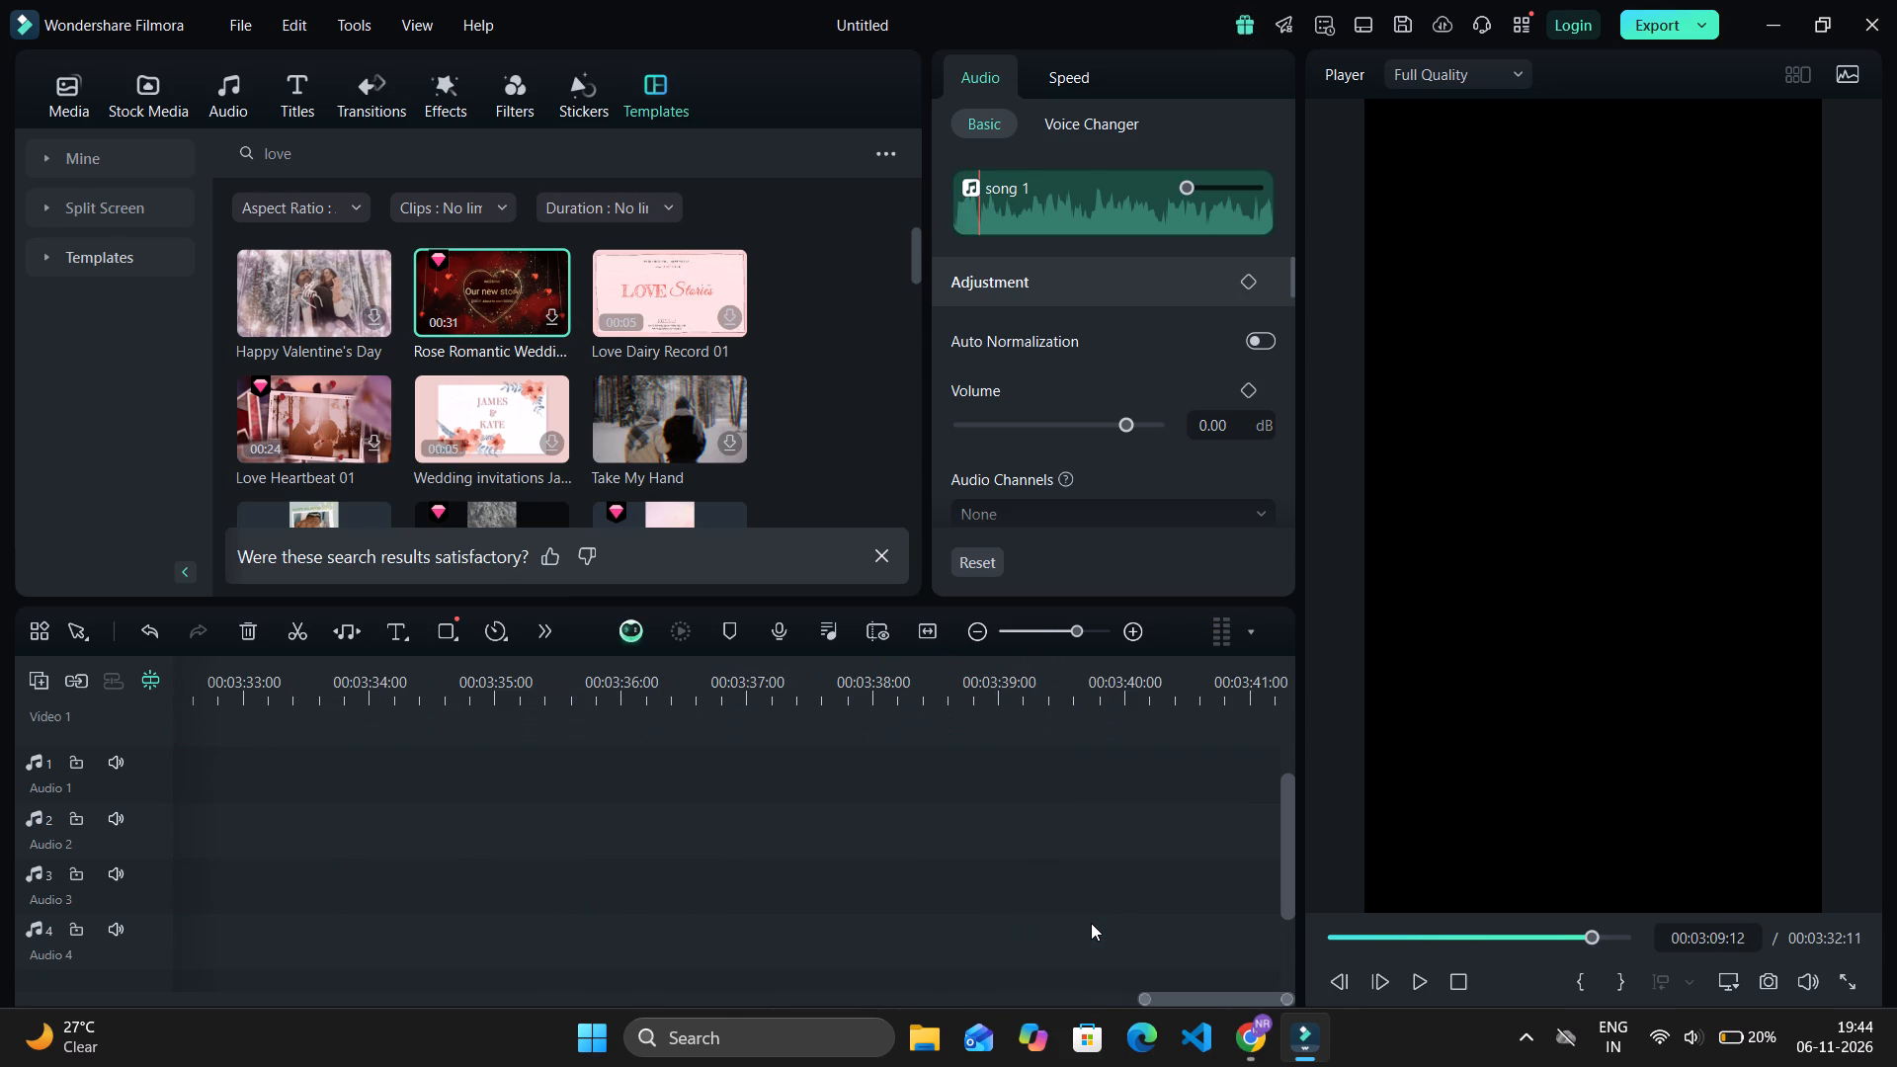
scroll(1199, 904, "down", 5, "ctrl")
scroll(1199, 904, "up", 4, "ctrl")
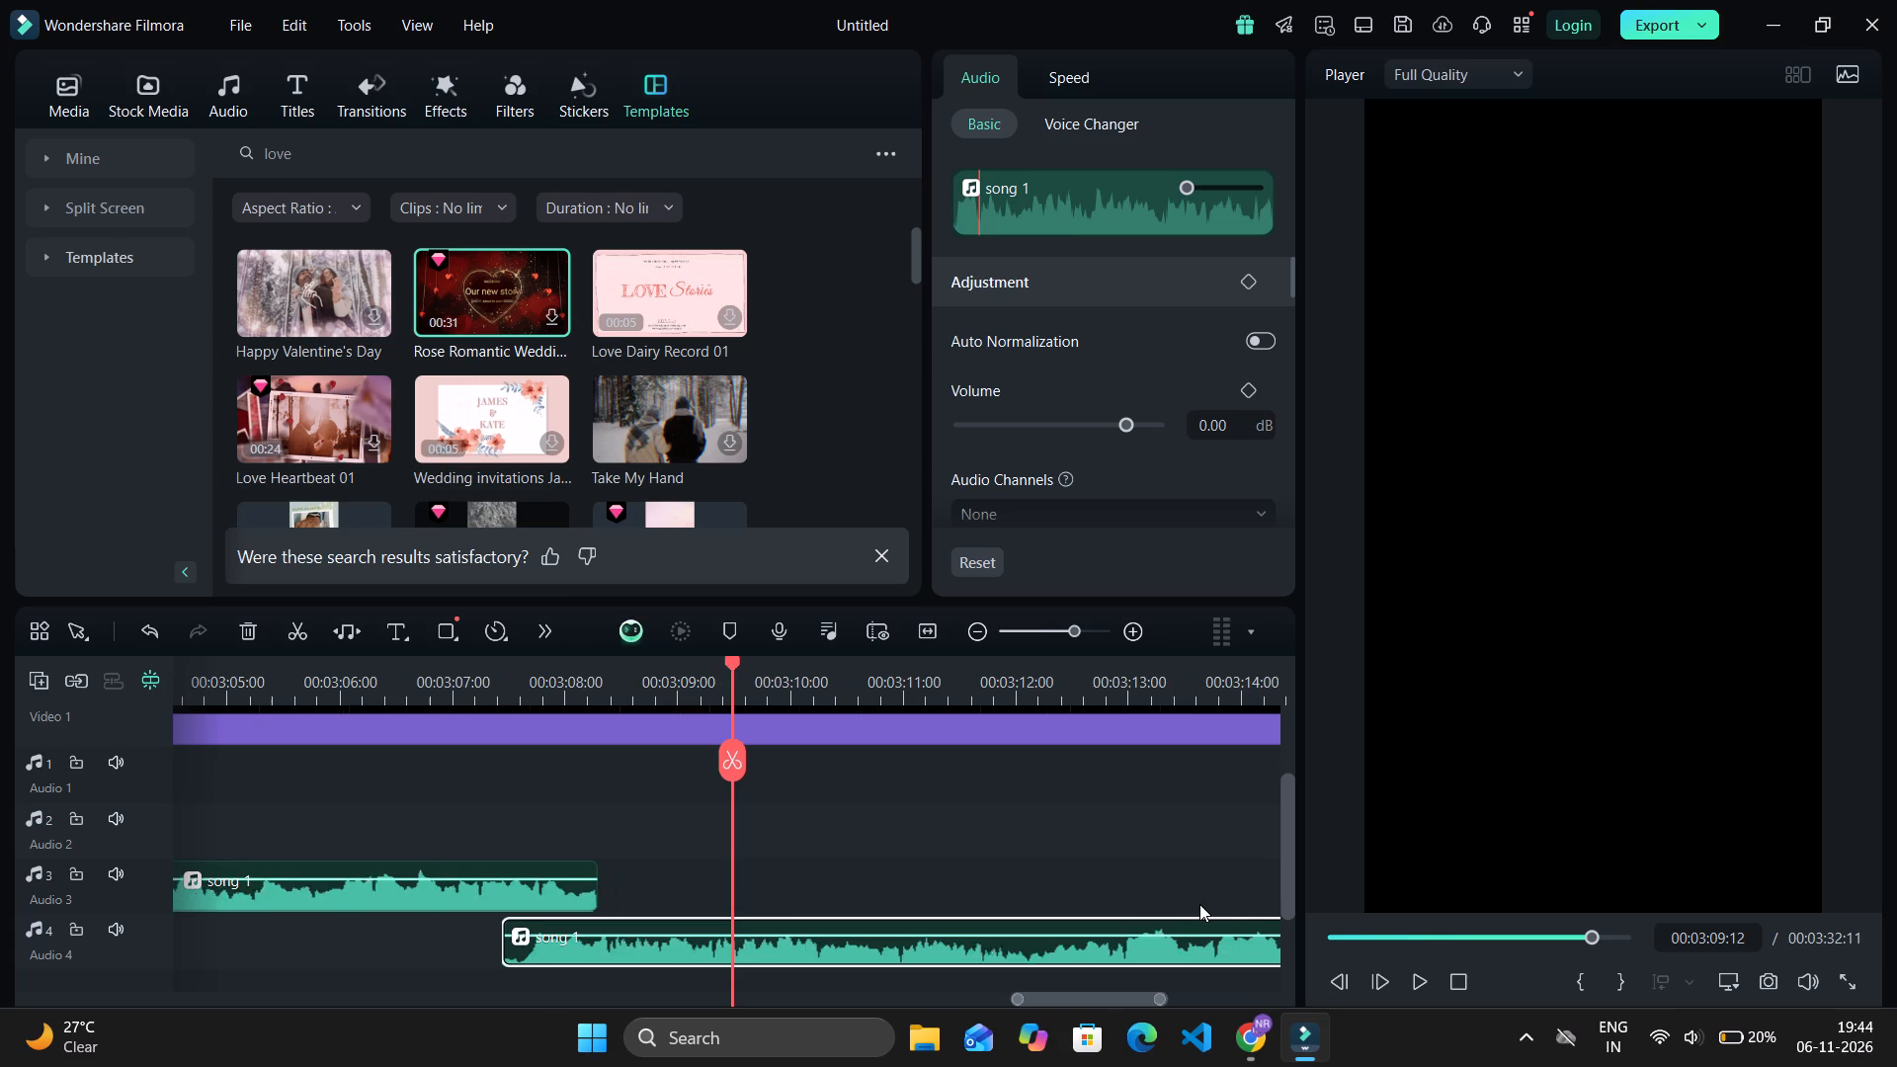
left_click_drag(579, 941, 643, 934)
left_click_drag(579, 953, 634, 947)
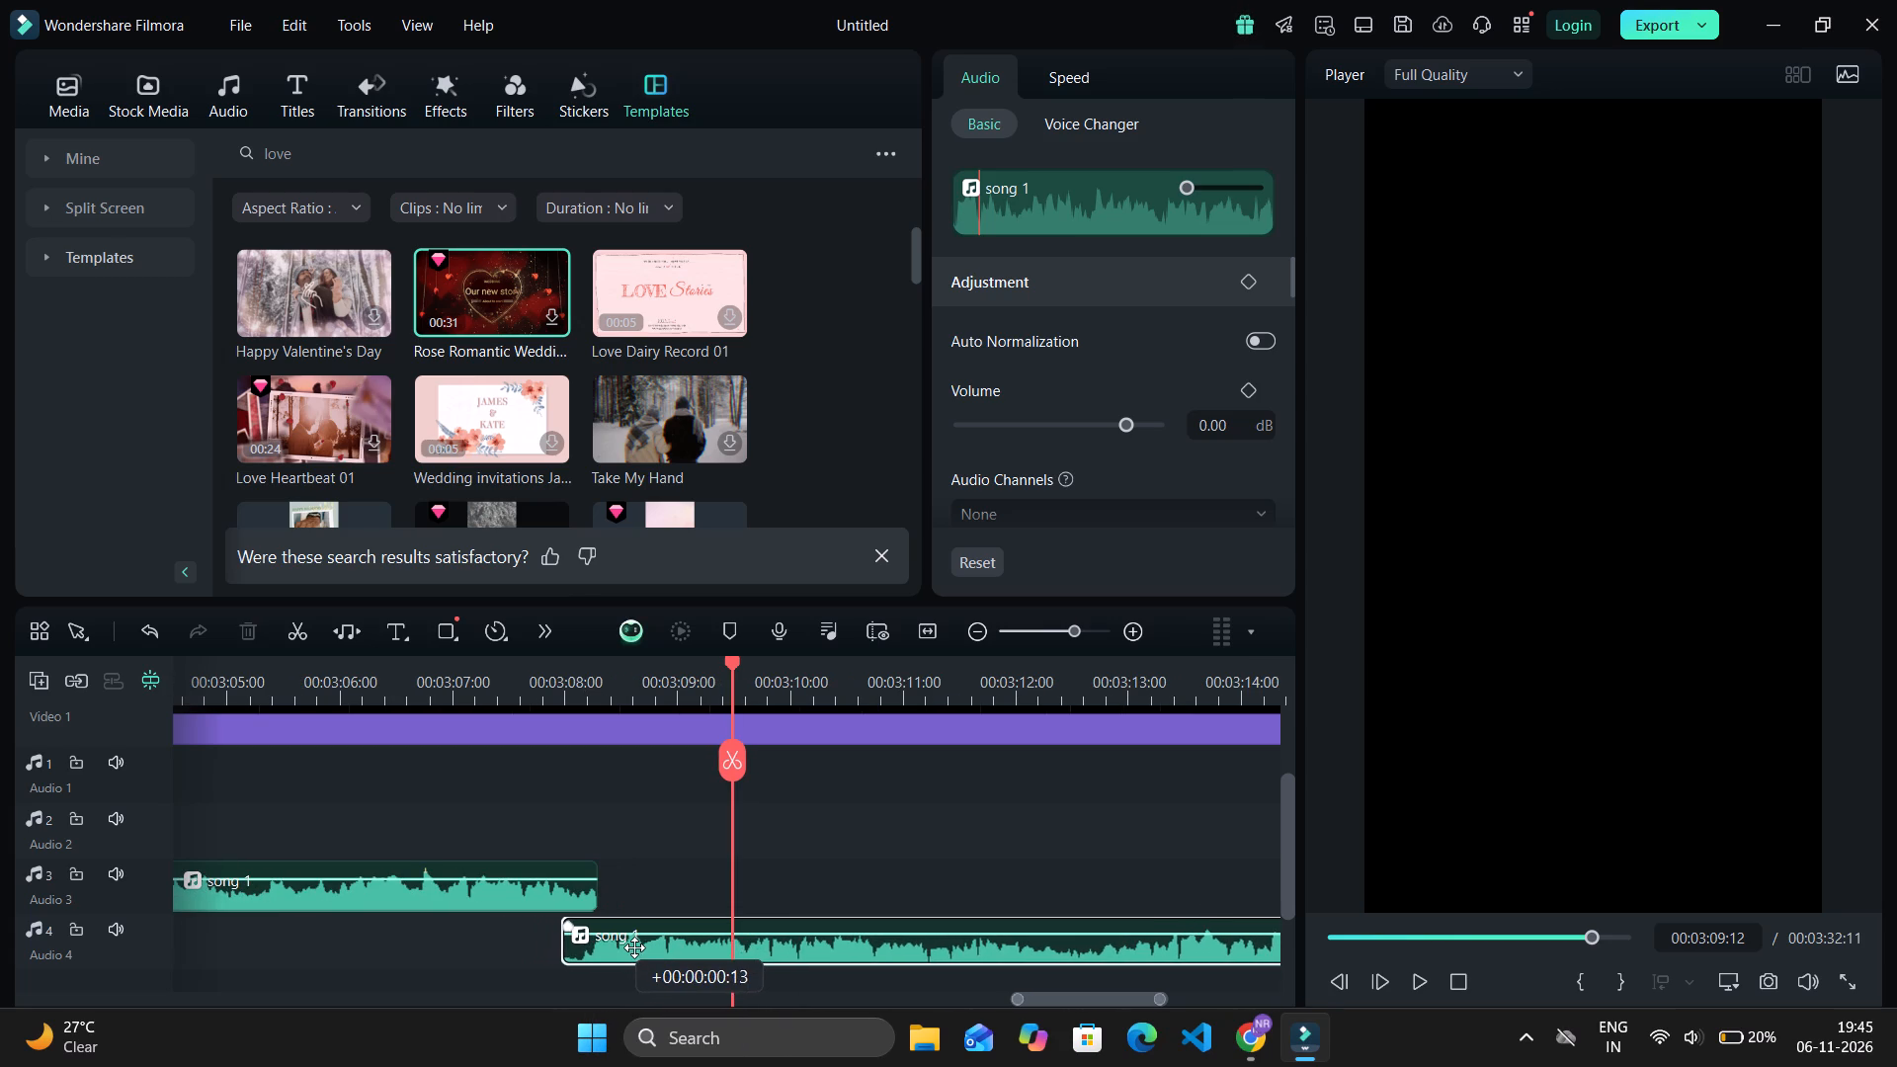
left_click_drag(634, 947, 629, 947)
Replay the mix from about 00:02:10, ahead of the overlap between song 3 and song 1.
scroll(728, 683, "down", 18, "ctrl")
scroll(728, 683, "down", 6, "ctrl")
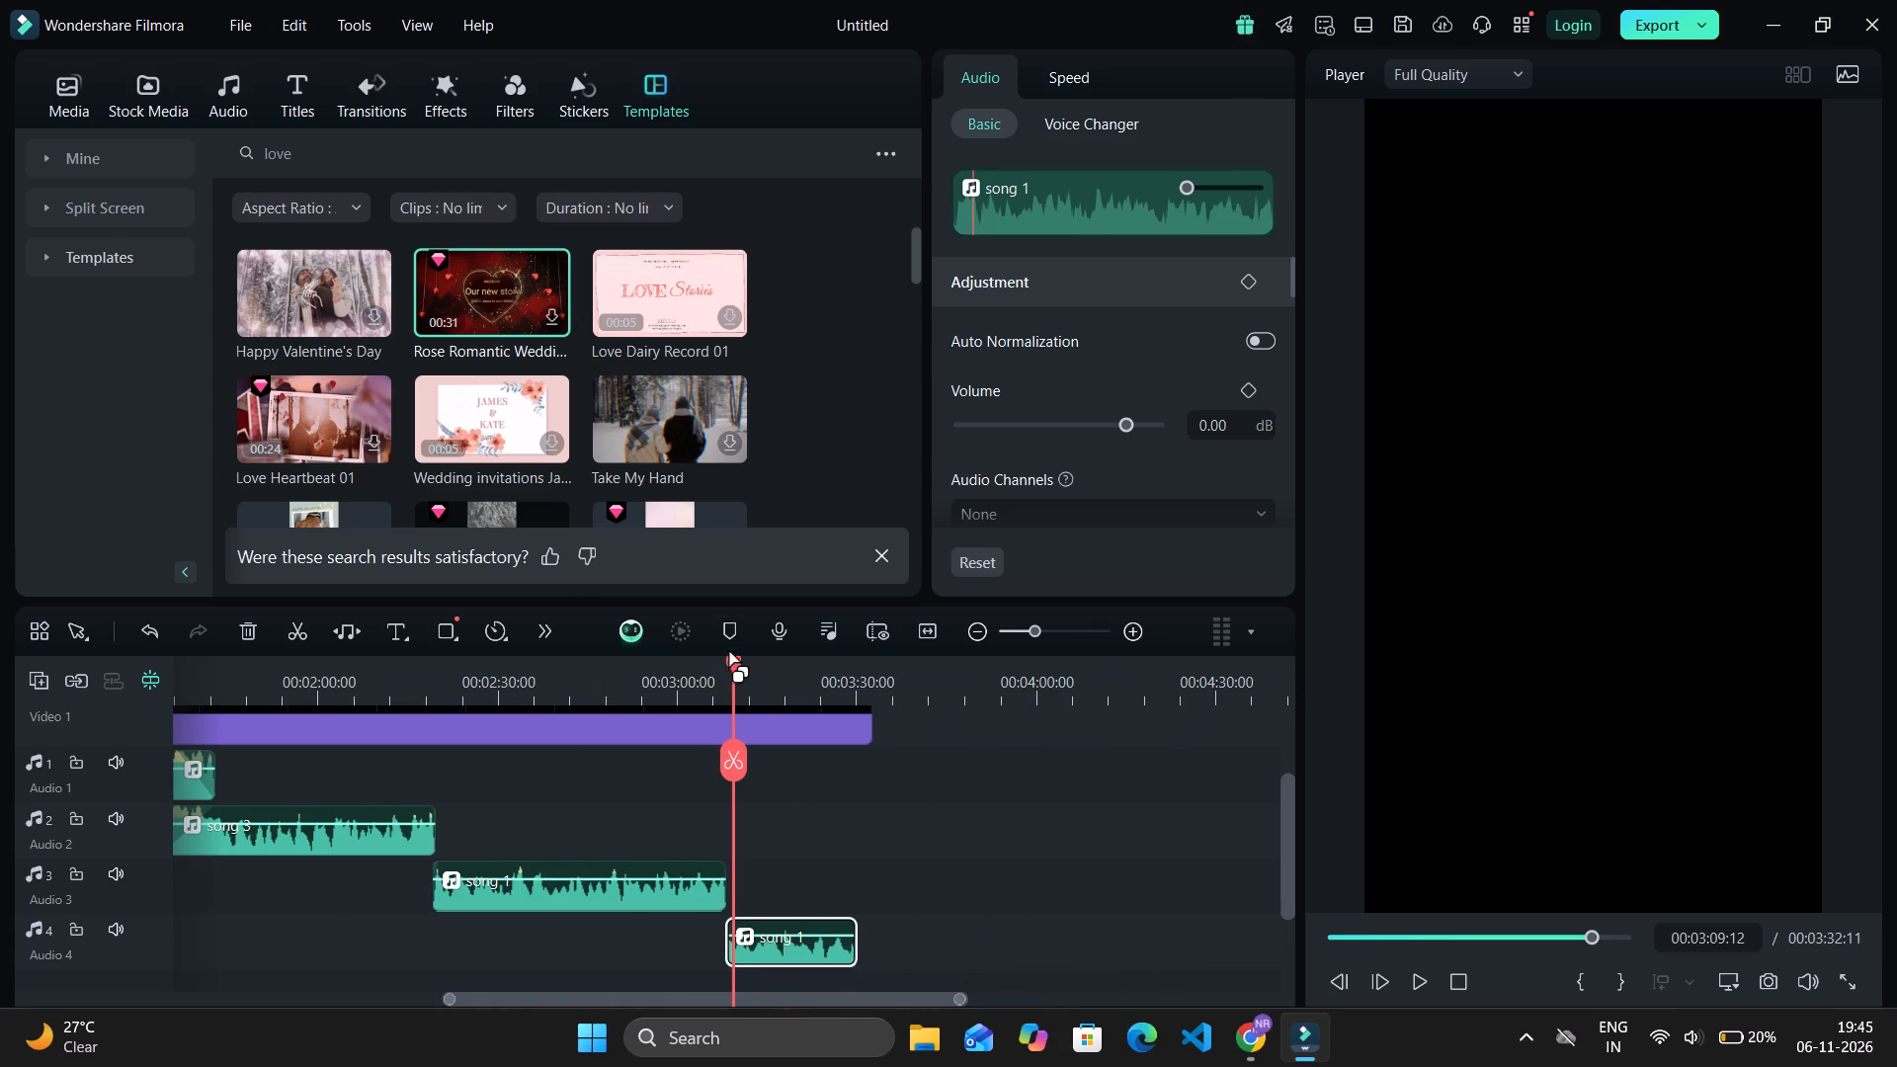
left_click_drag(731, 669, 377, 780)
key("space")
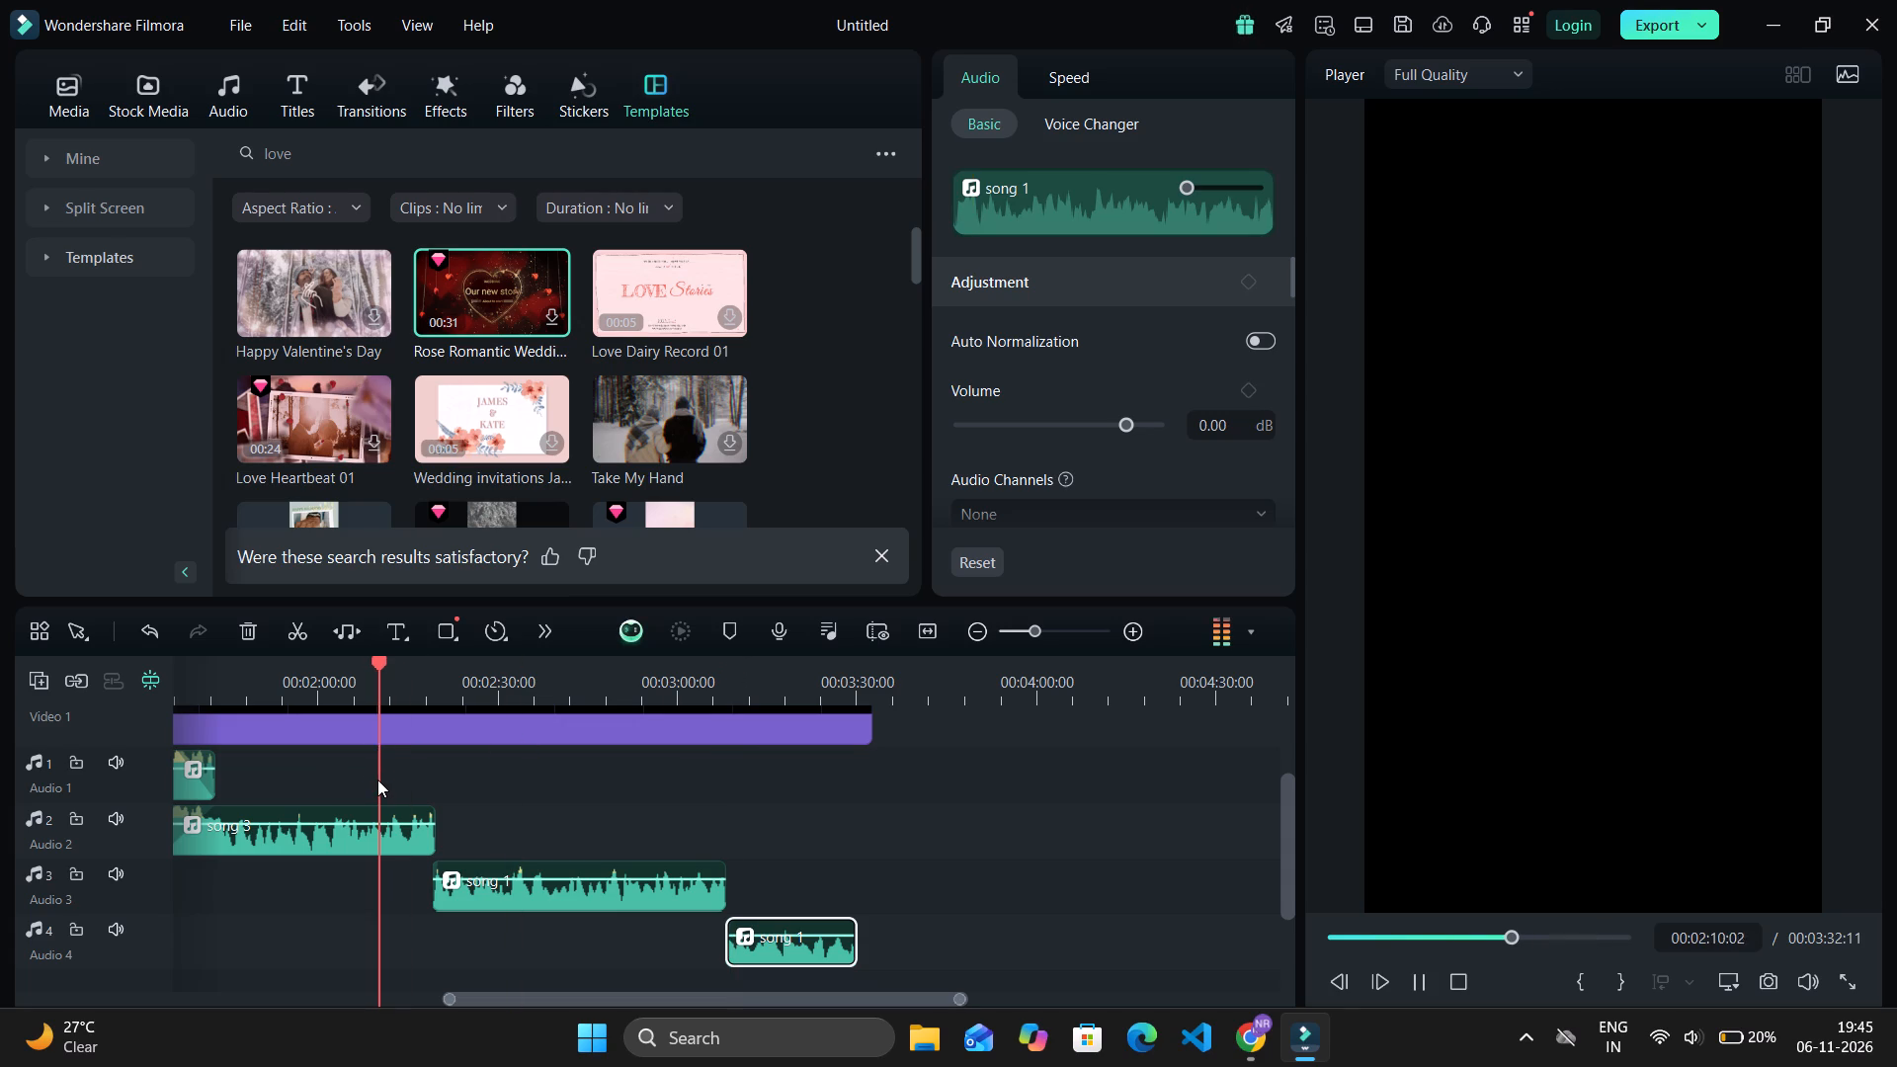
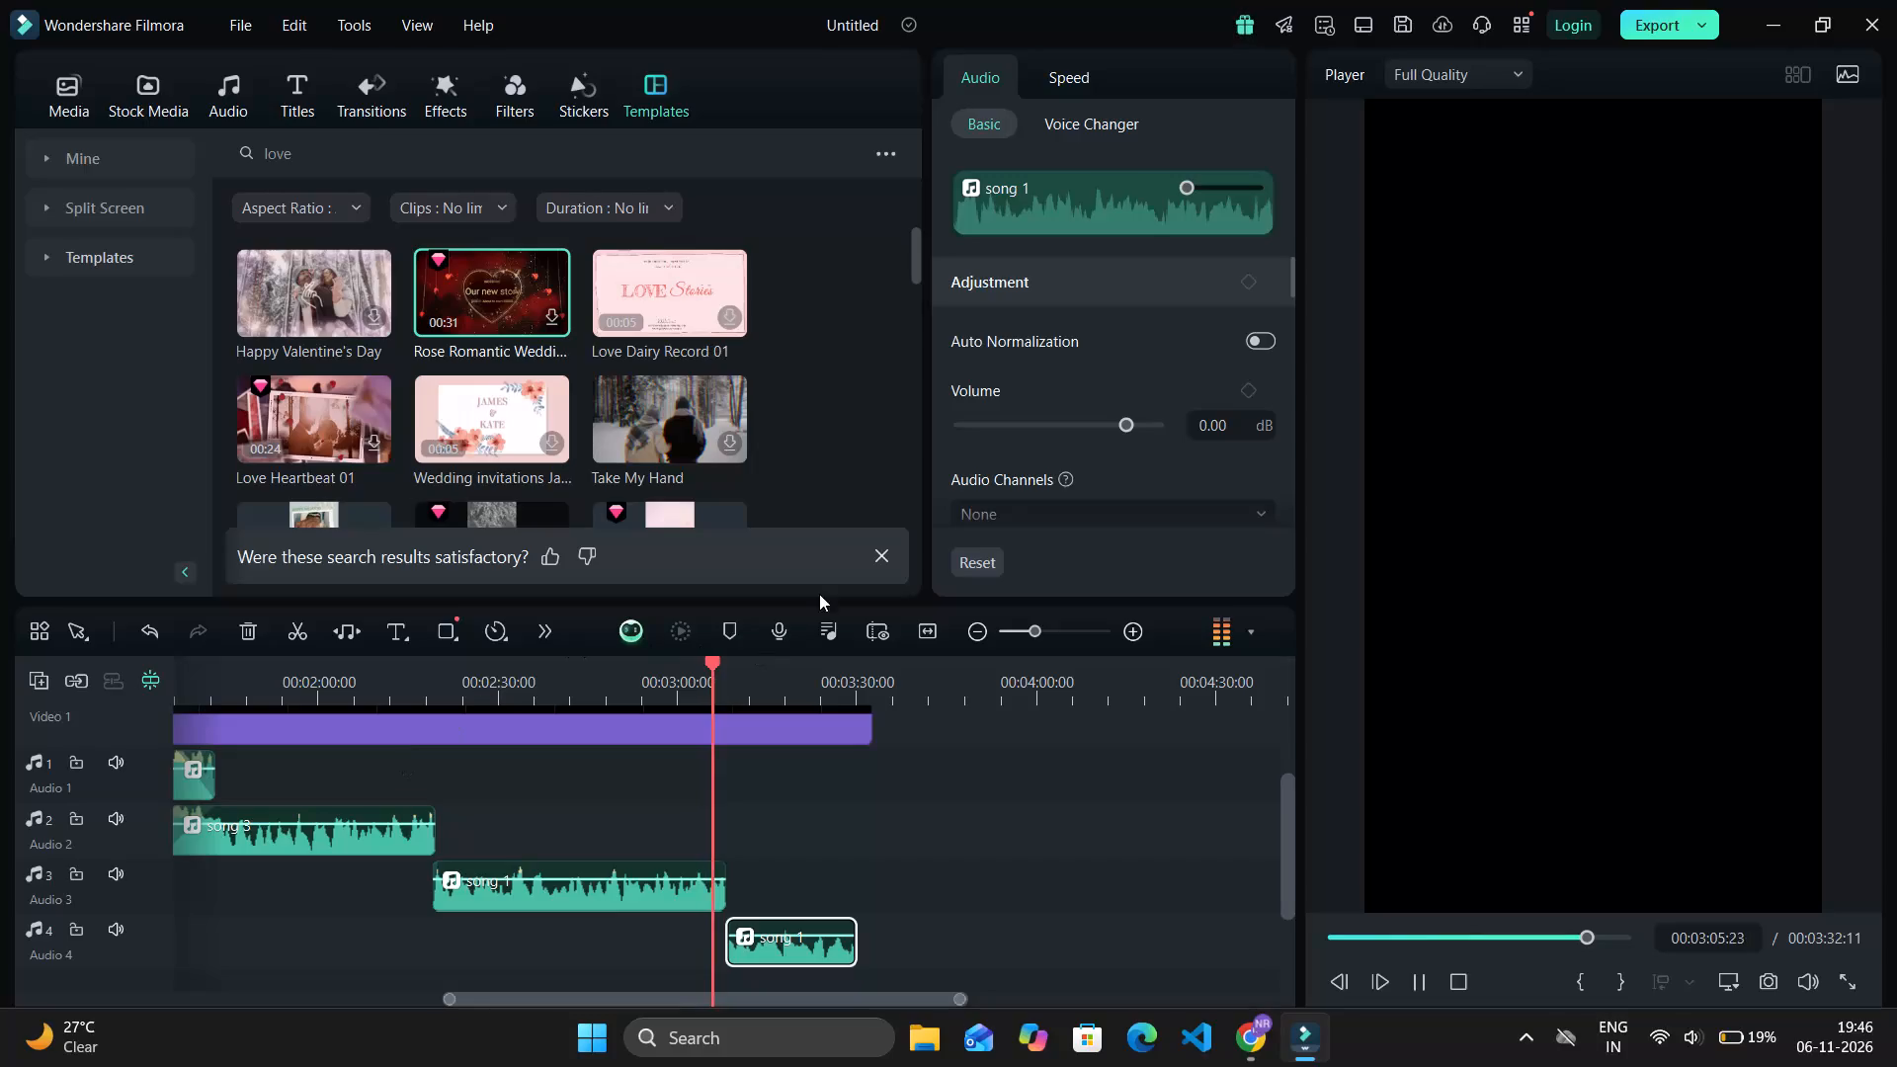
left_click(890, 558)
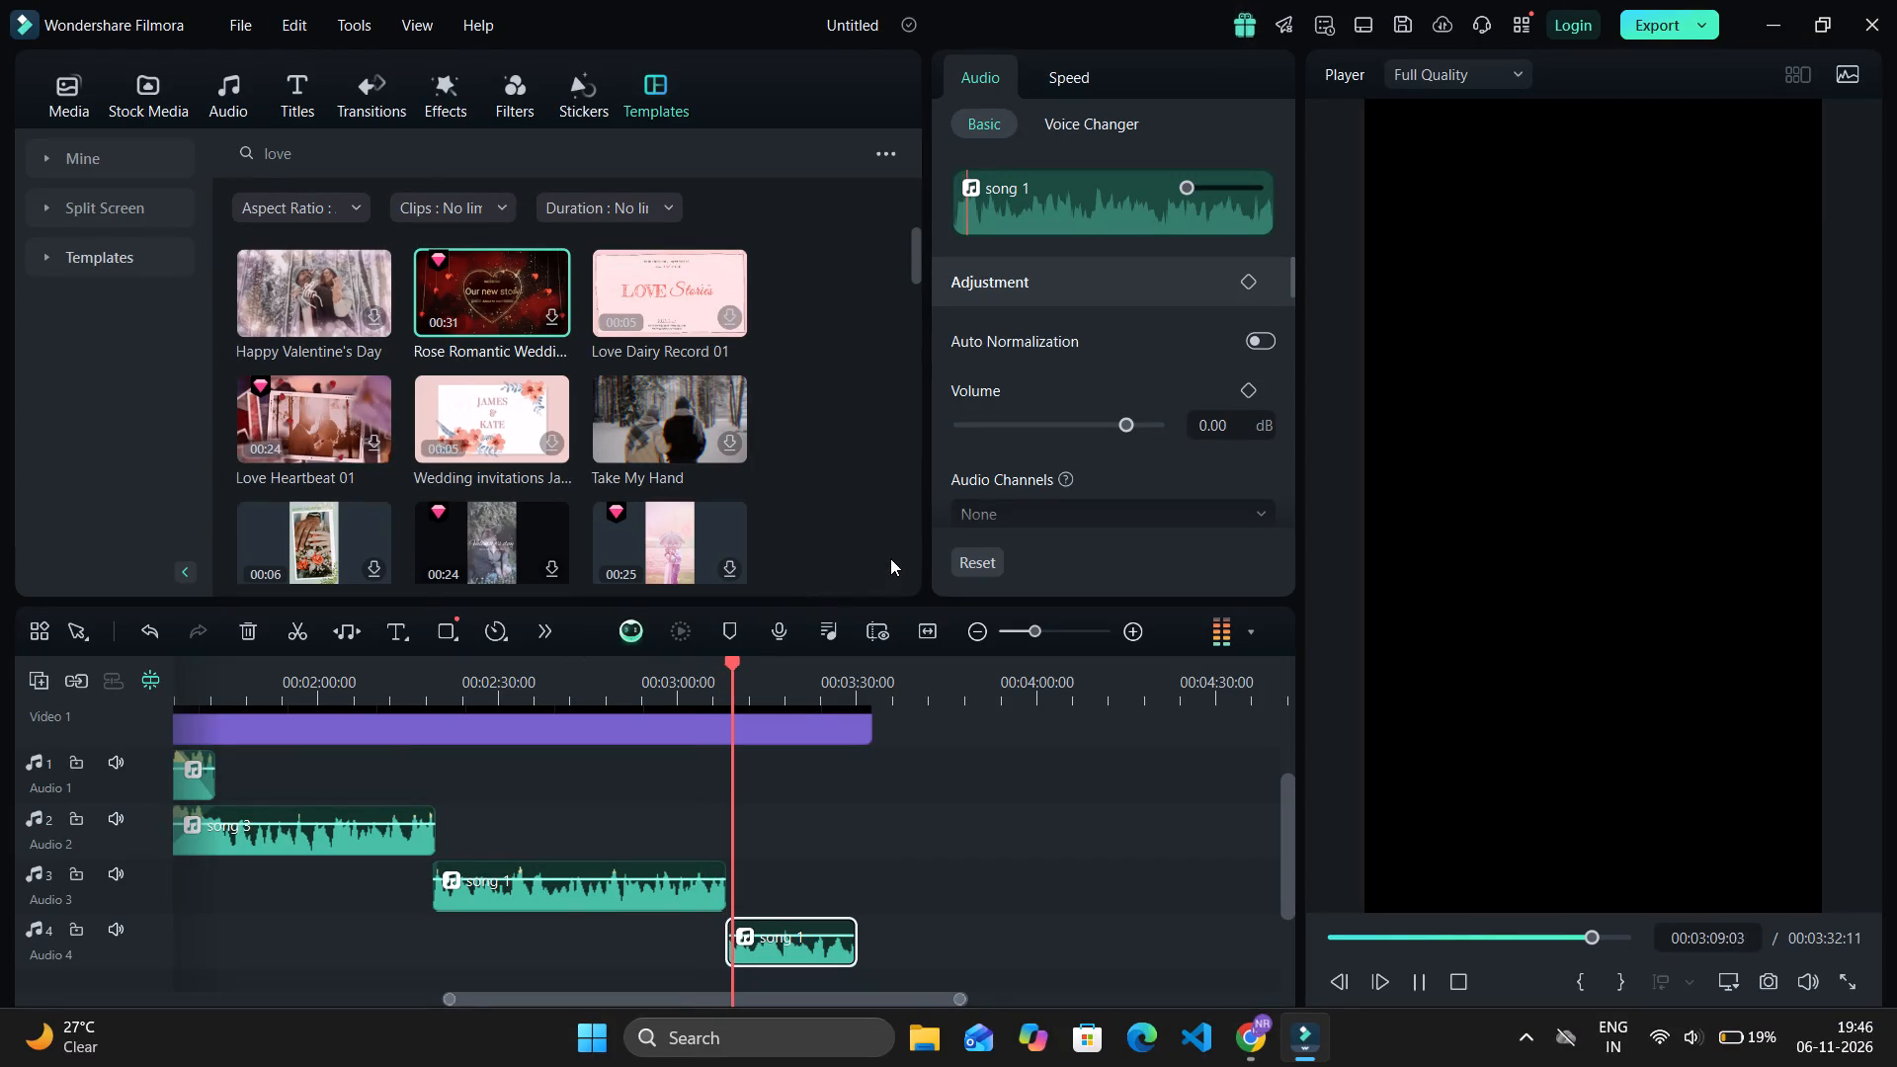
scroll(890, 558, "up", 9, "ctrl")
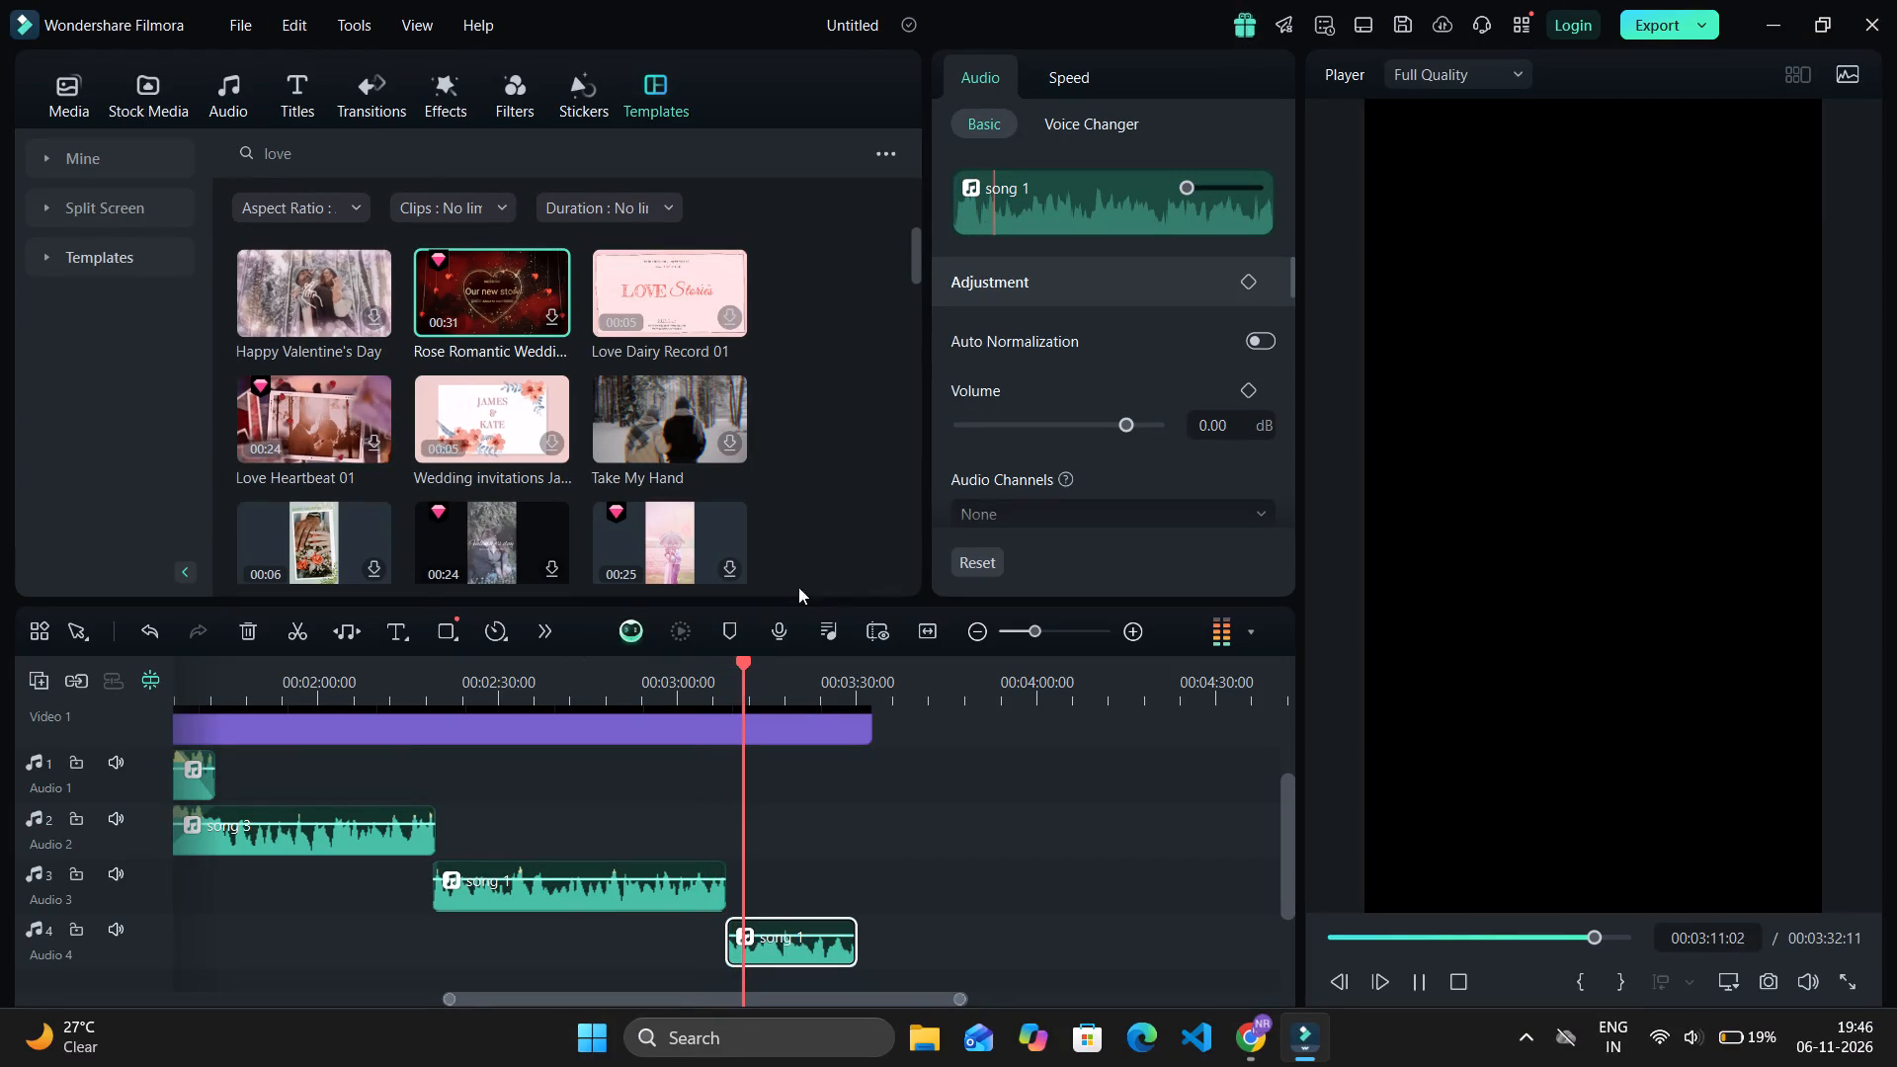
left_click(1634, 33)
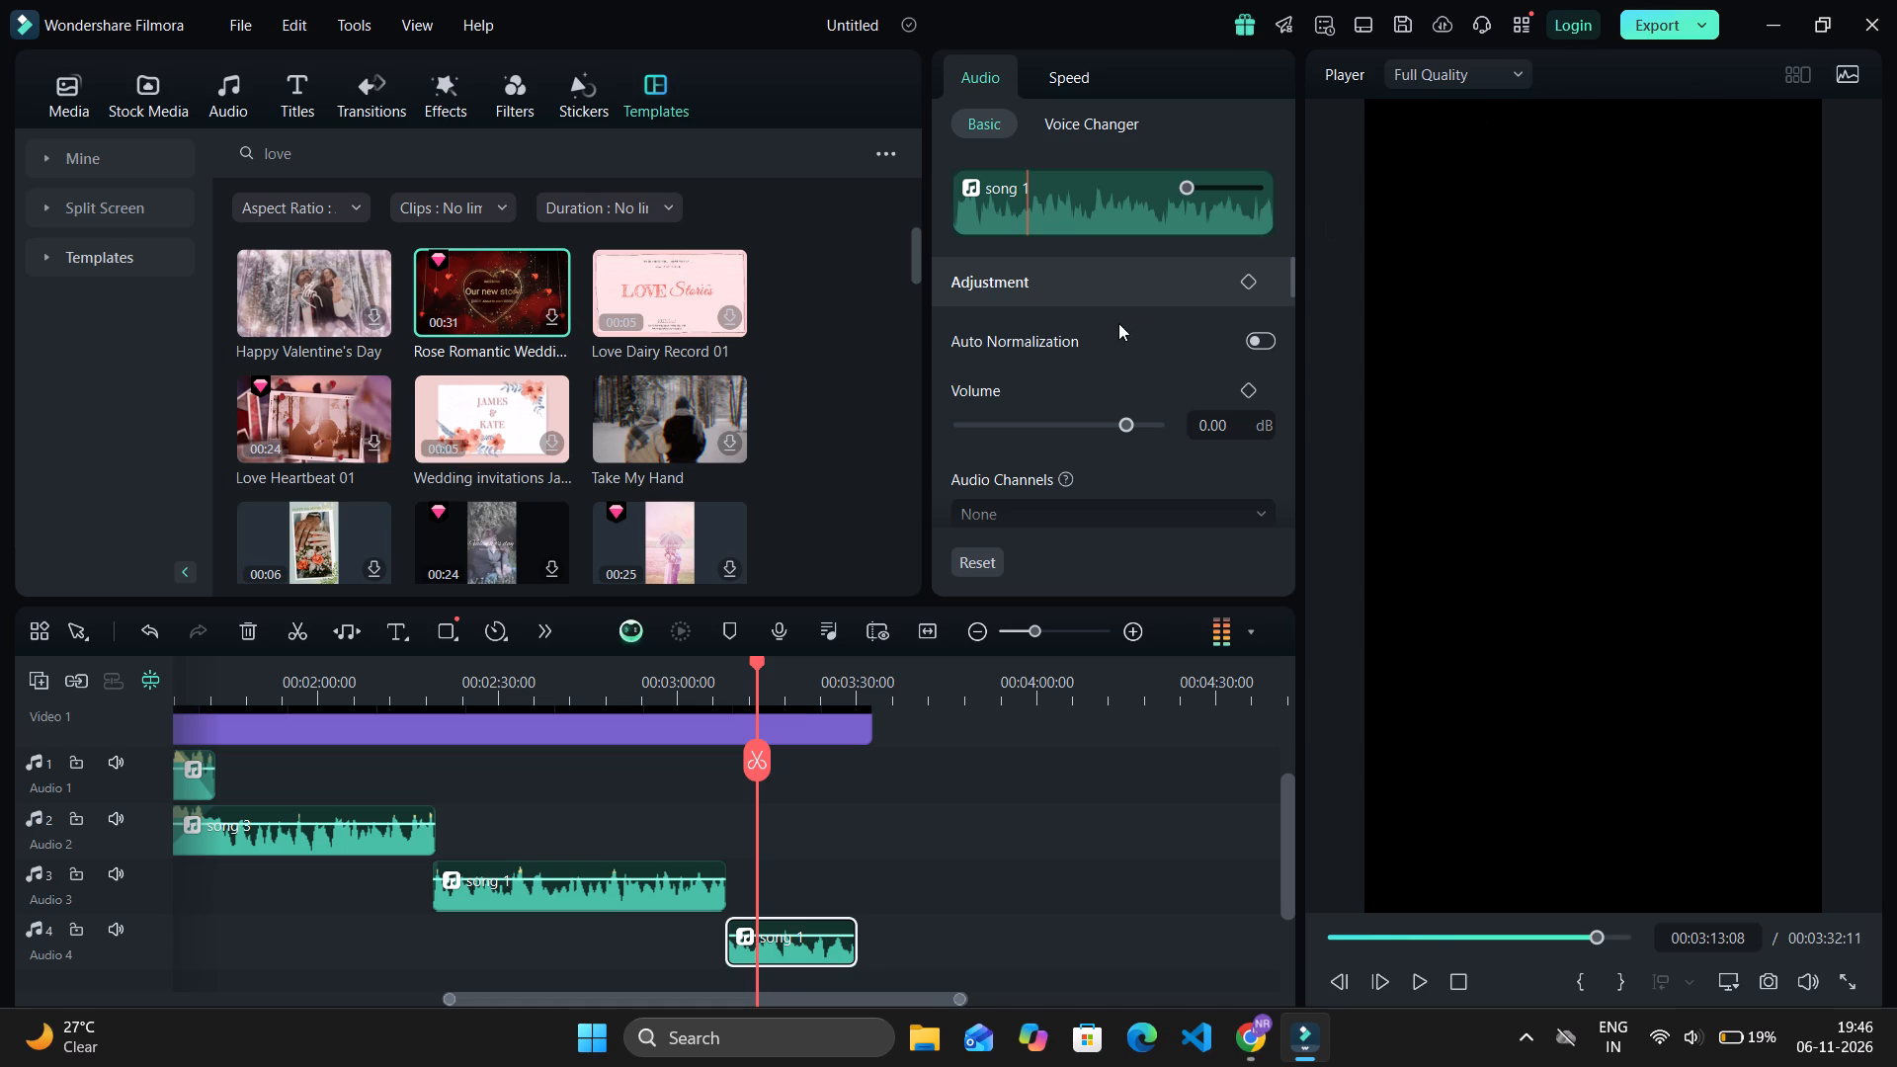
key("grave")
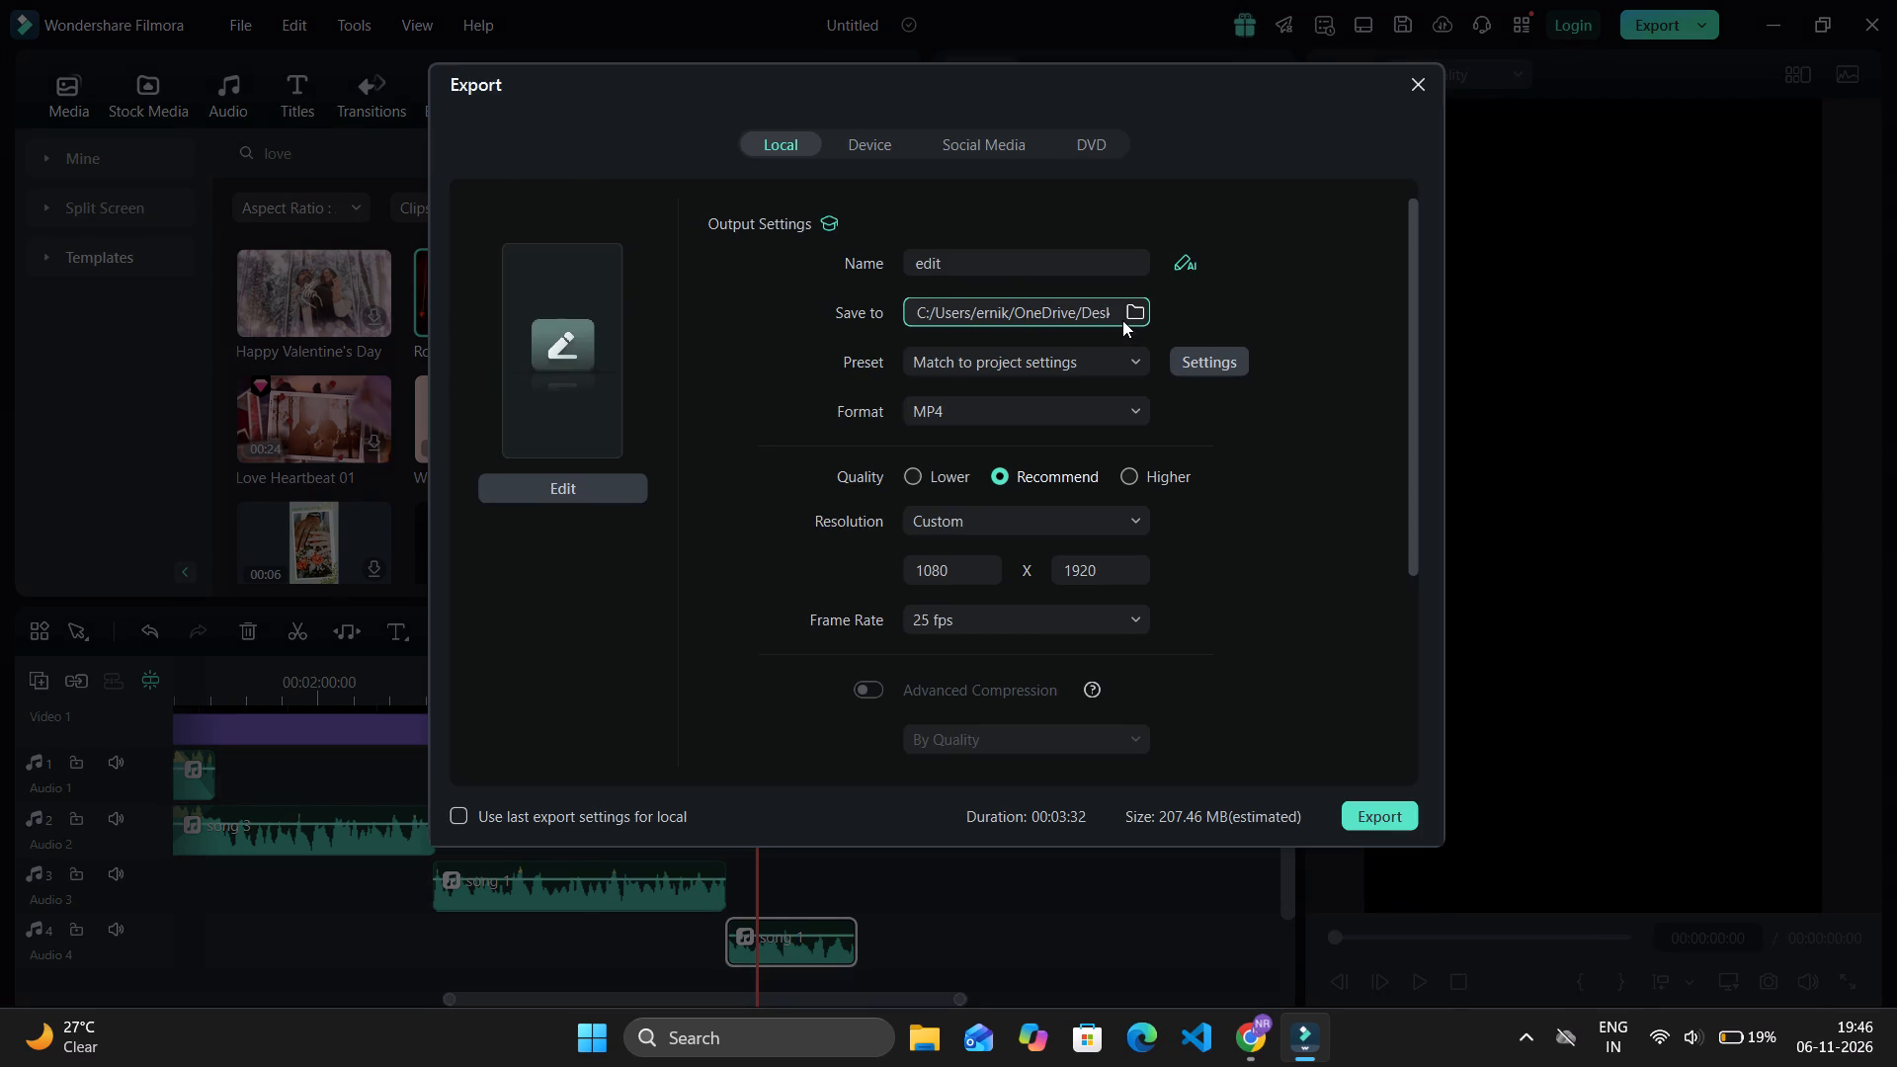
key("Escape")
Shift the Audio 4 song 1 clip earlier to start at about 00:03:07.6, overlapping the Audio 3 clip's end, and play the join.
scroll(903, 920, "up", 17, "ctrl")
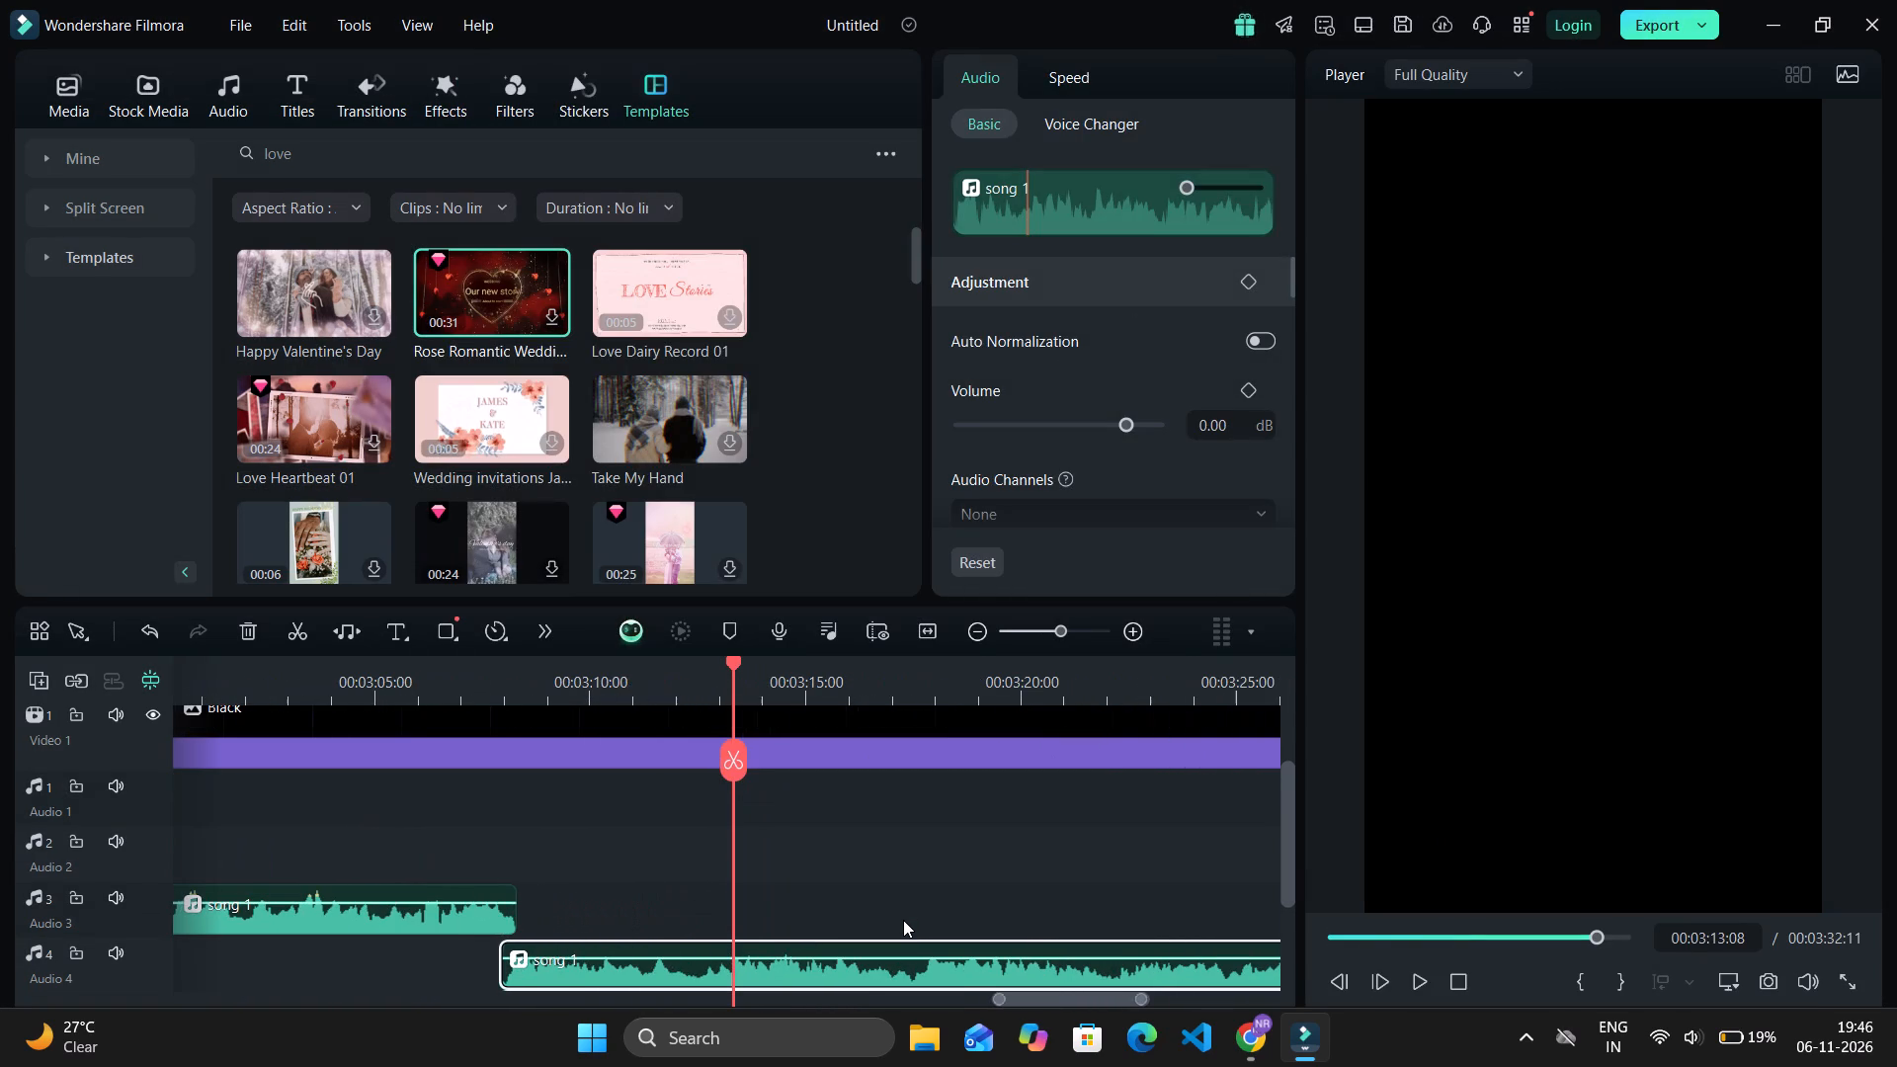
scroll(608, 923, "up", 8, "ctrl")
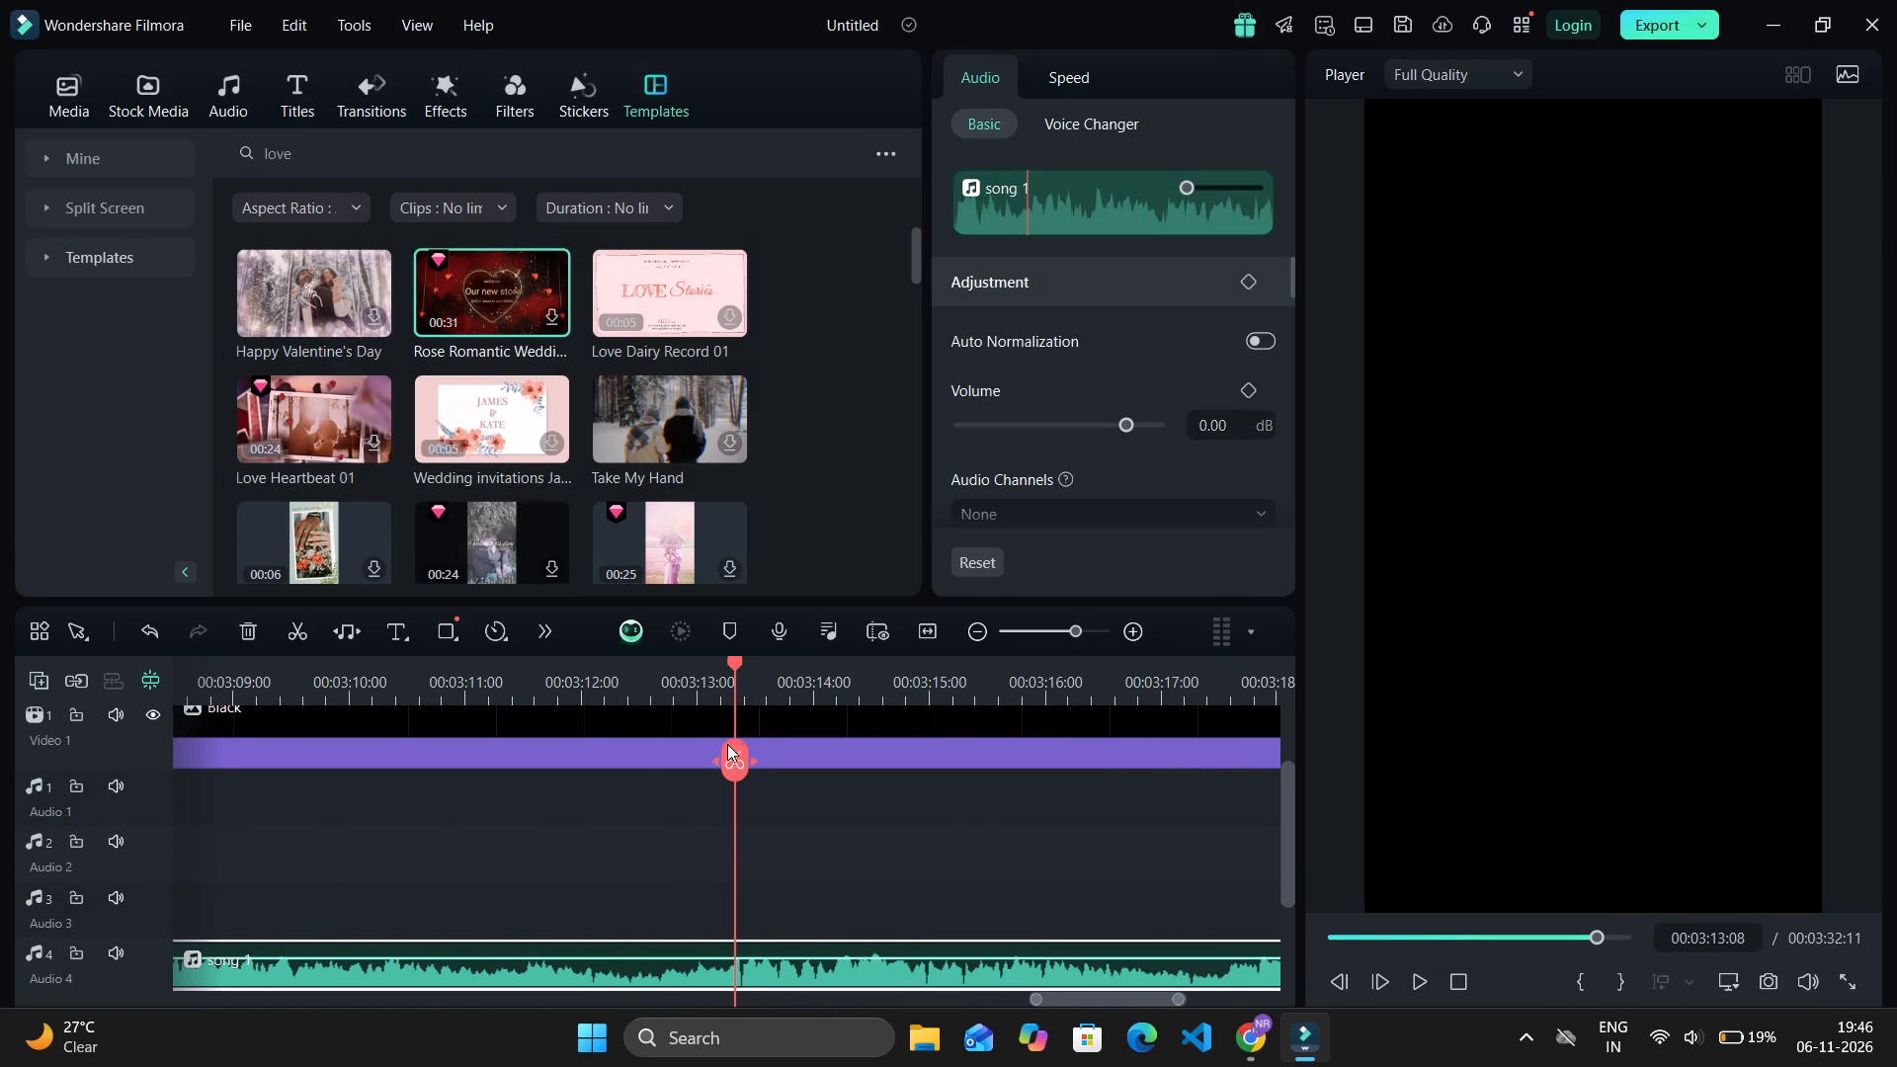
left_click_drag(735, 660, 193, 771)
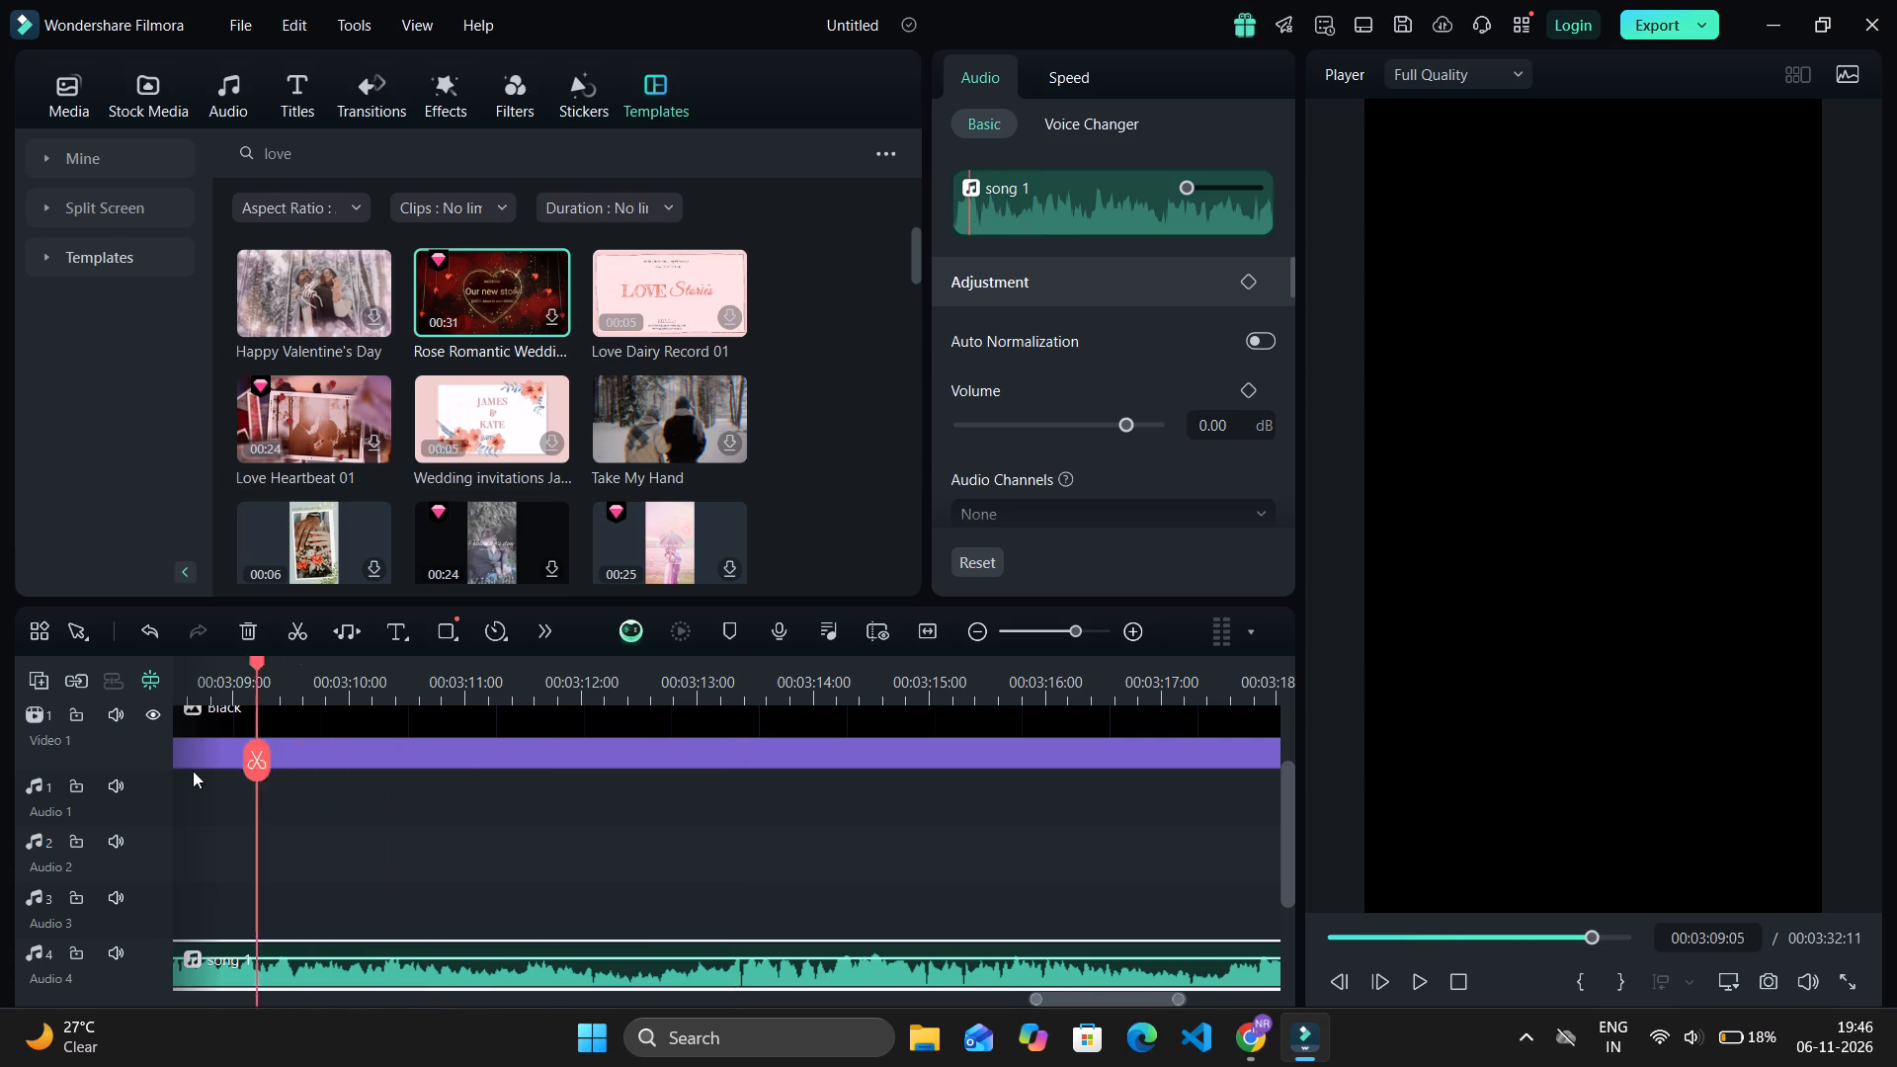
left_click_drag(193, 771, 201, 775)
left_click_drag(436, 970, 403, 970)
key("space")
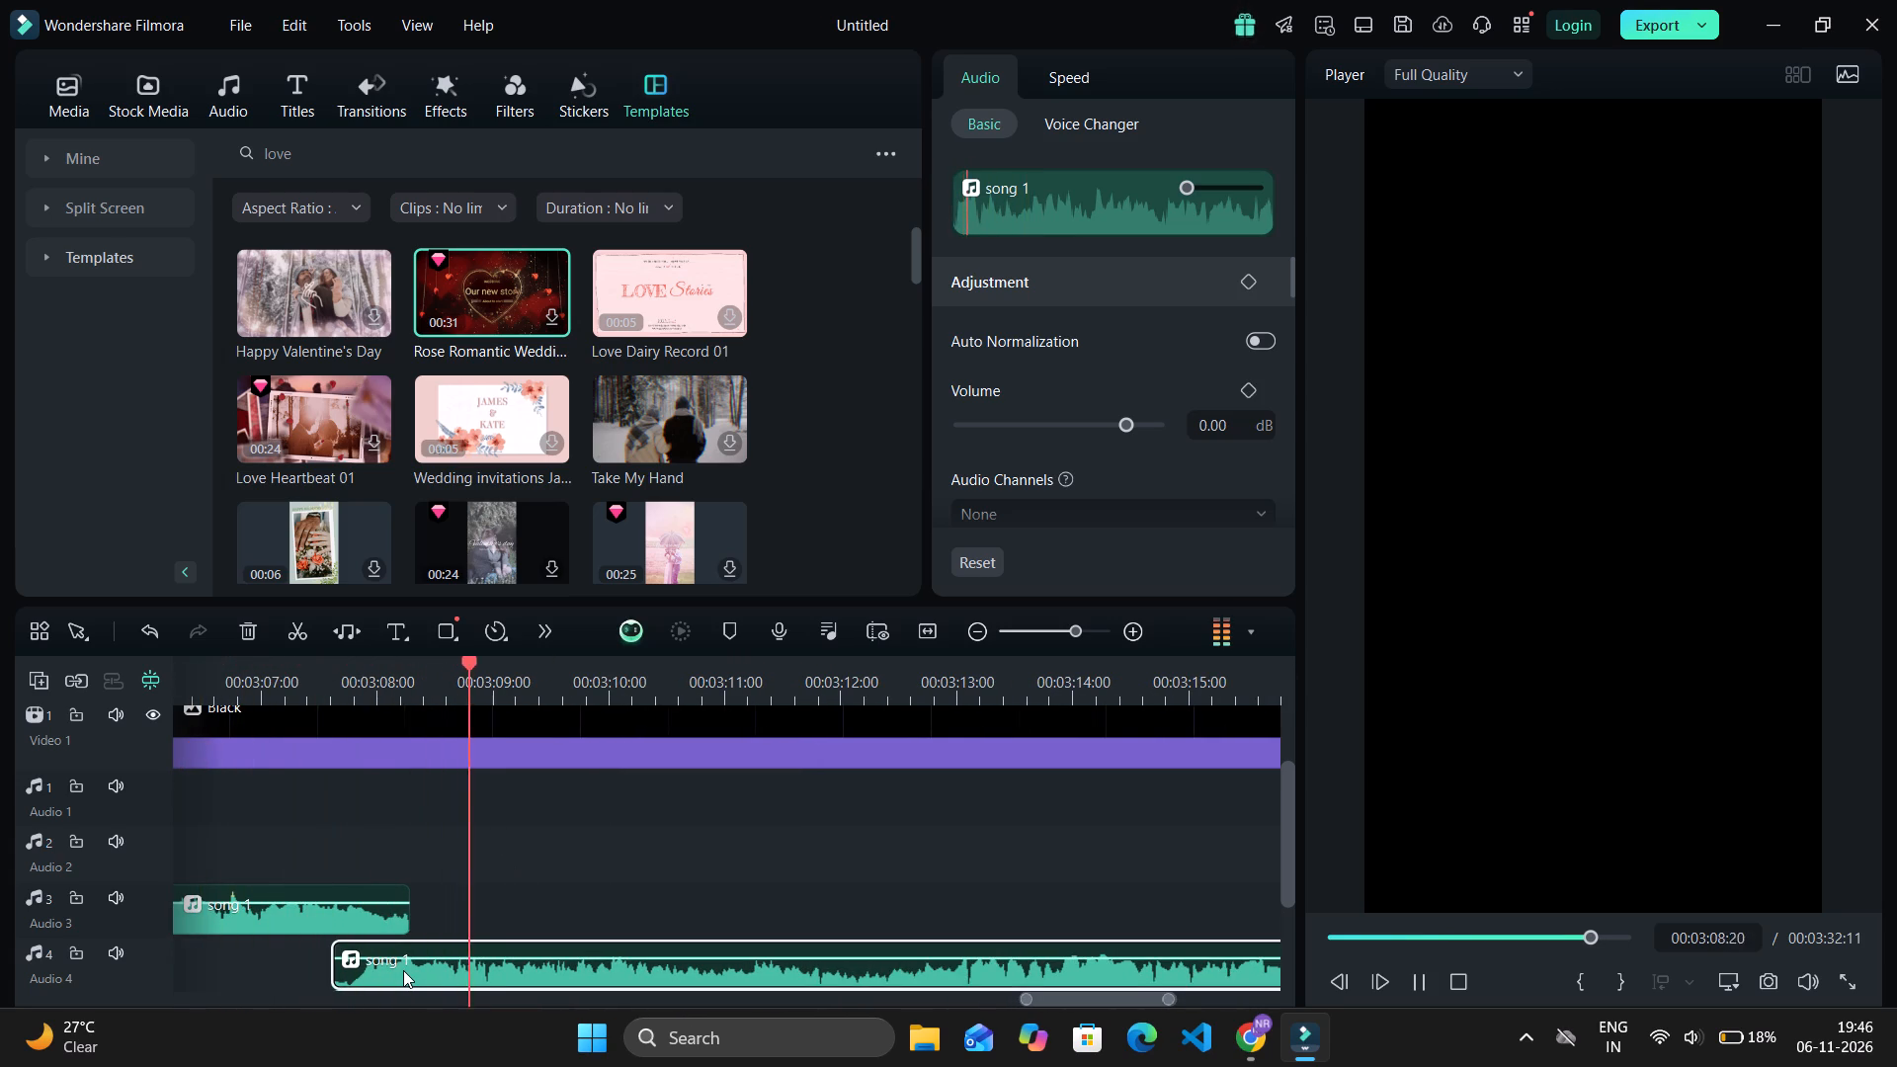
key("space")
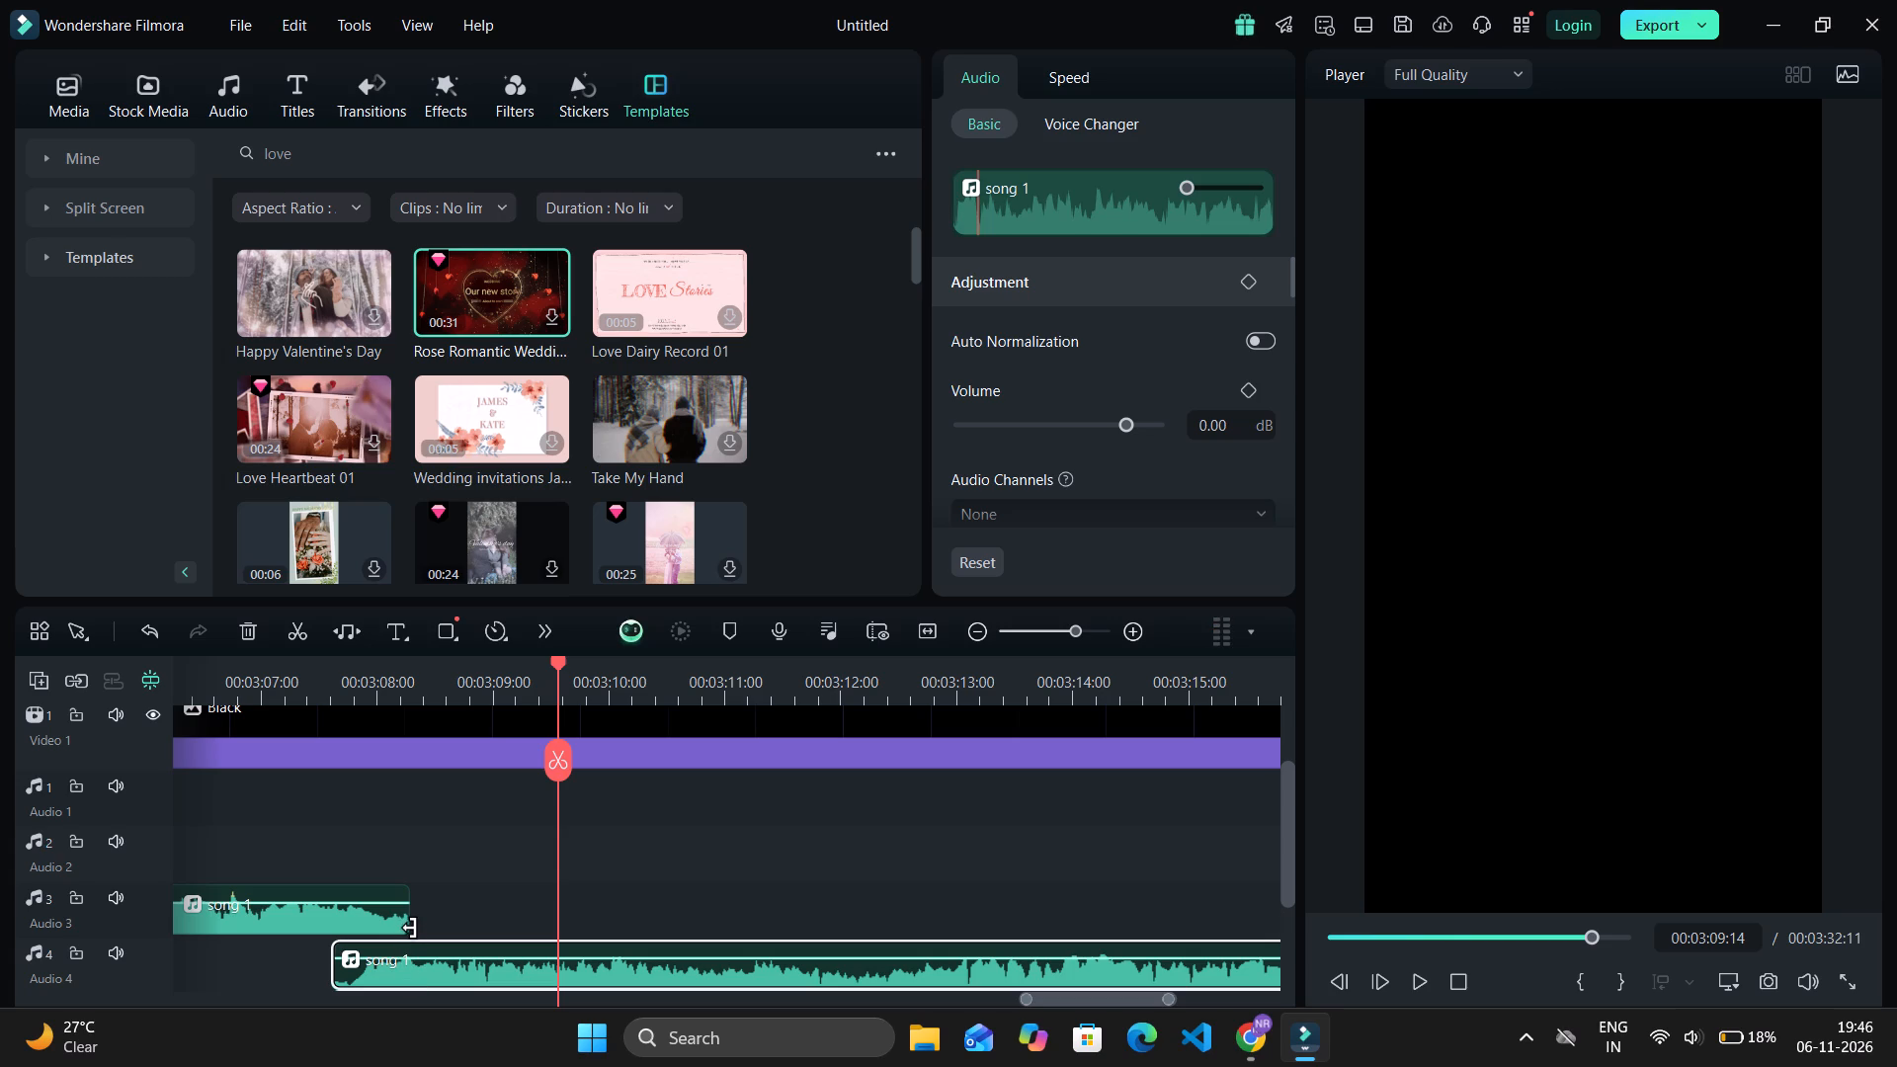
Trim the end of the Audio 3 song 1 clip back to about 00:03:08.1 and replay the join from about 00:03:07.4.
left_click(410, 928)
left_click(402, 926)
left_click_drag(402, 926, 387, 927)
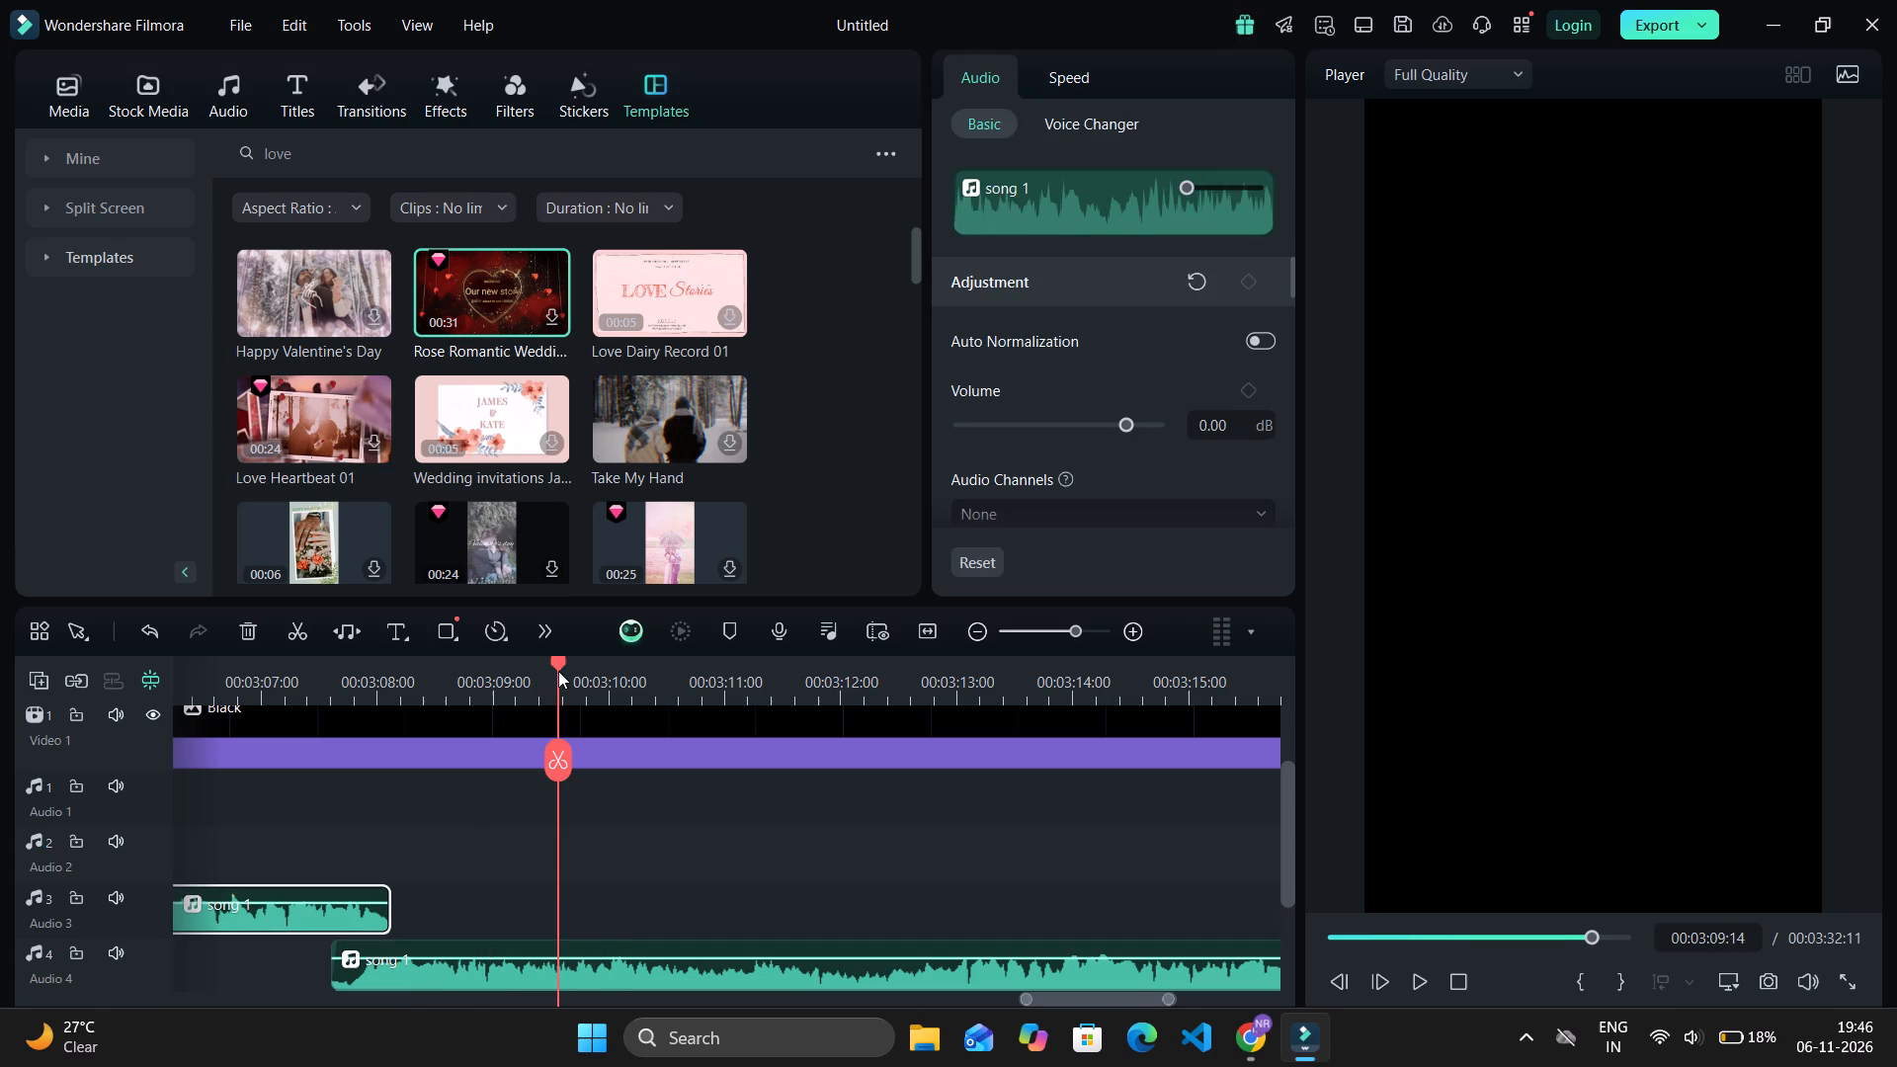
left_click_drag(558, 671, 305, 741)
key("space")
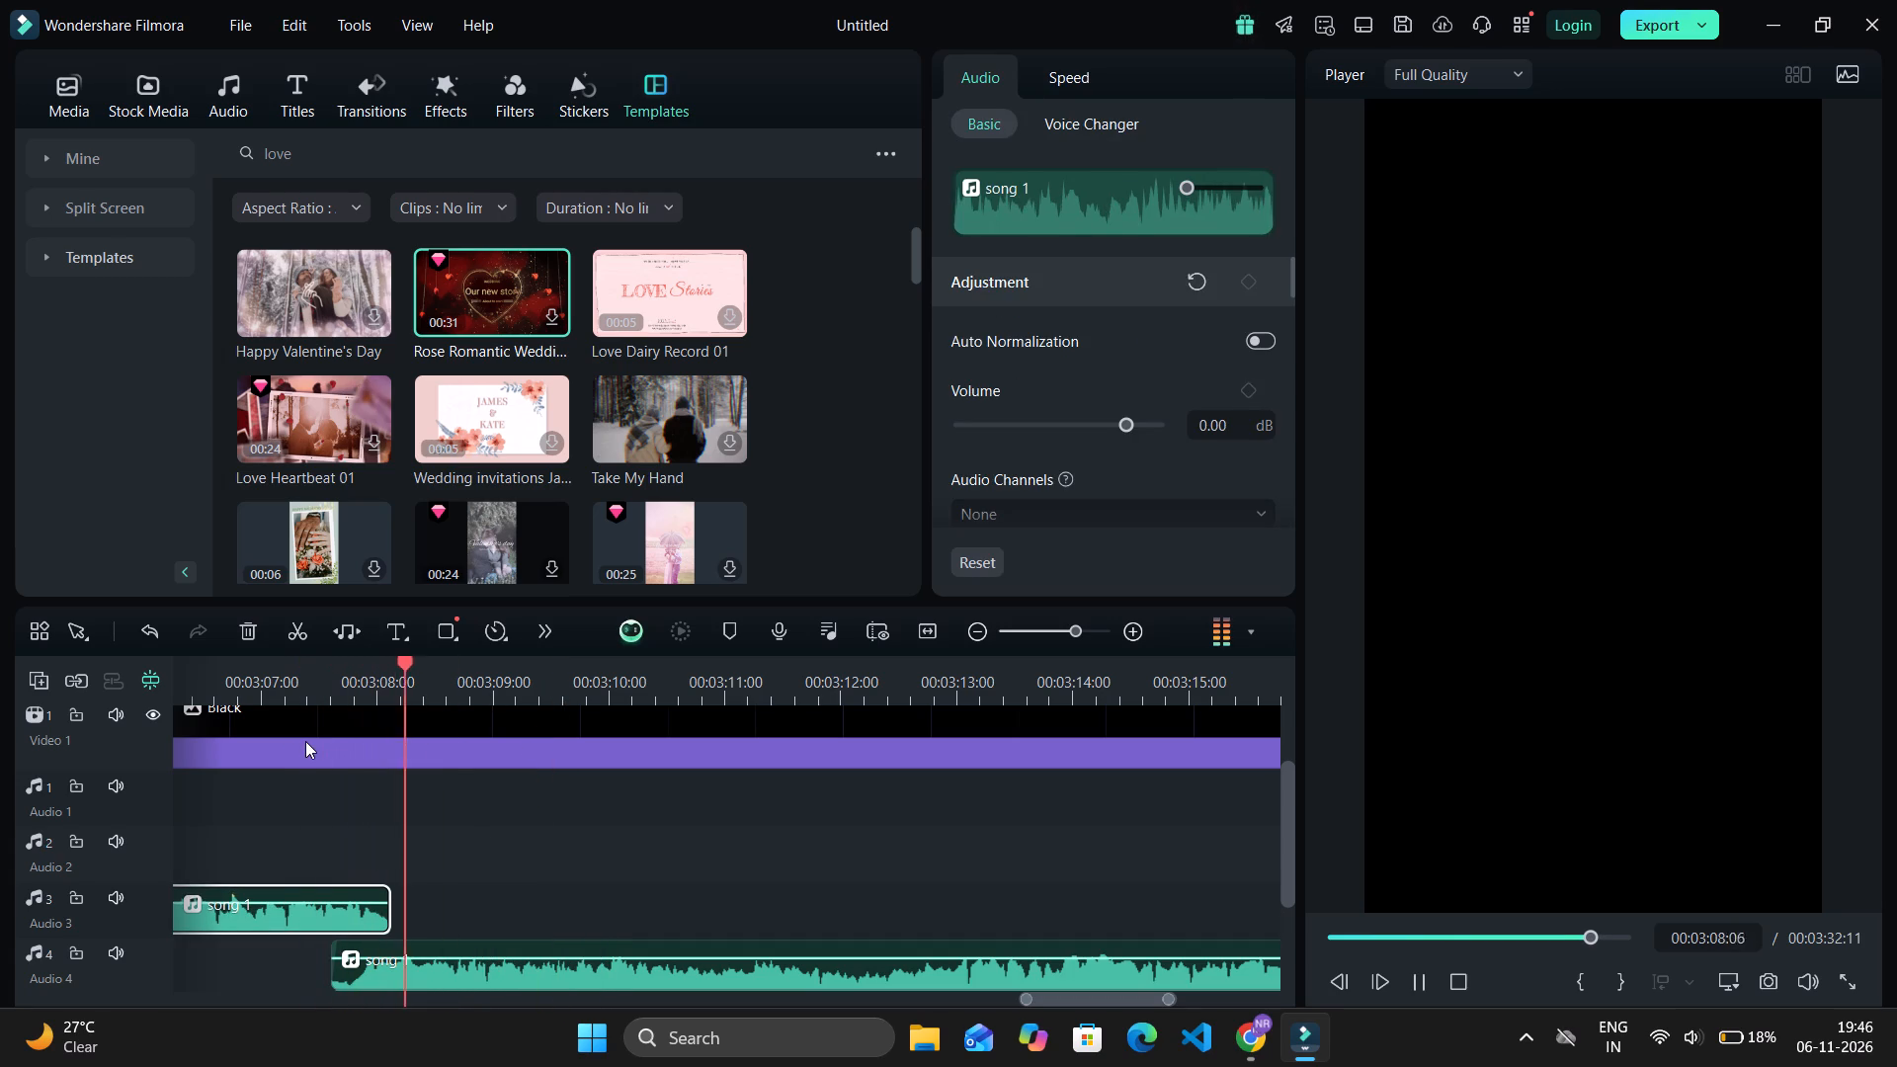
key("space")
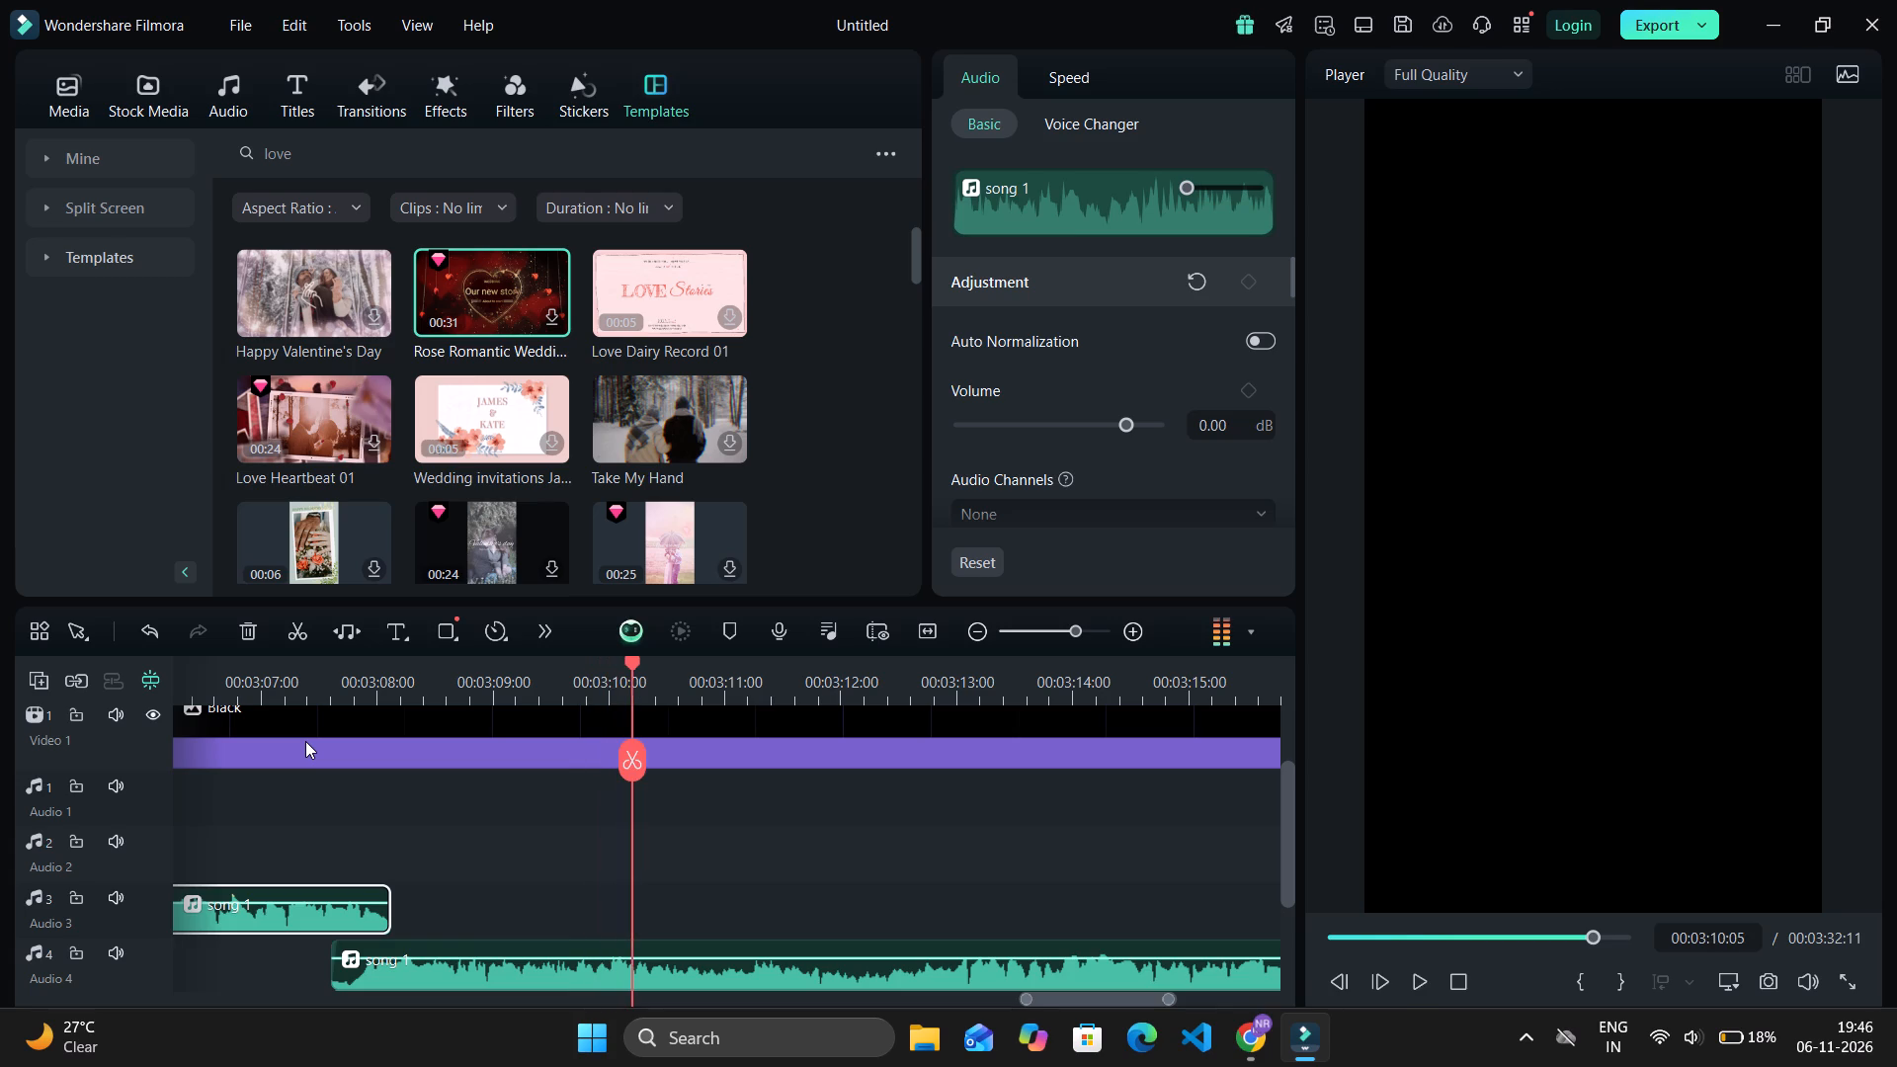
Open the export settings for a local file and set the output format to MP3.
left_click(1643, 26)
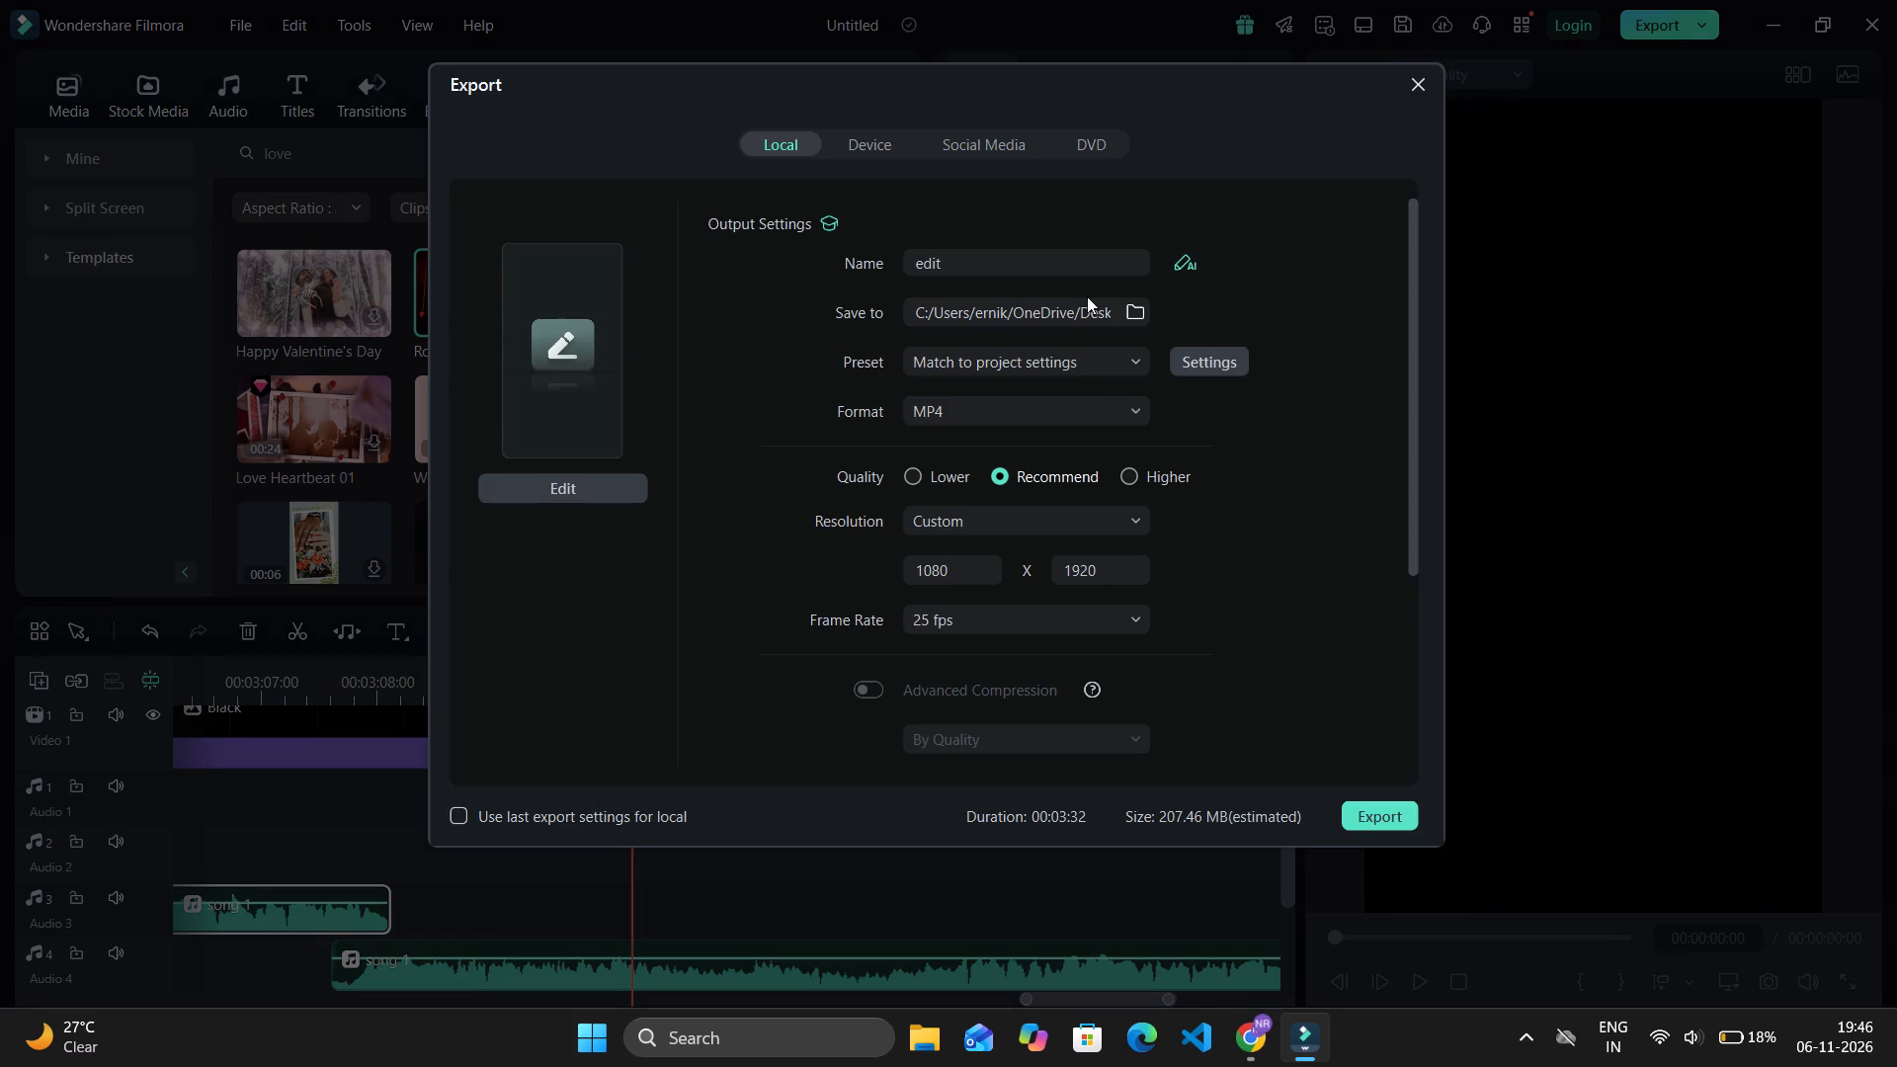
left_click(1091, 401)
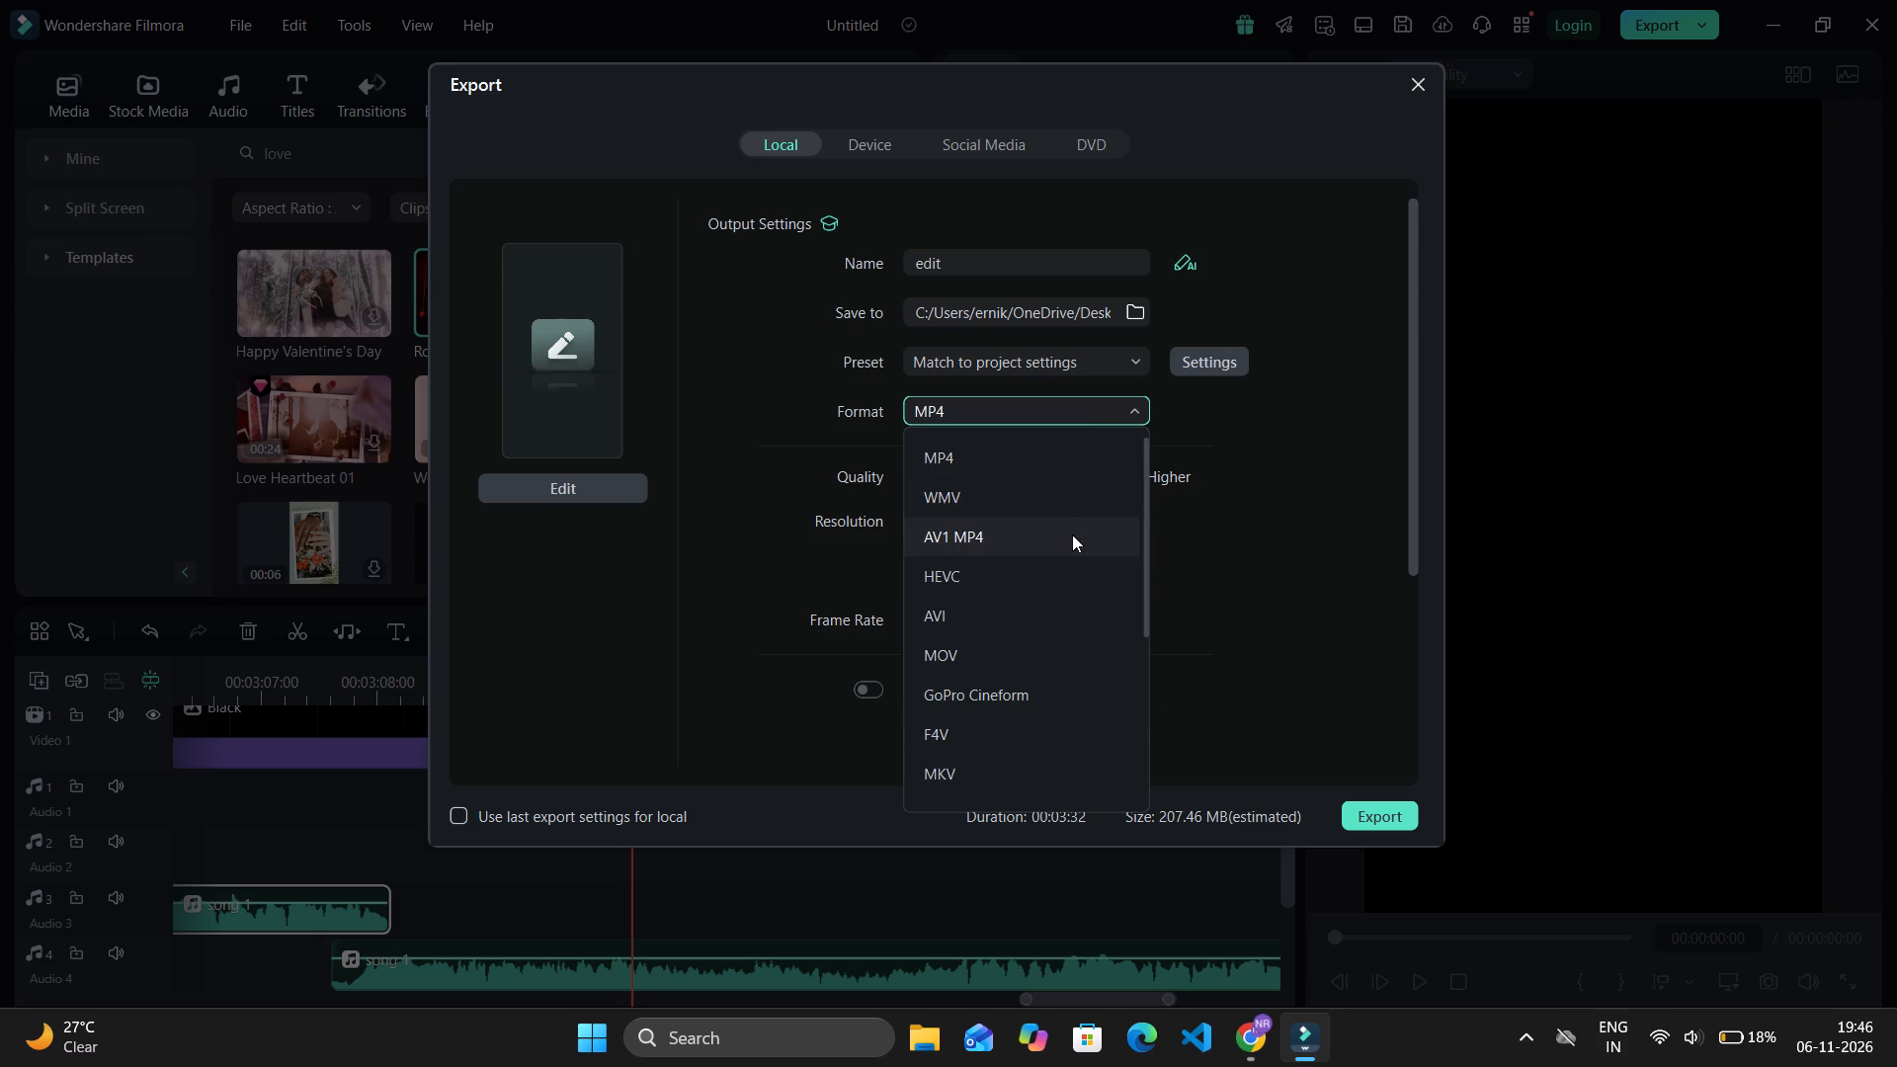
scroll(1053, 591, "down", 1)
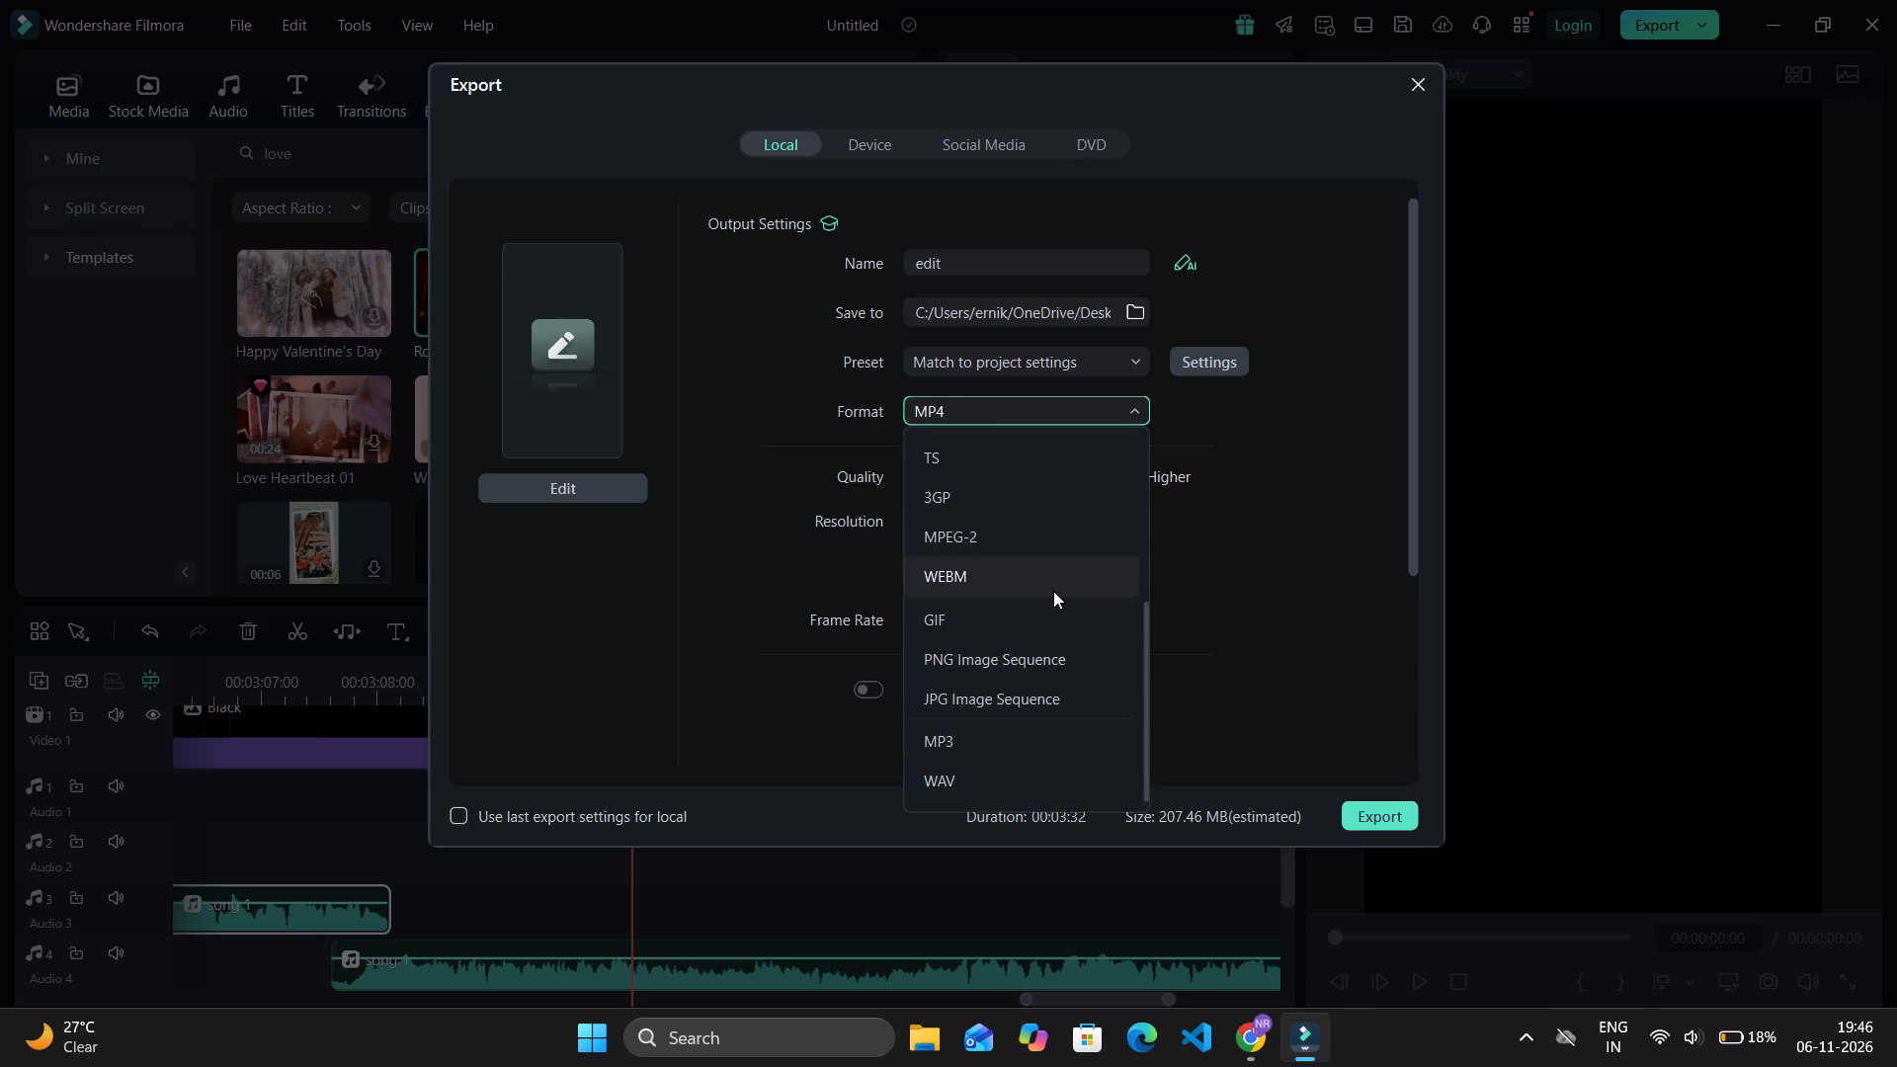
scroll(1053, 591, "down", 1)
left_click(949, 749)
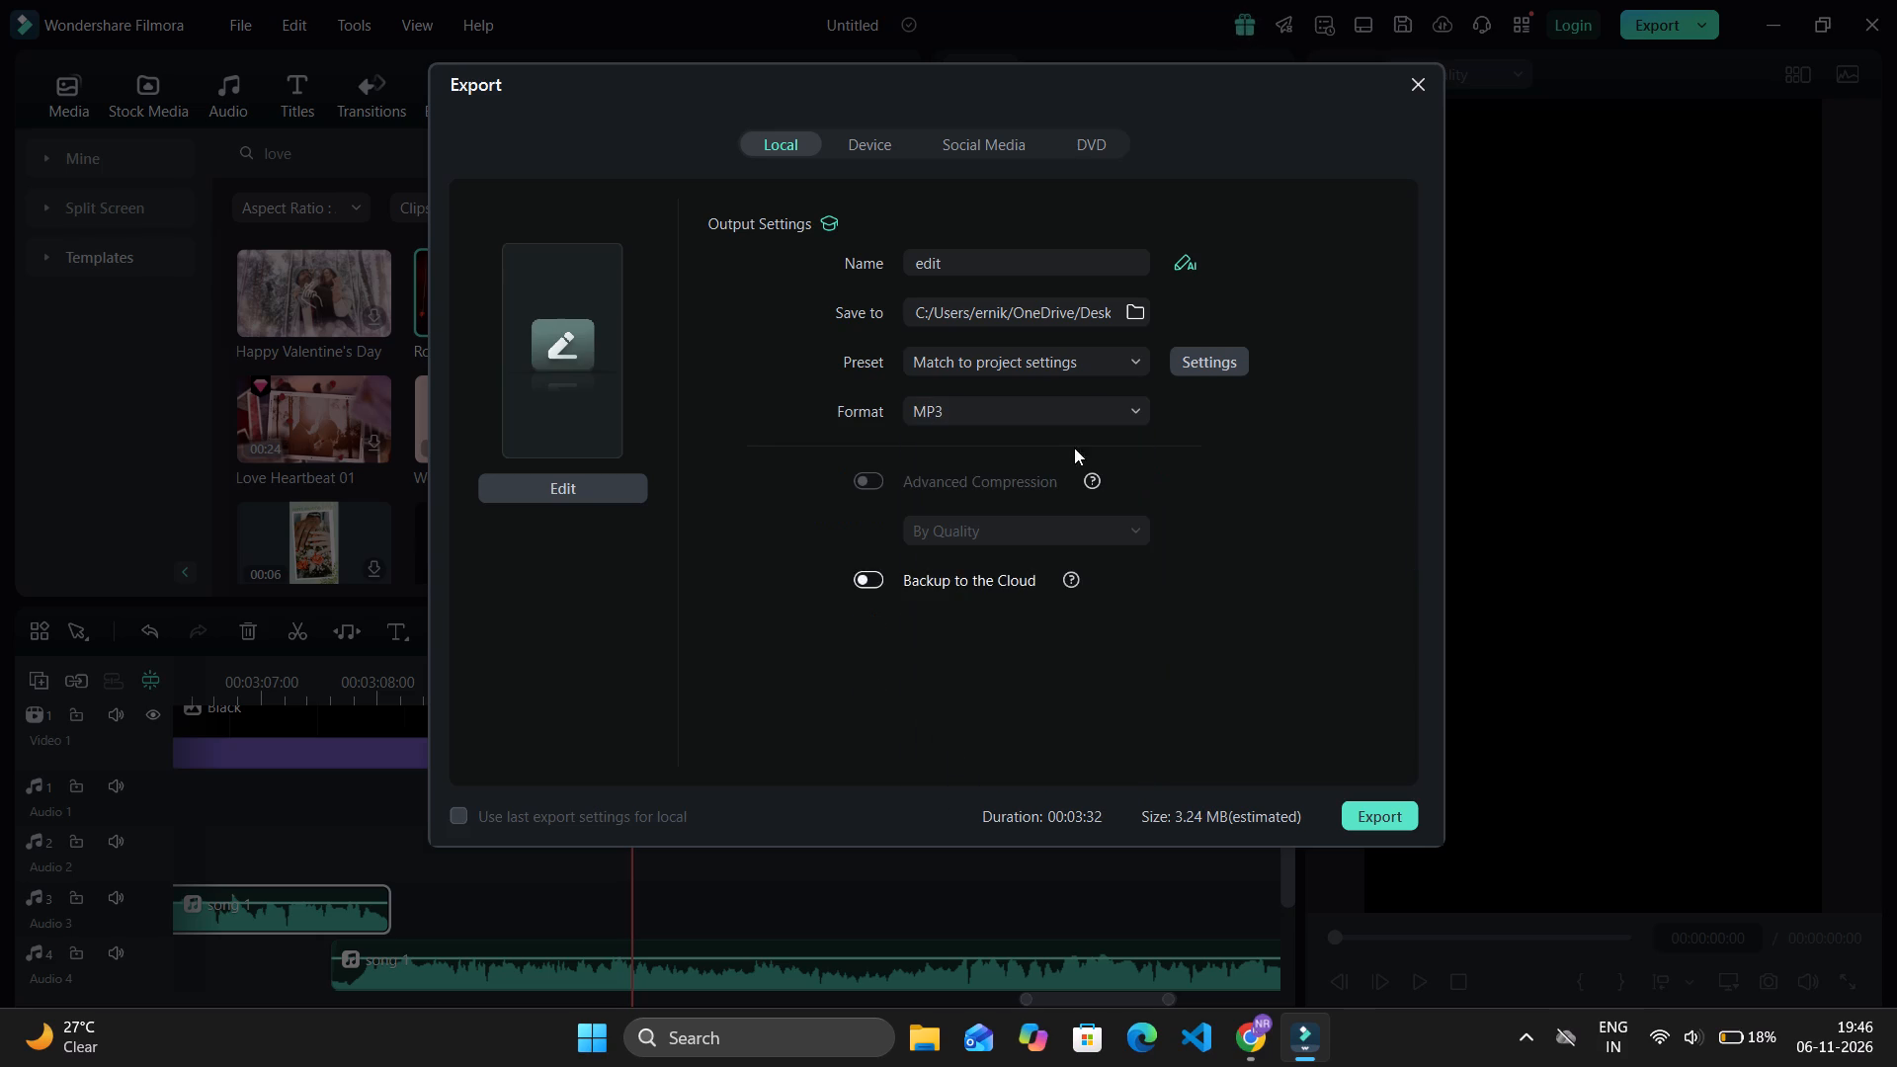
Name the exported file "Ritz di Final Entry Song".
left_click(1016, 252)
key("ctrl+a")
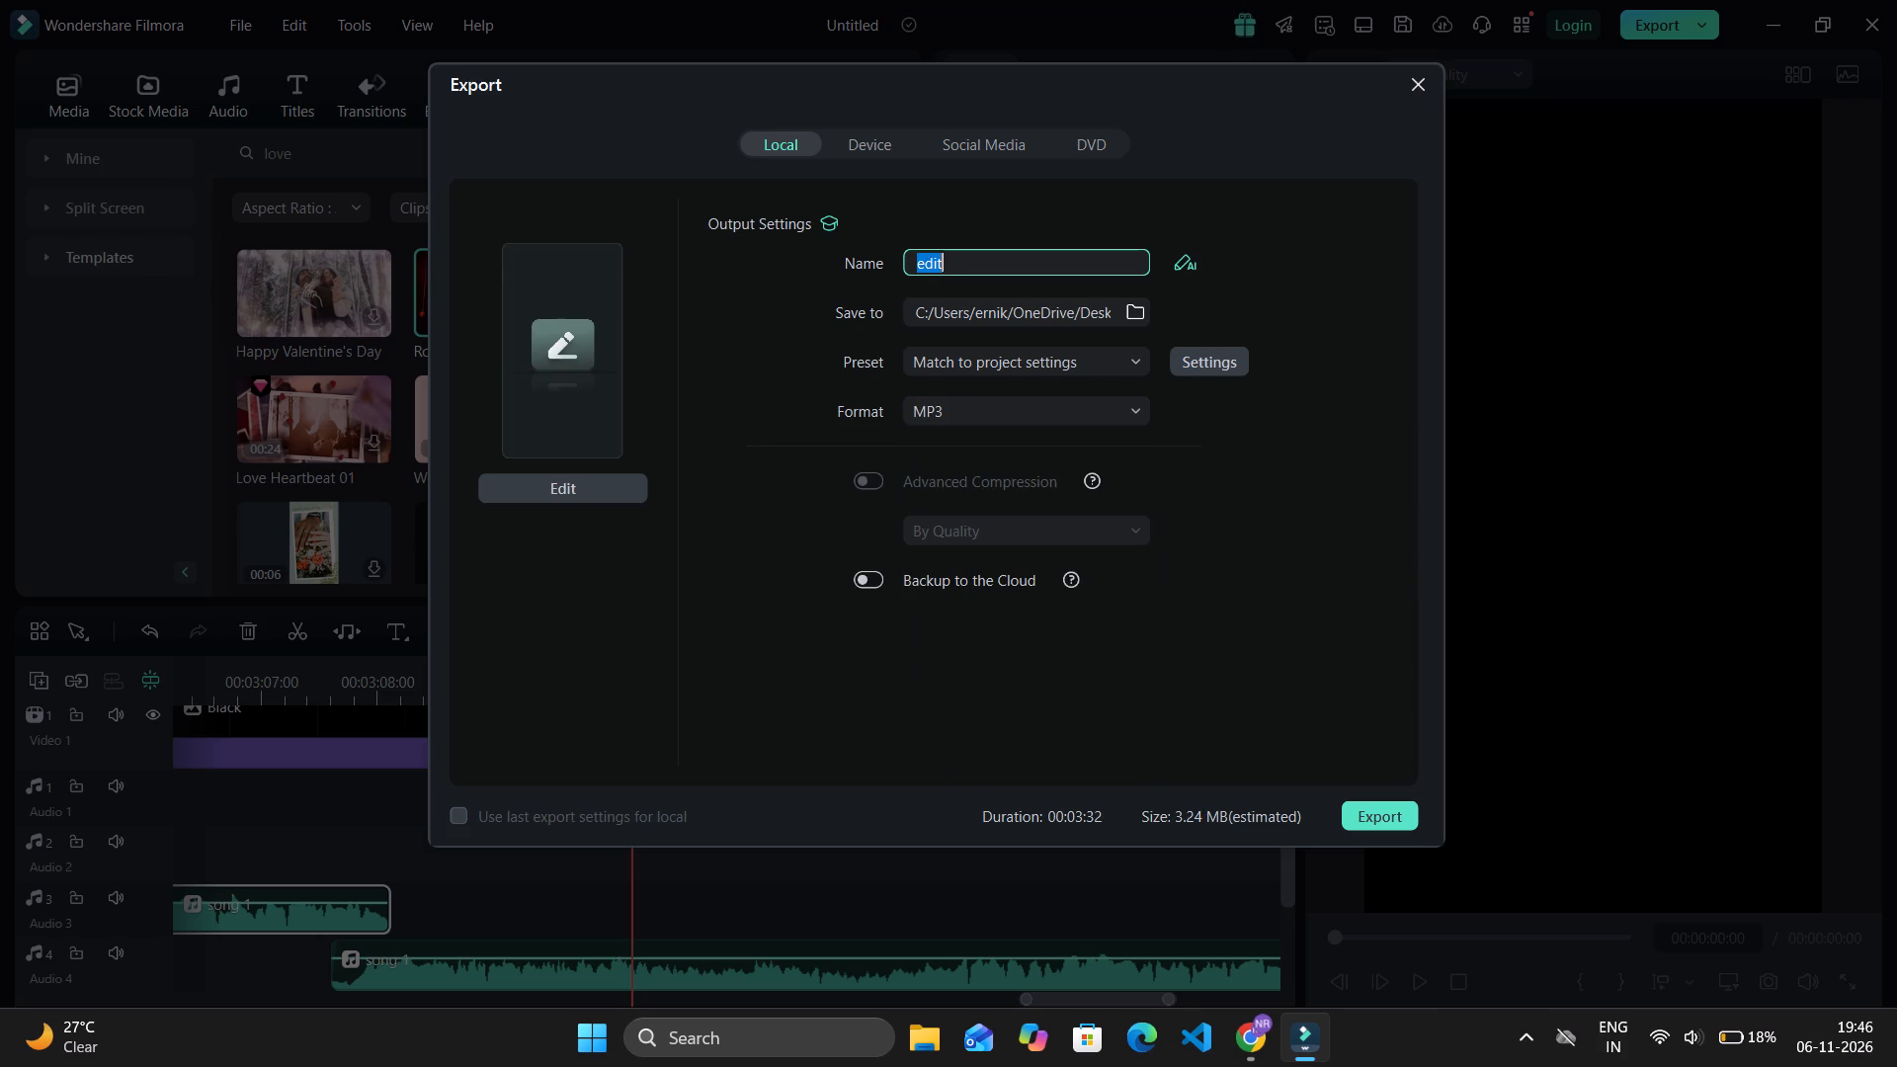
type("Ritx")
key("BackSpace")
type("z di")
key("space")
type("Final Entry")
key("space")
type("Song")
Choose the Desktop as the save folder, export the MP3 and close the export window once it is converted.
left_click(1139, 309)
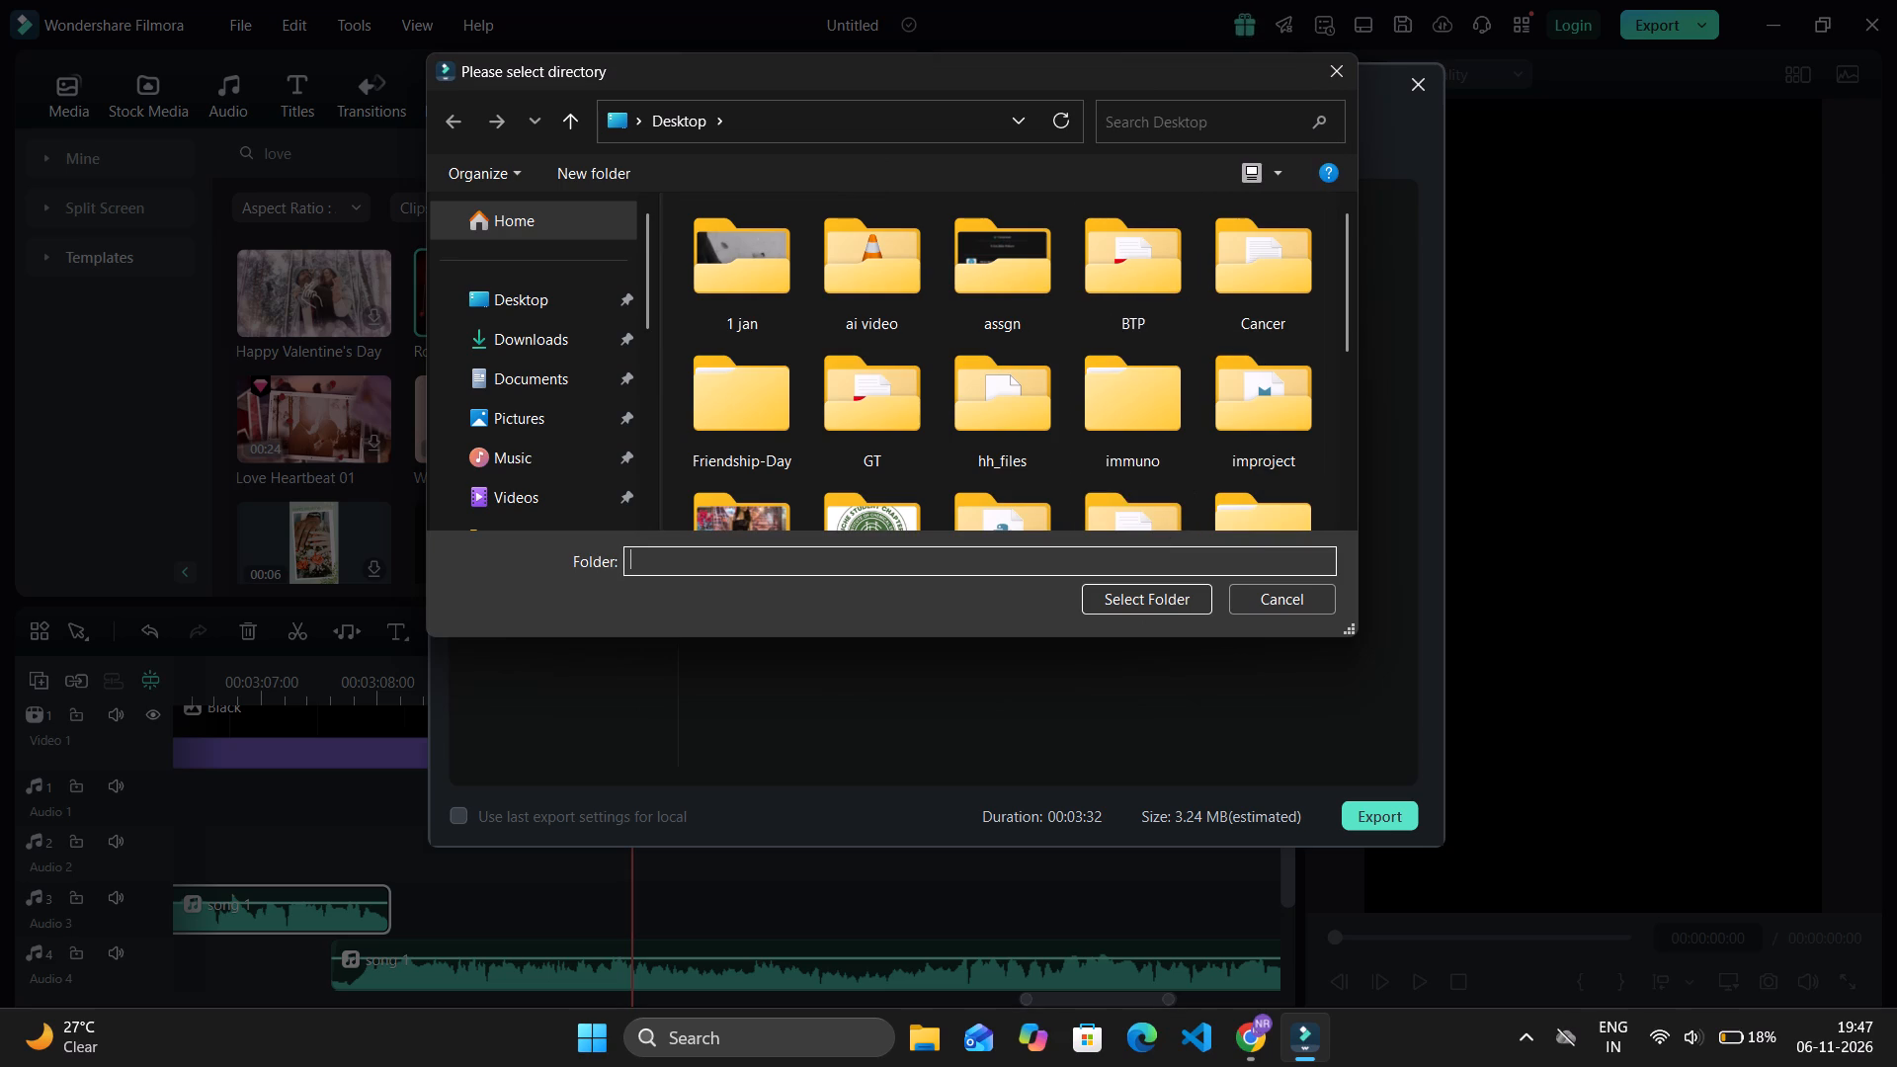
left_click(1148, 603)
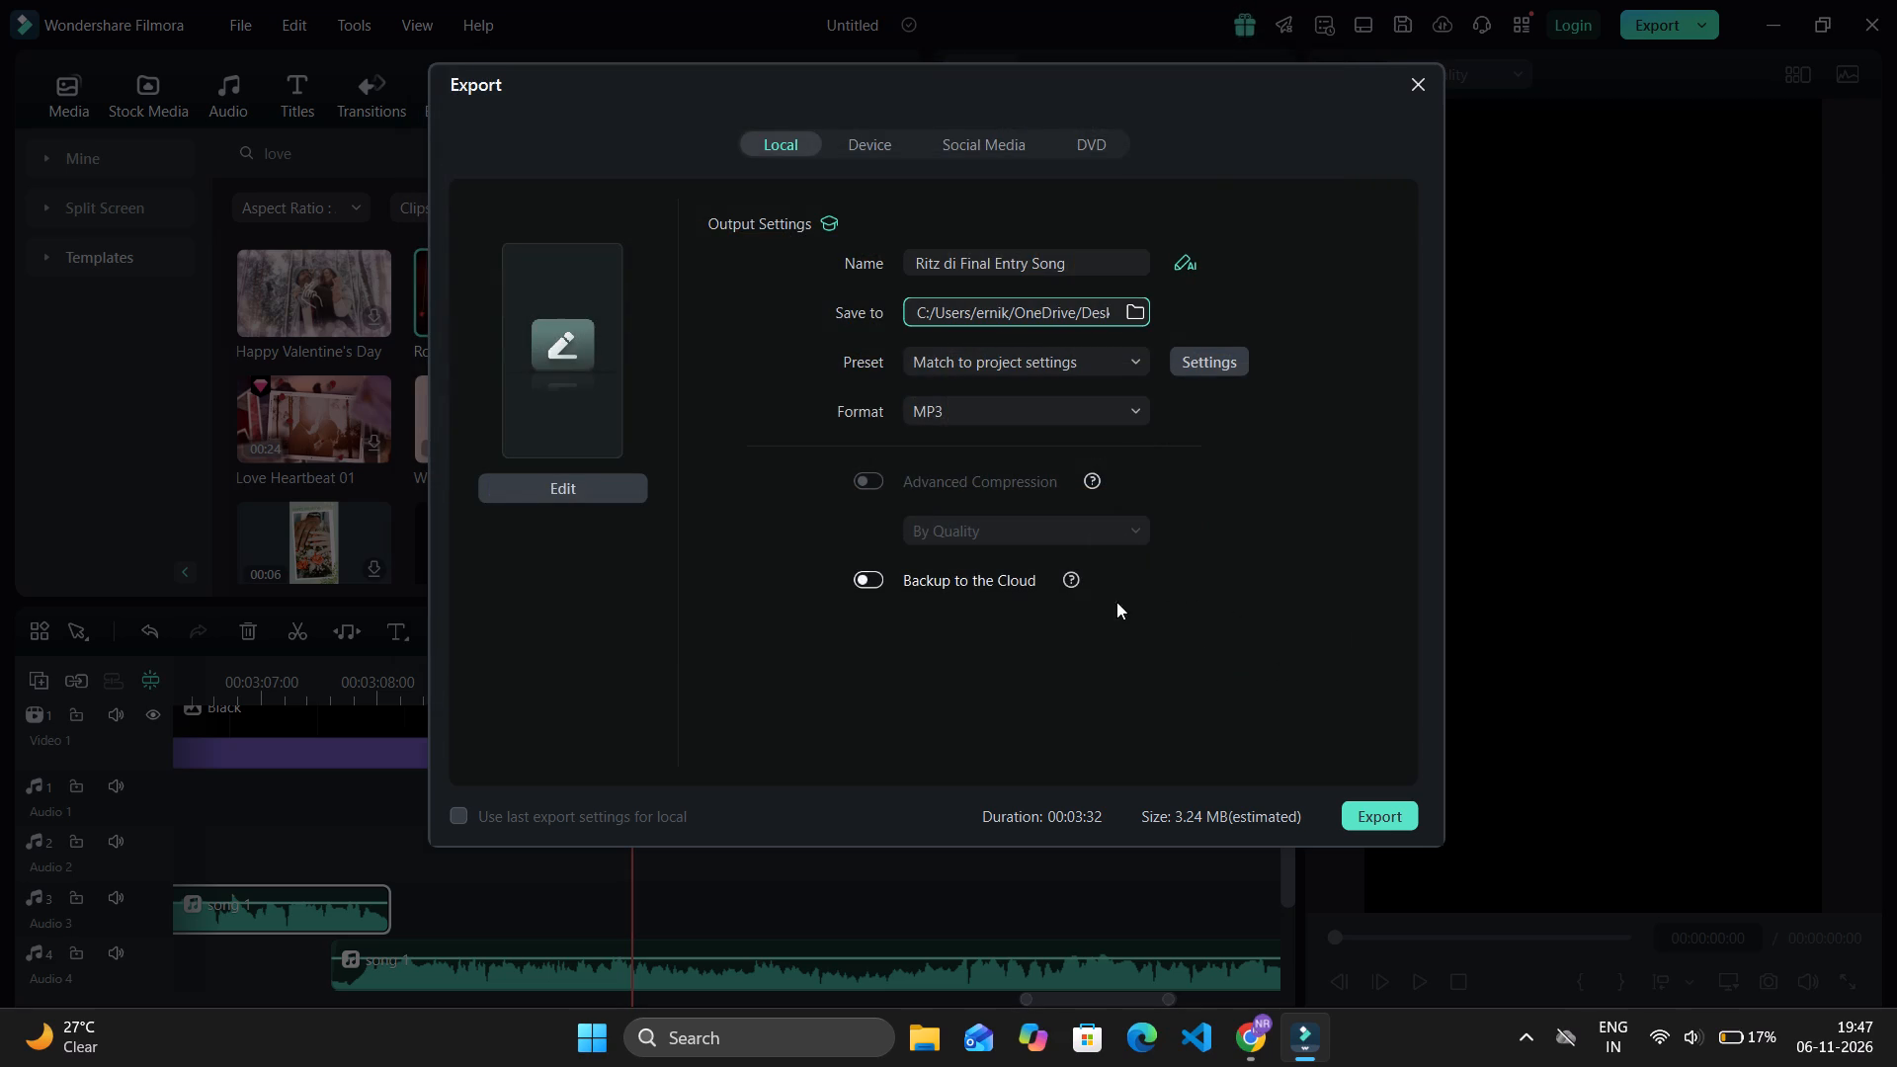
left_click(1377, 819)
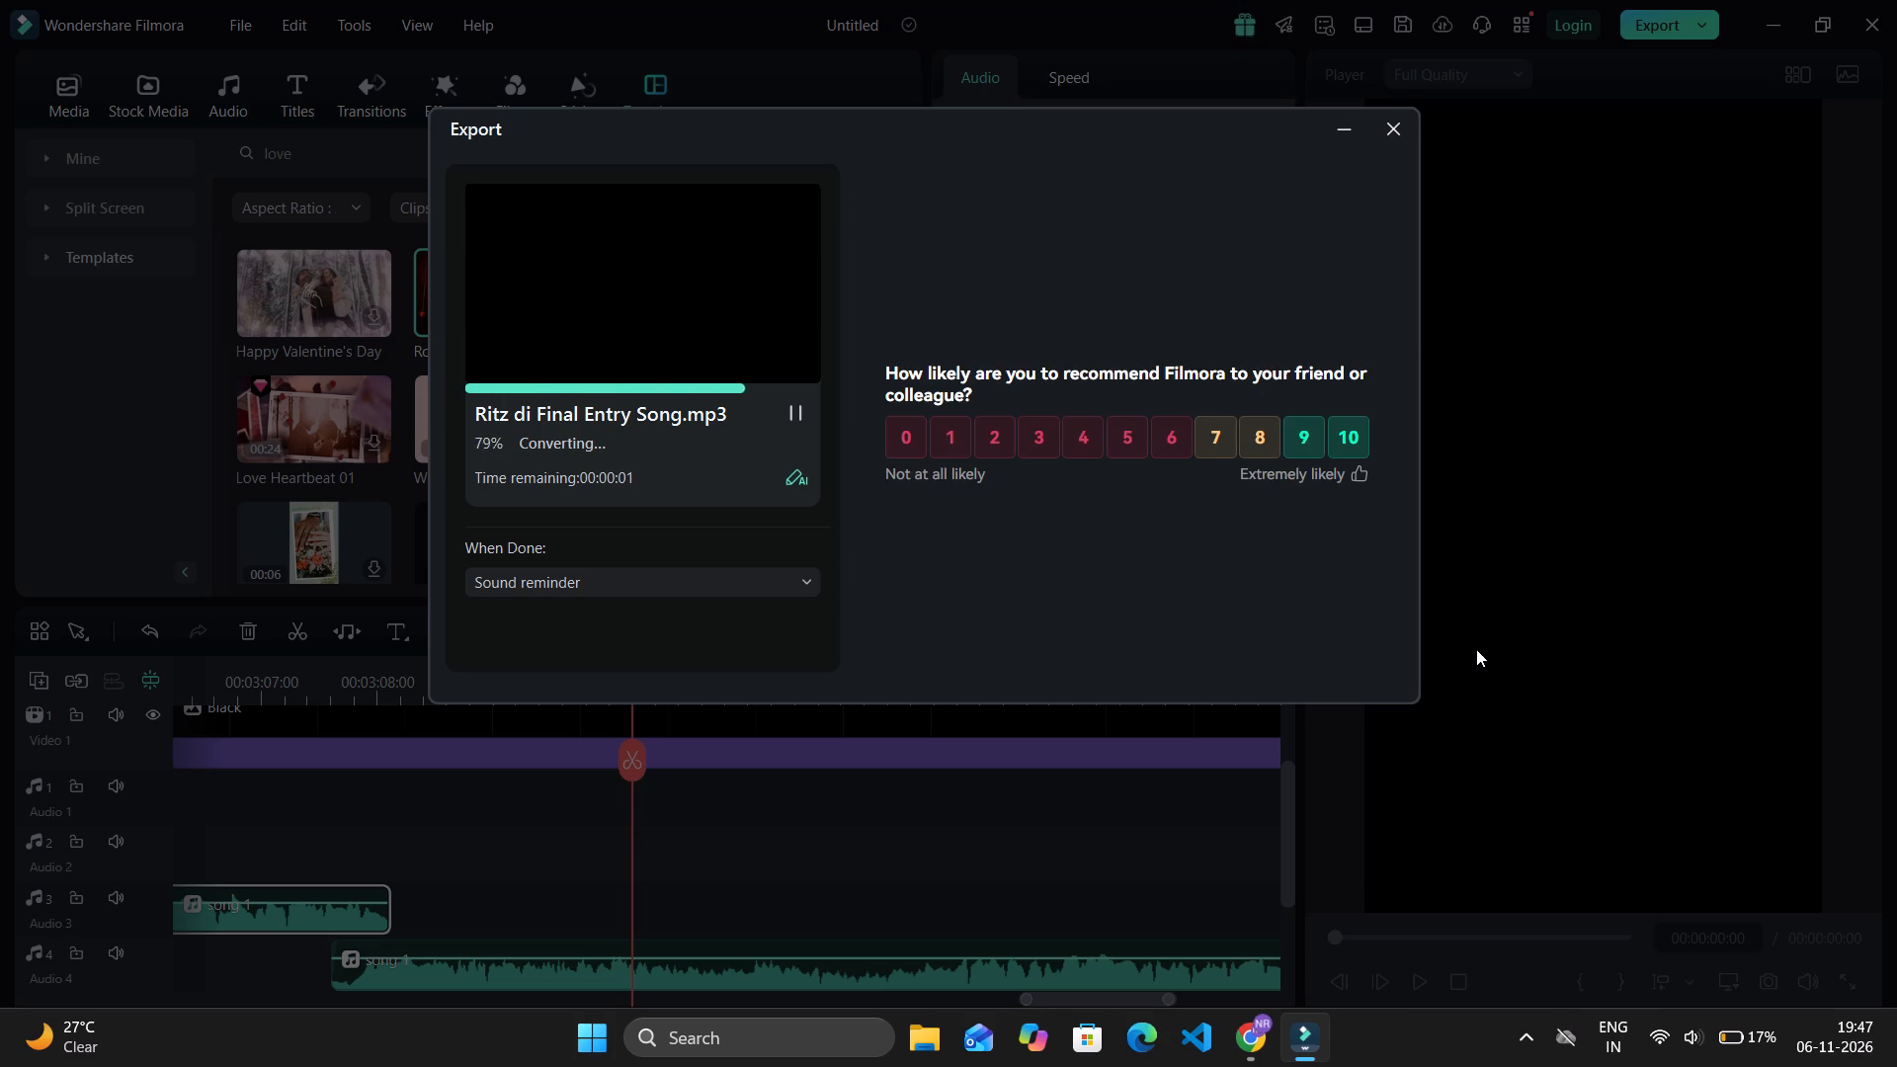
left_click(1364, 470)
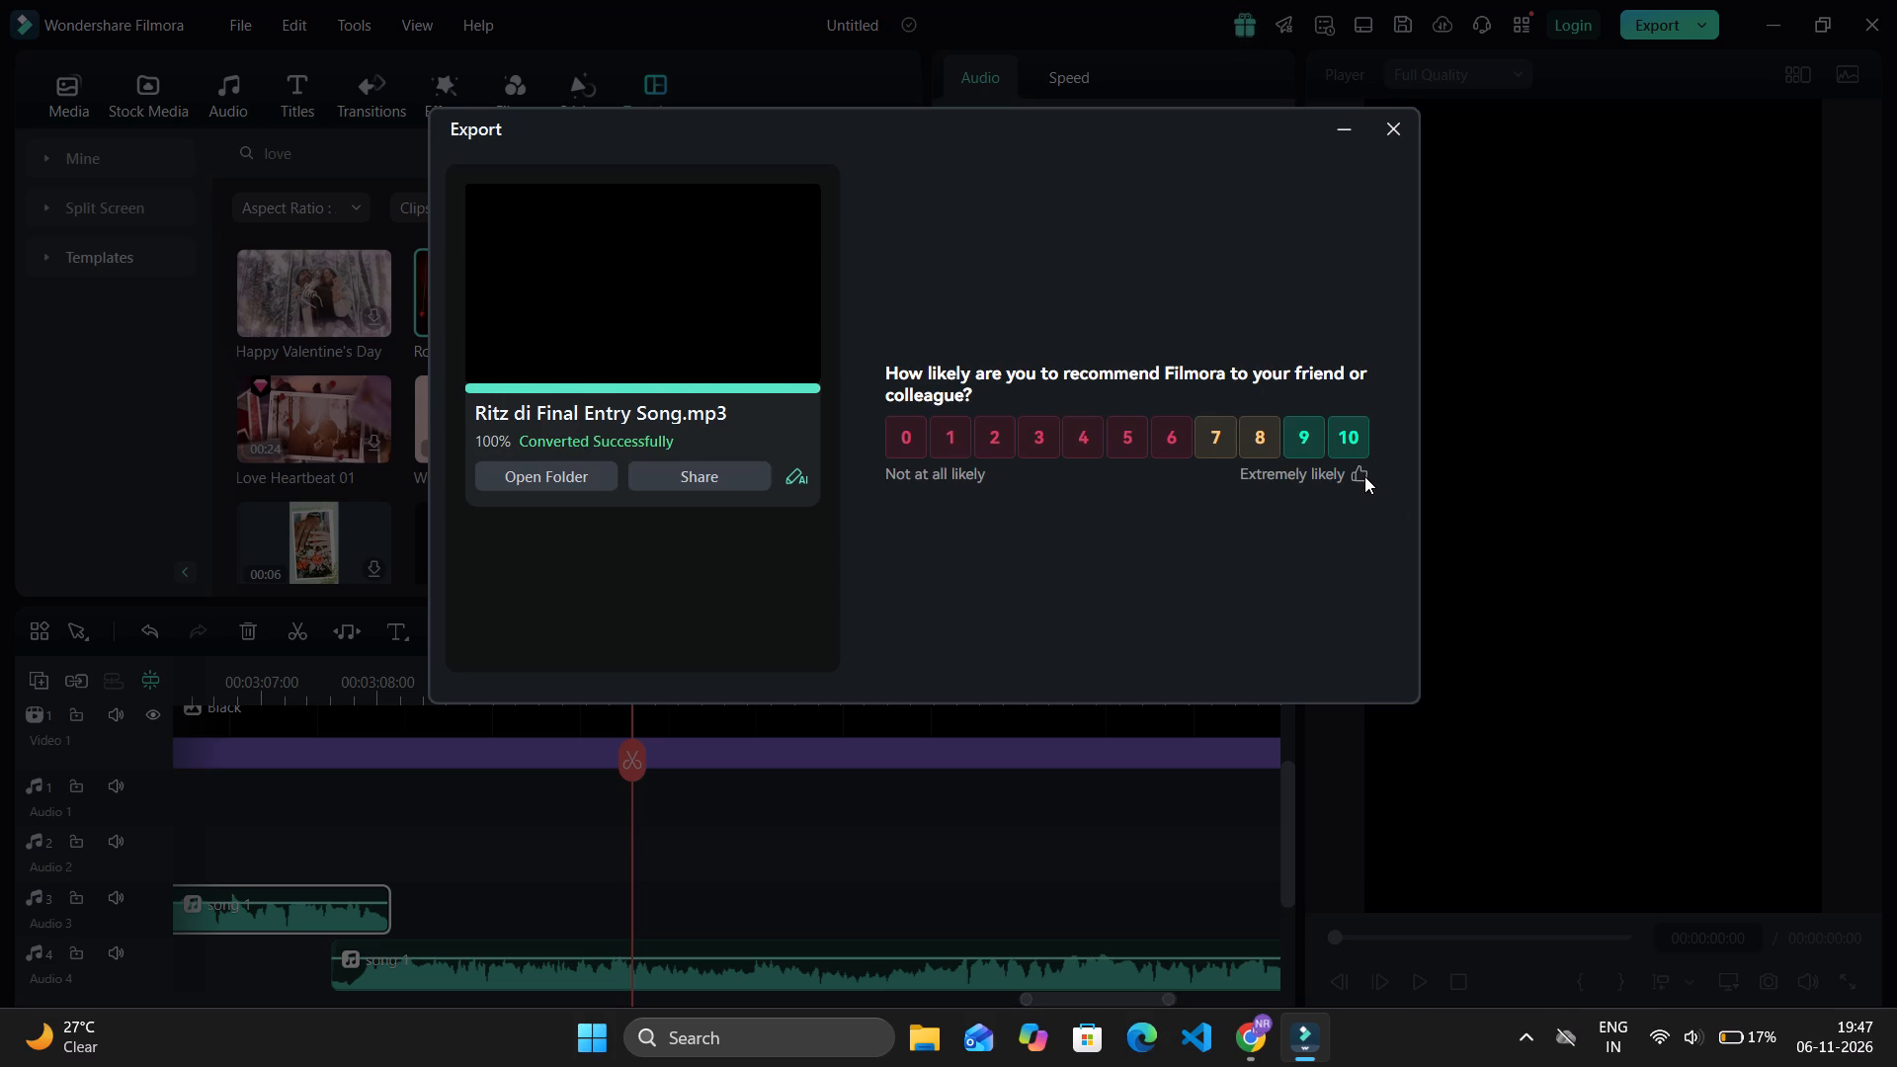
left_click(1394, 130)
Minimise the editor and play the exported Ritz di Final Entry Song file from the desktop in Media Player.
left_click(1775, 7)
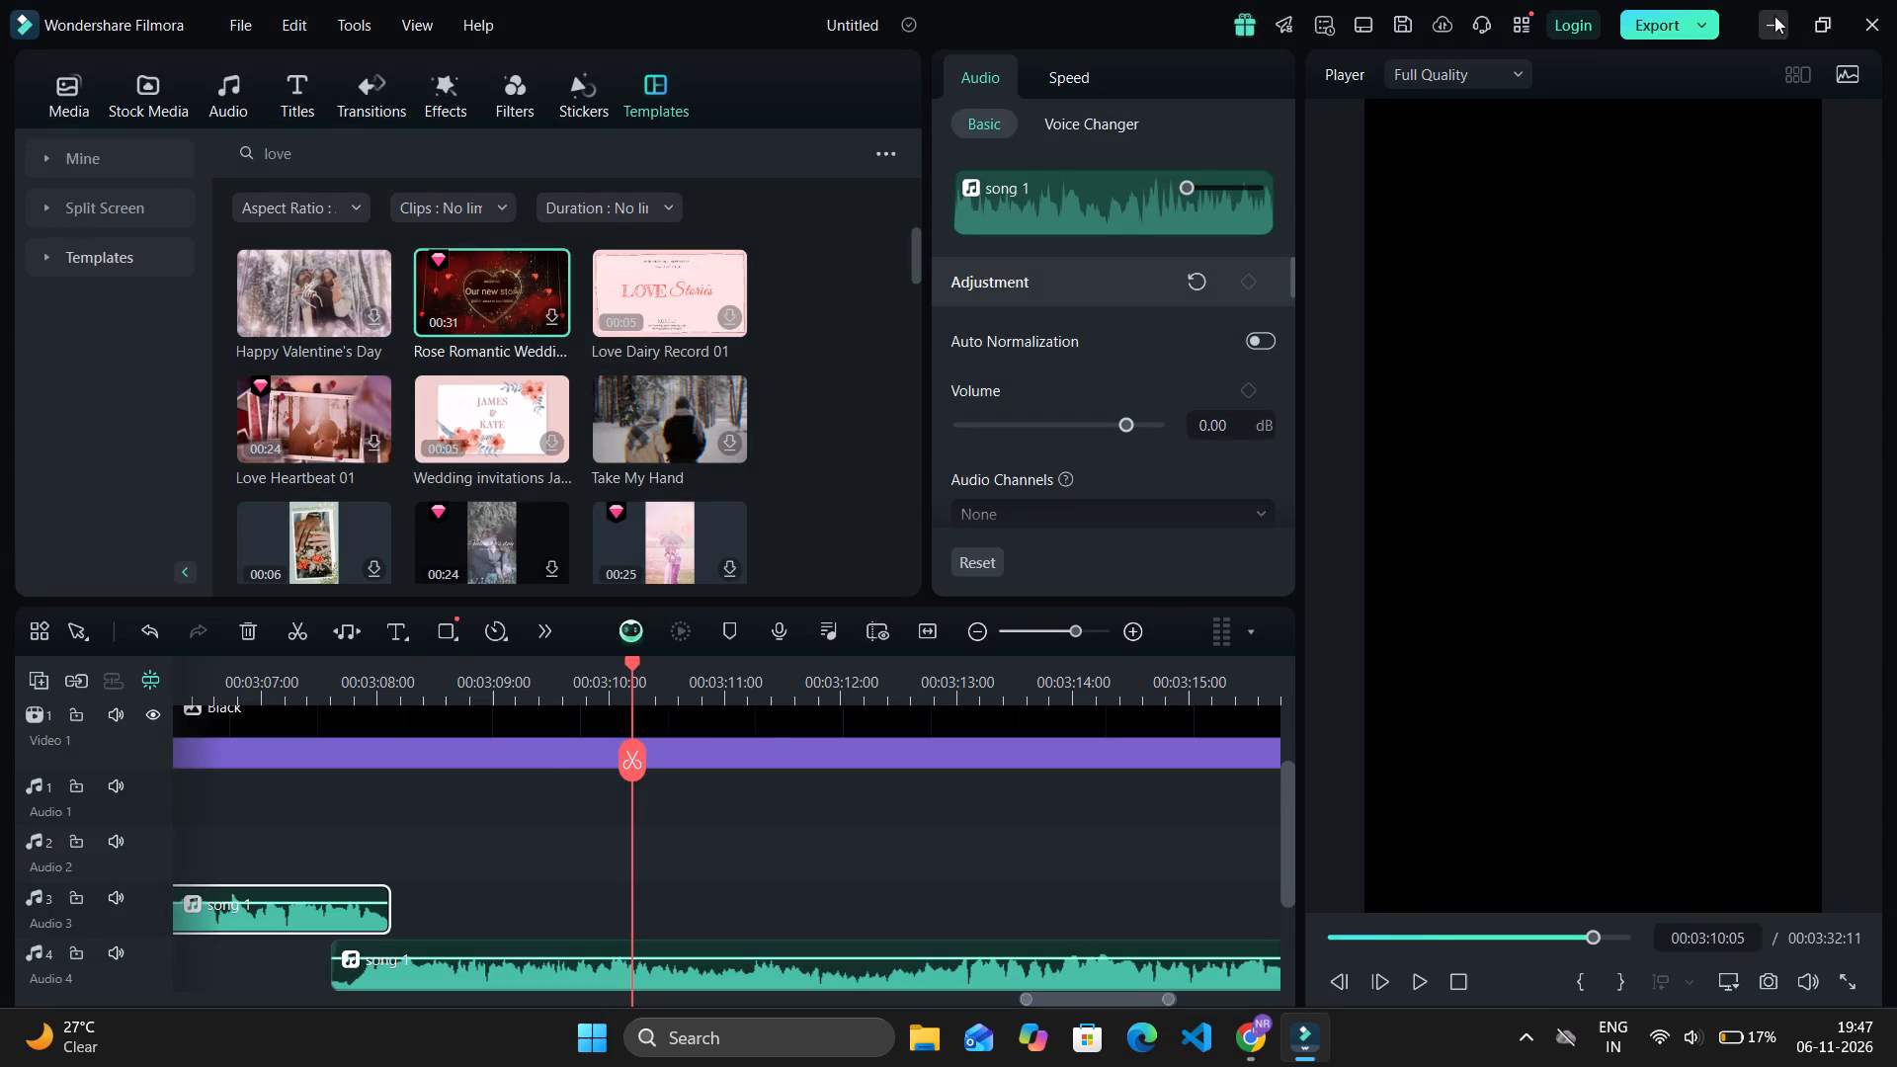
left_click(1773, 19)
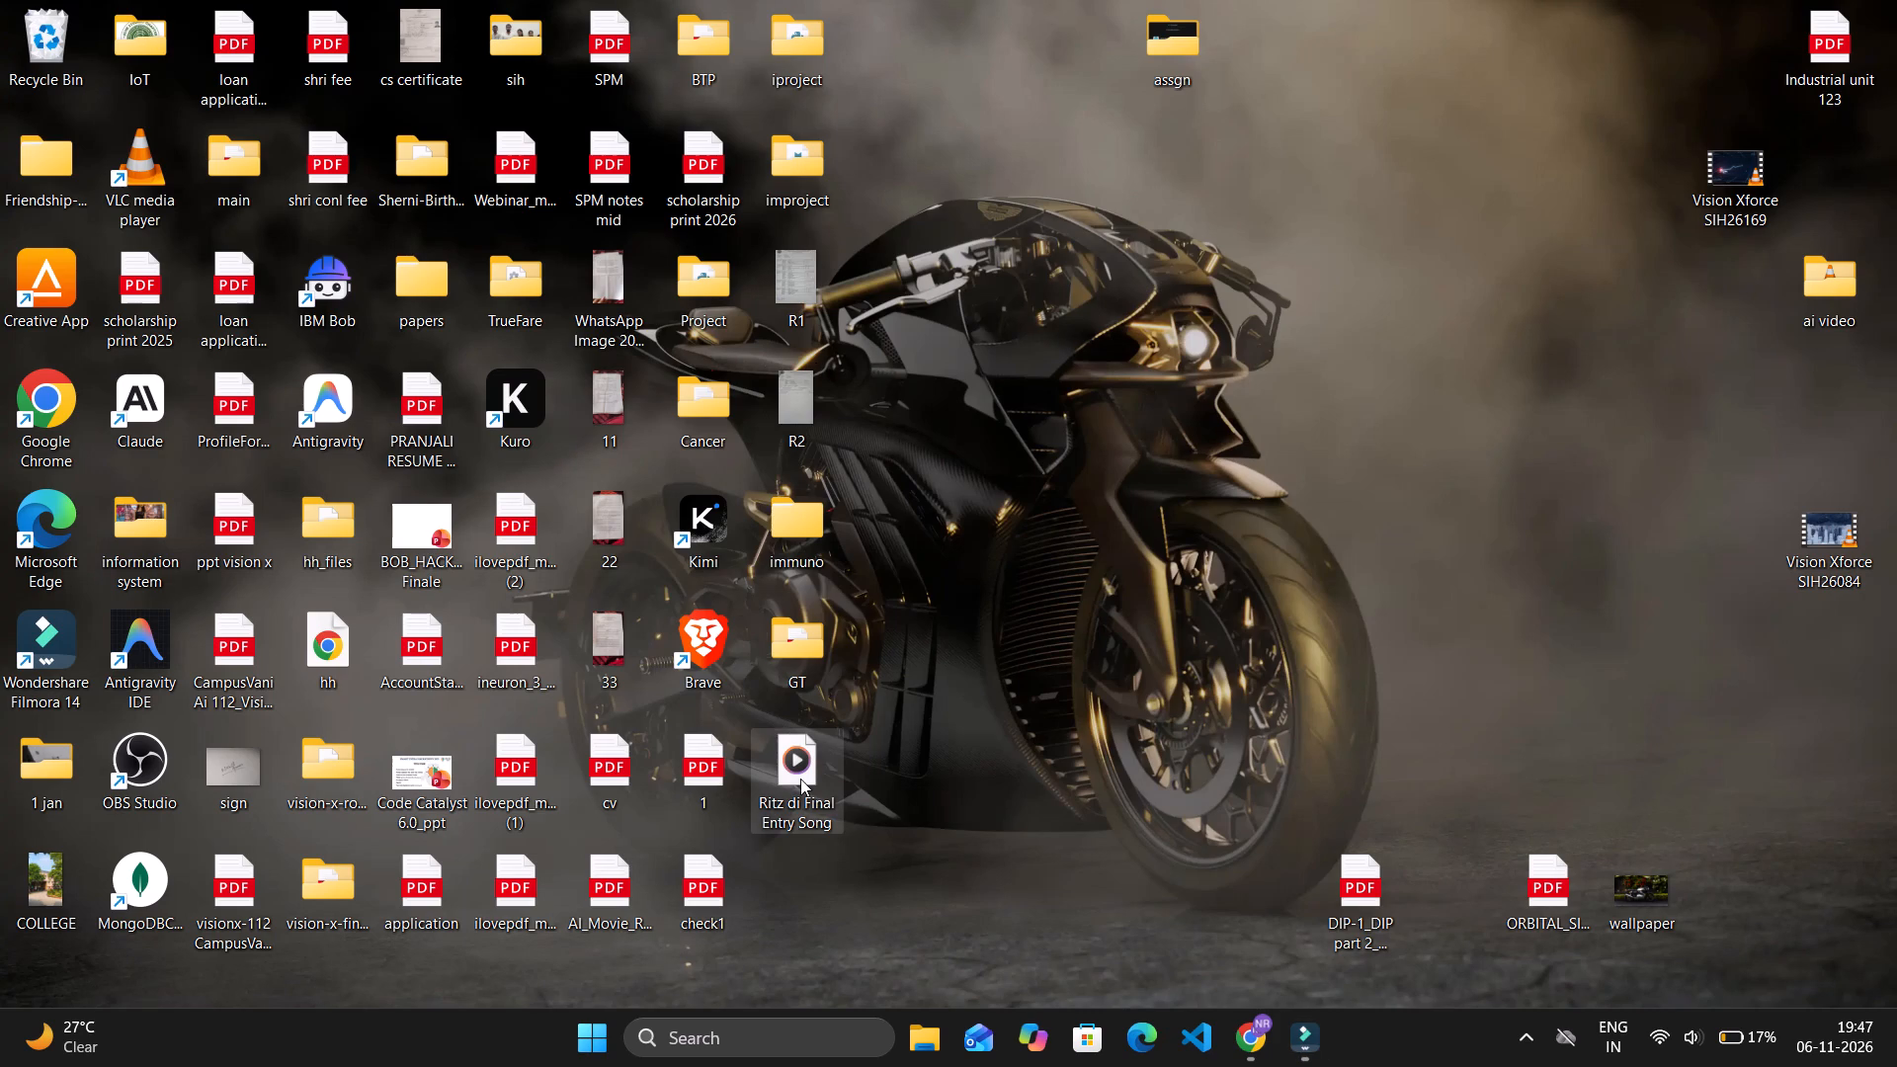
double_click(800, 779)
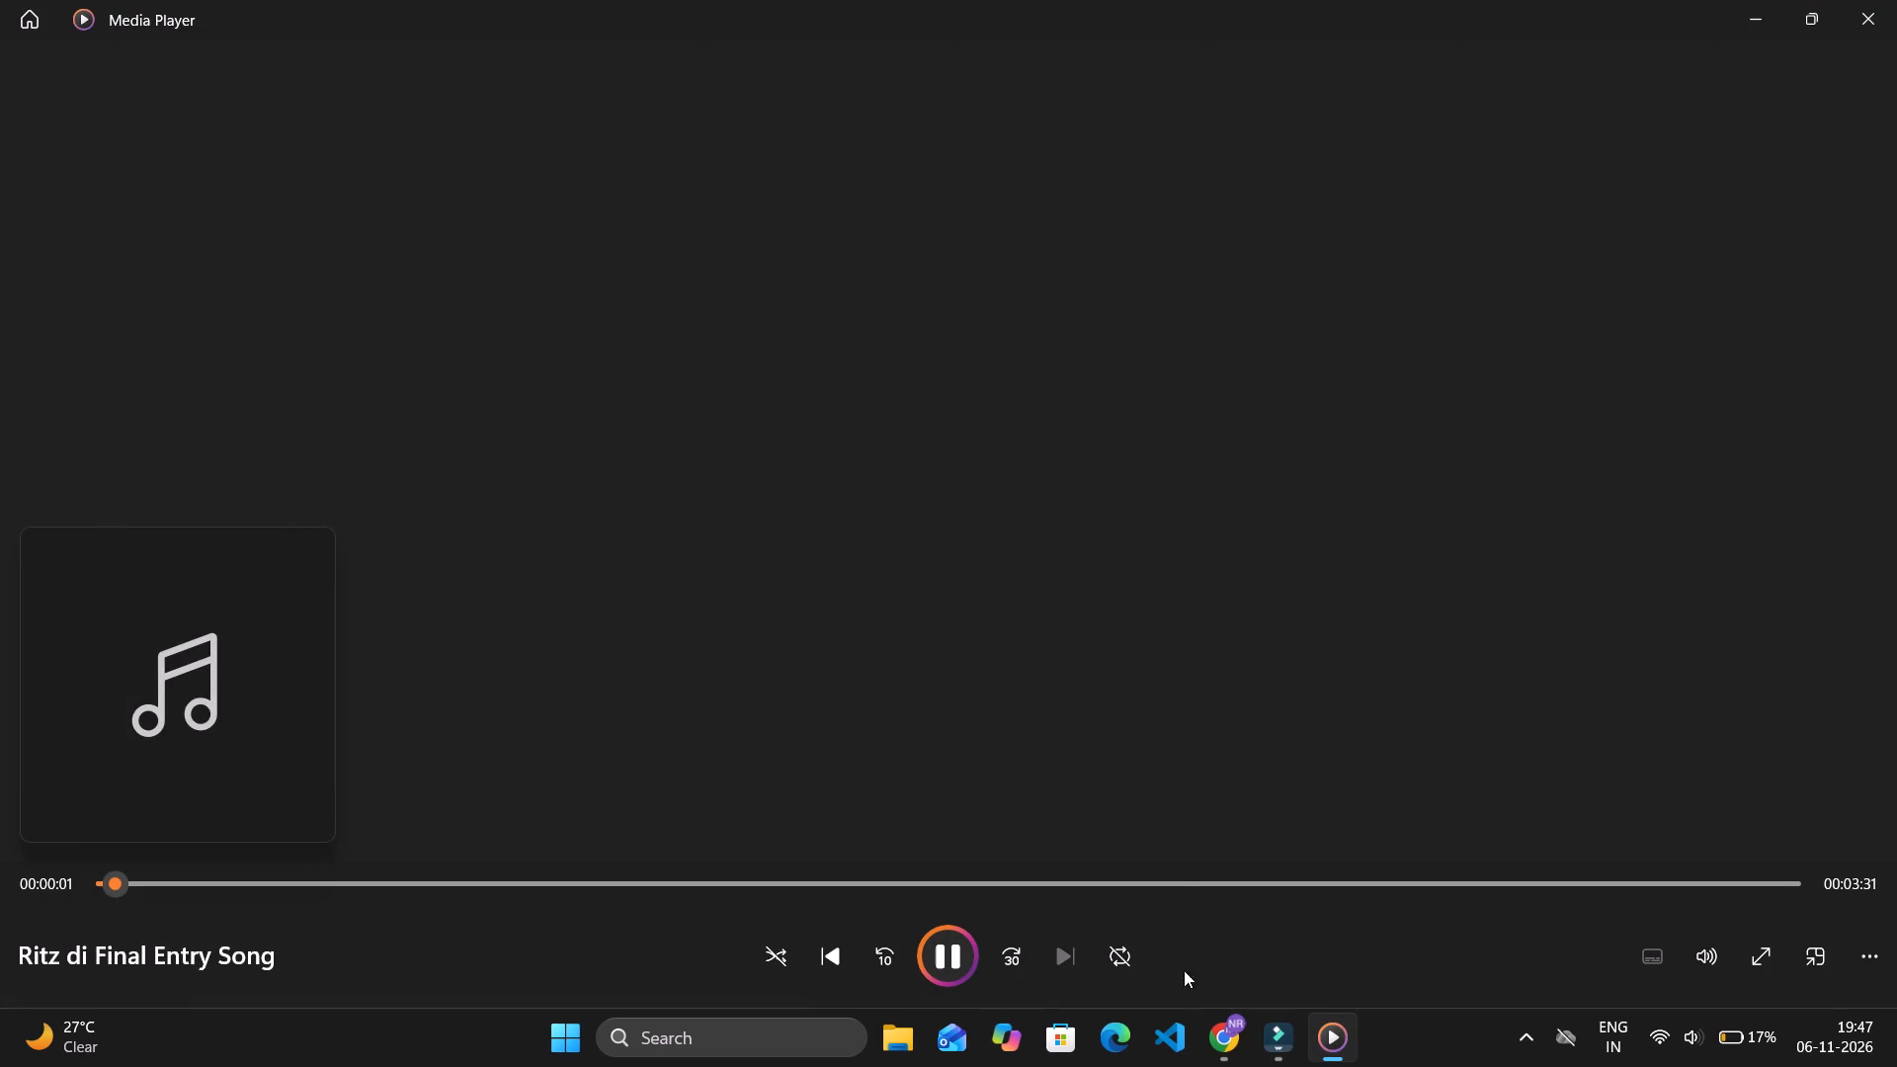
Switch back to Filmora and save the project in the Backup folder under the suggested file name.
left_click(1294, 1029)
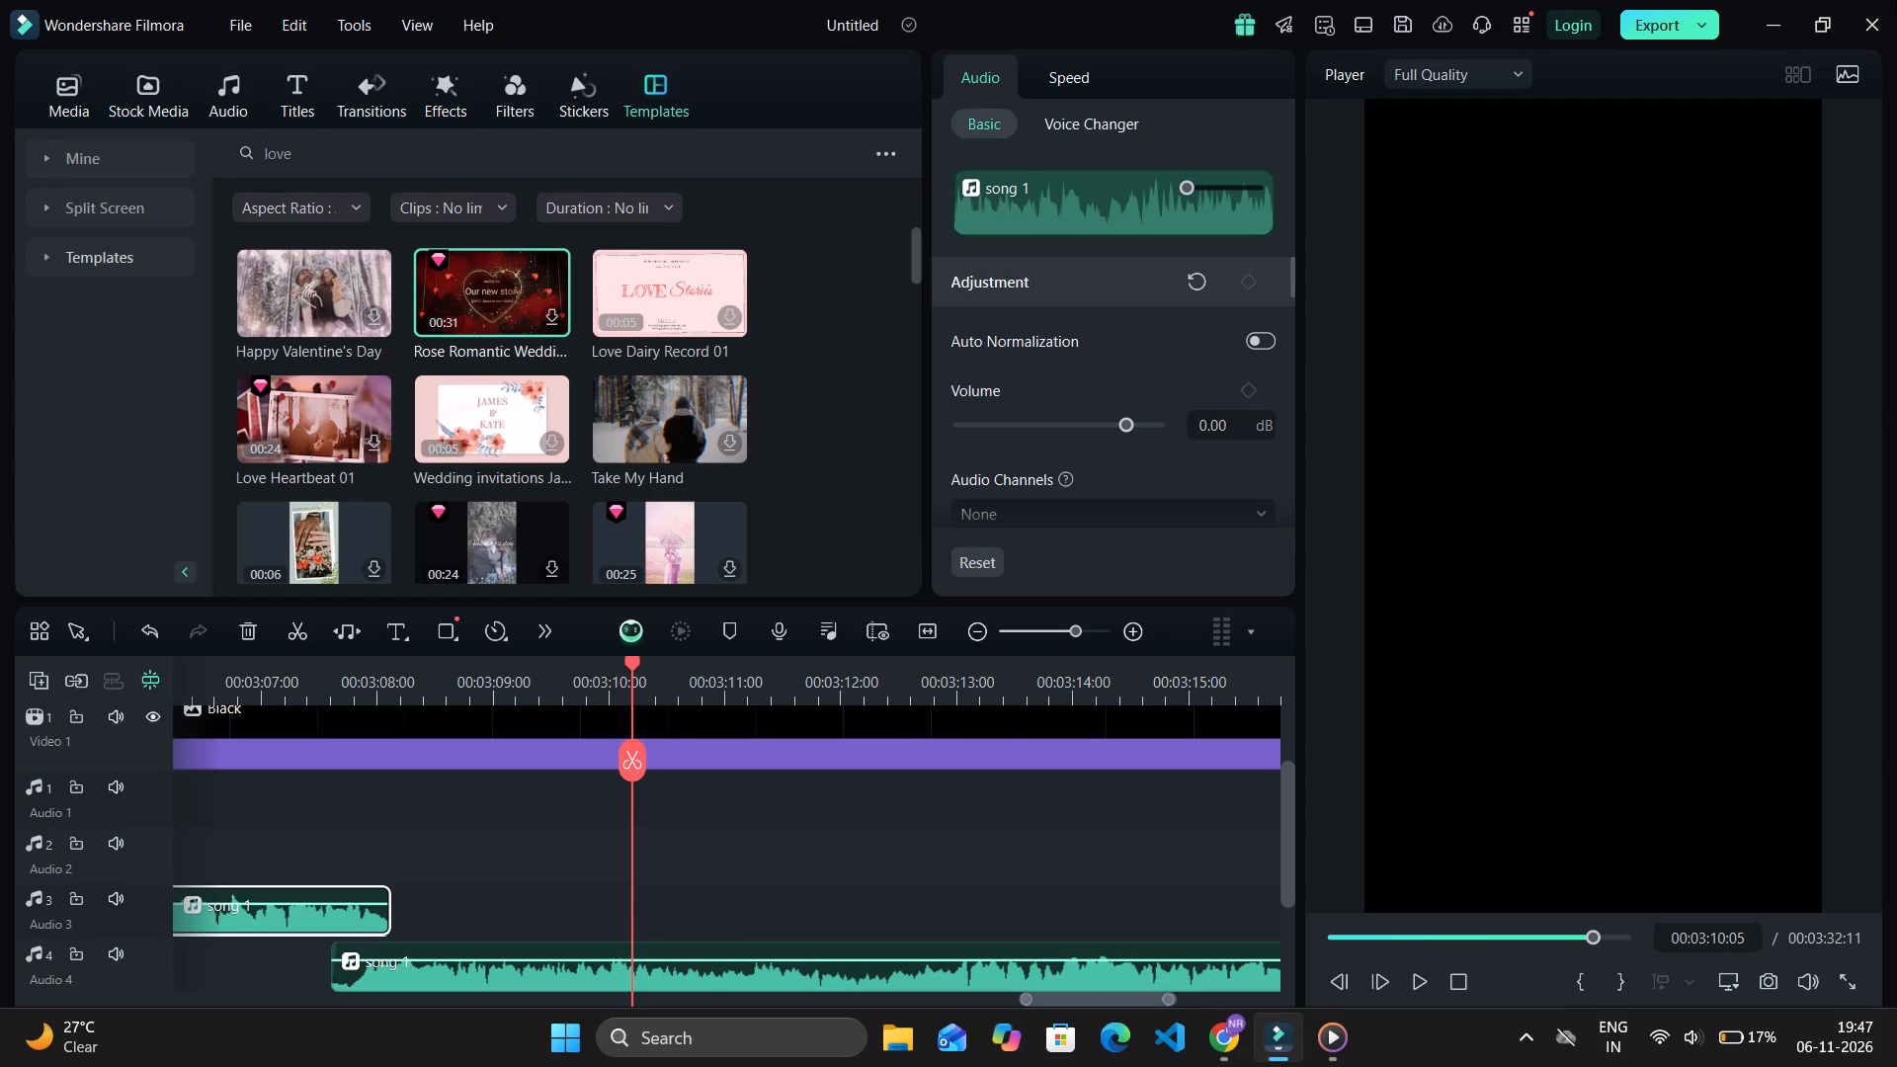
left_click(1896, 0)
key("ctrl+s")
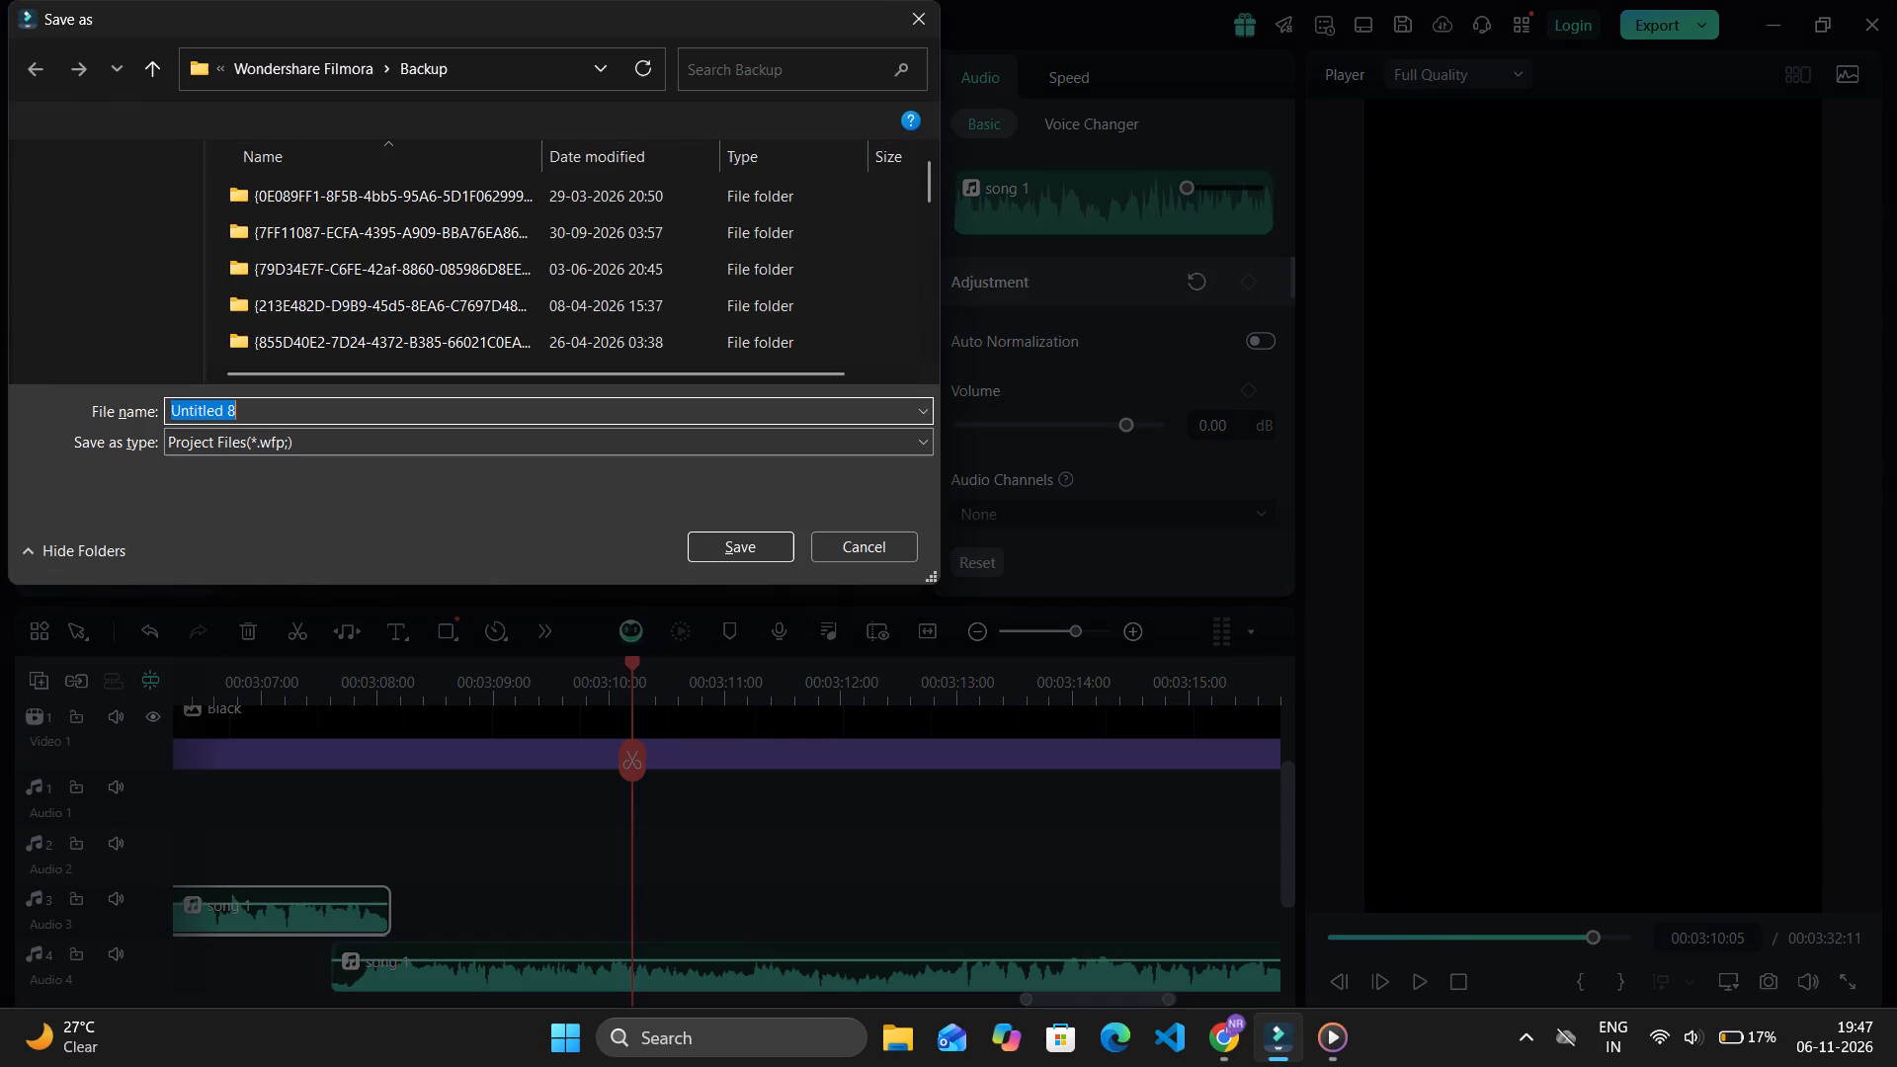
key("Return")
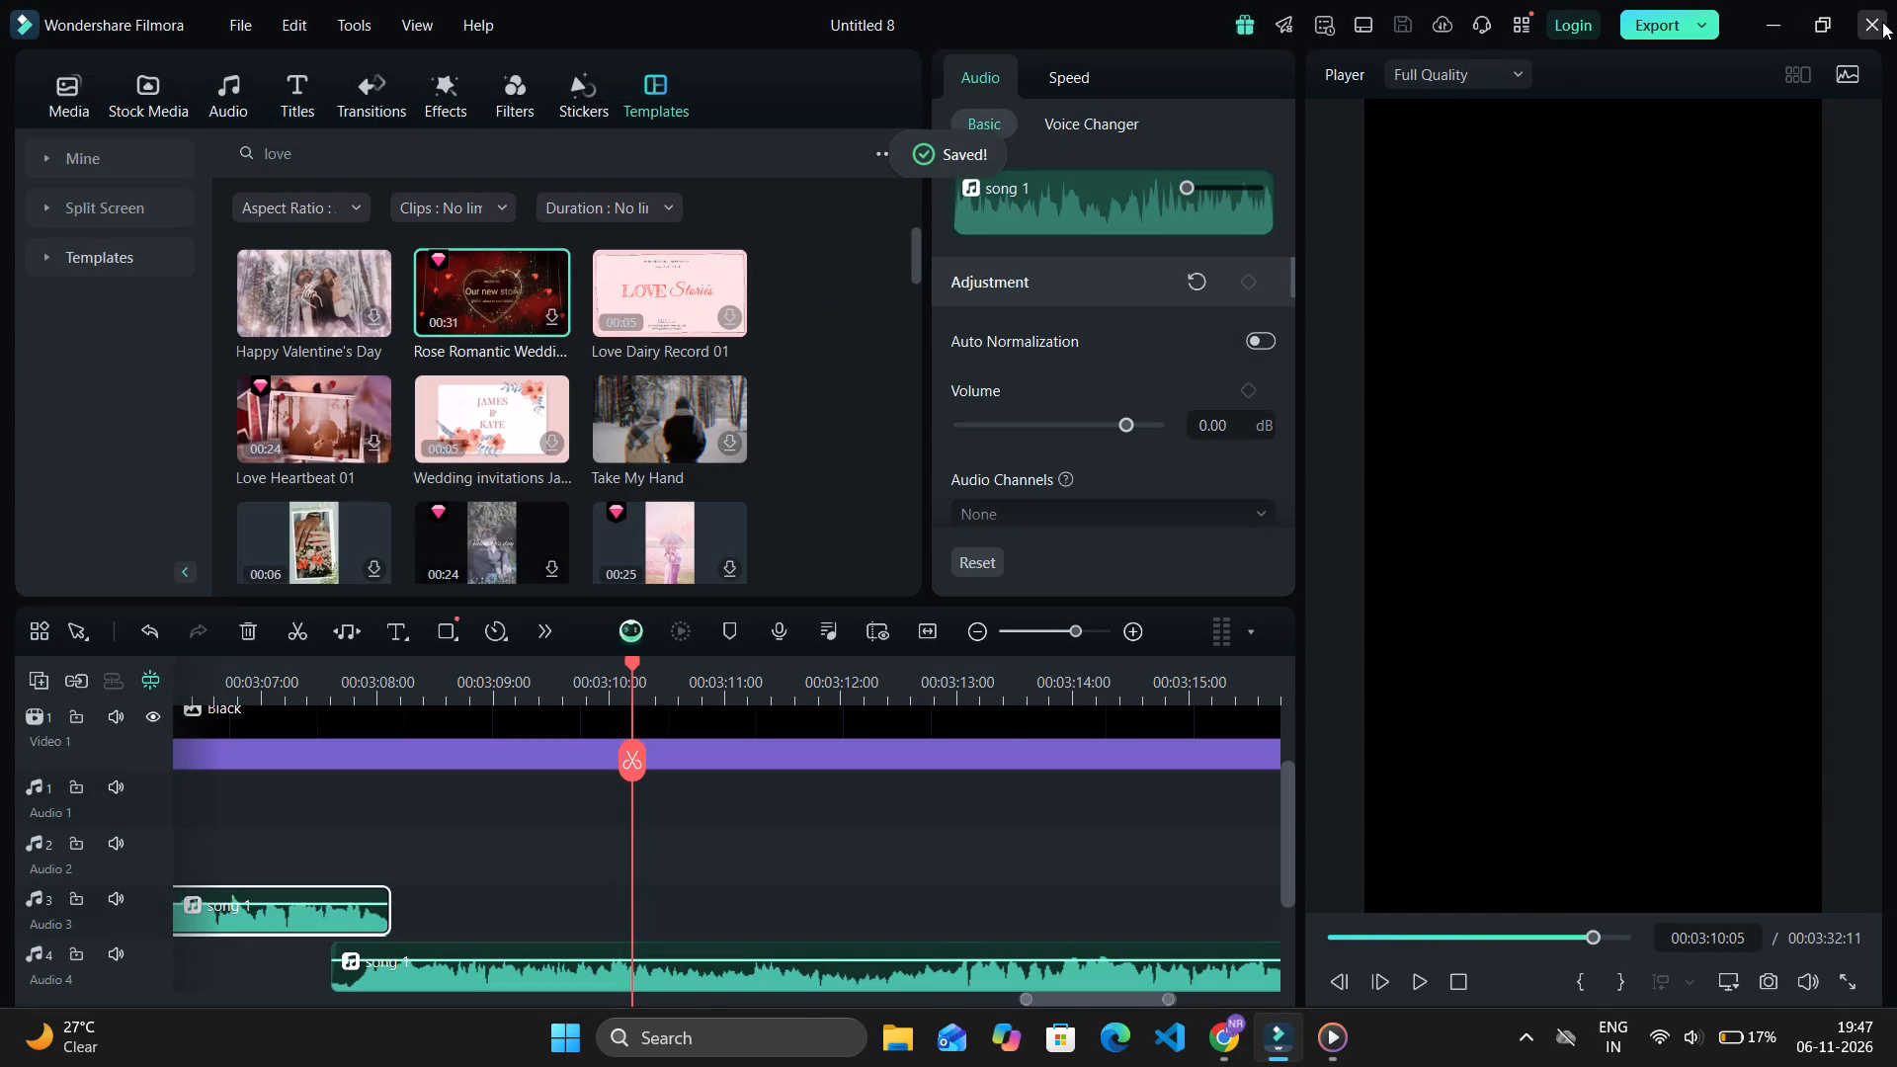
Close the saved project and the Filmora start window, leaving the exported song playing.
left_click(1882, 22)
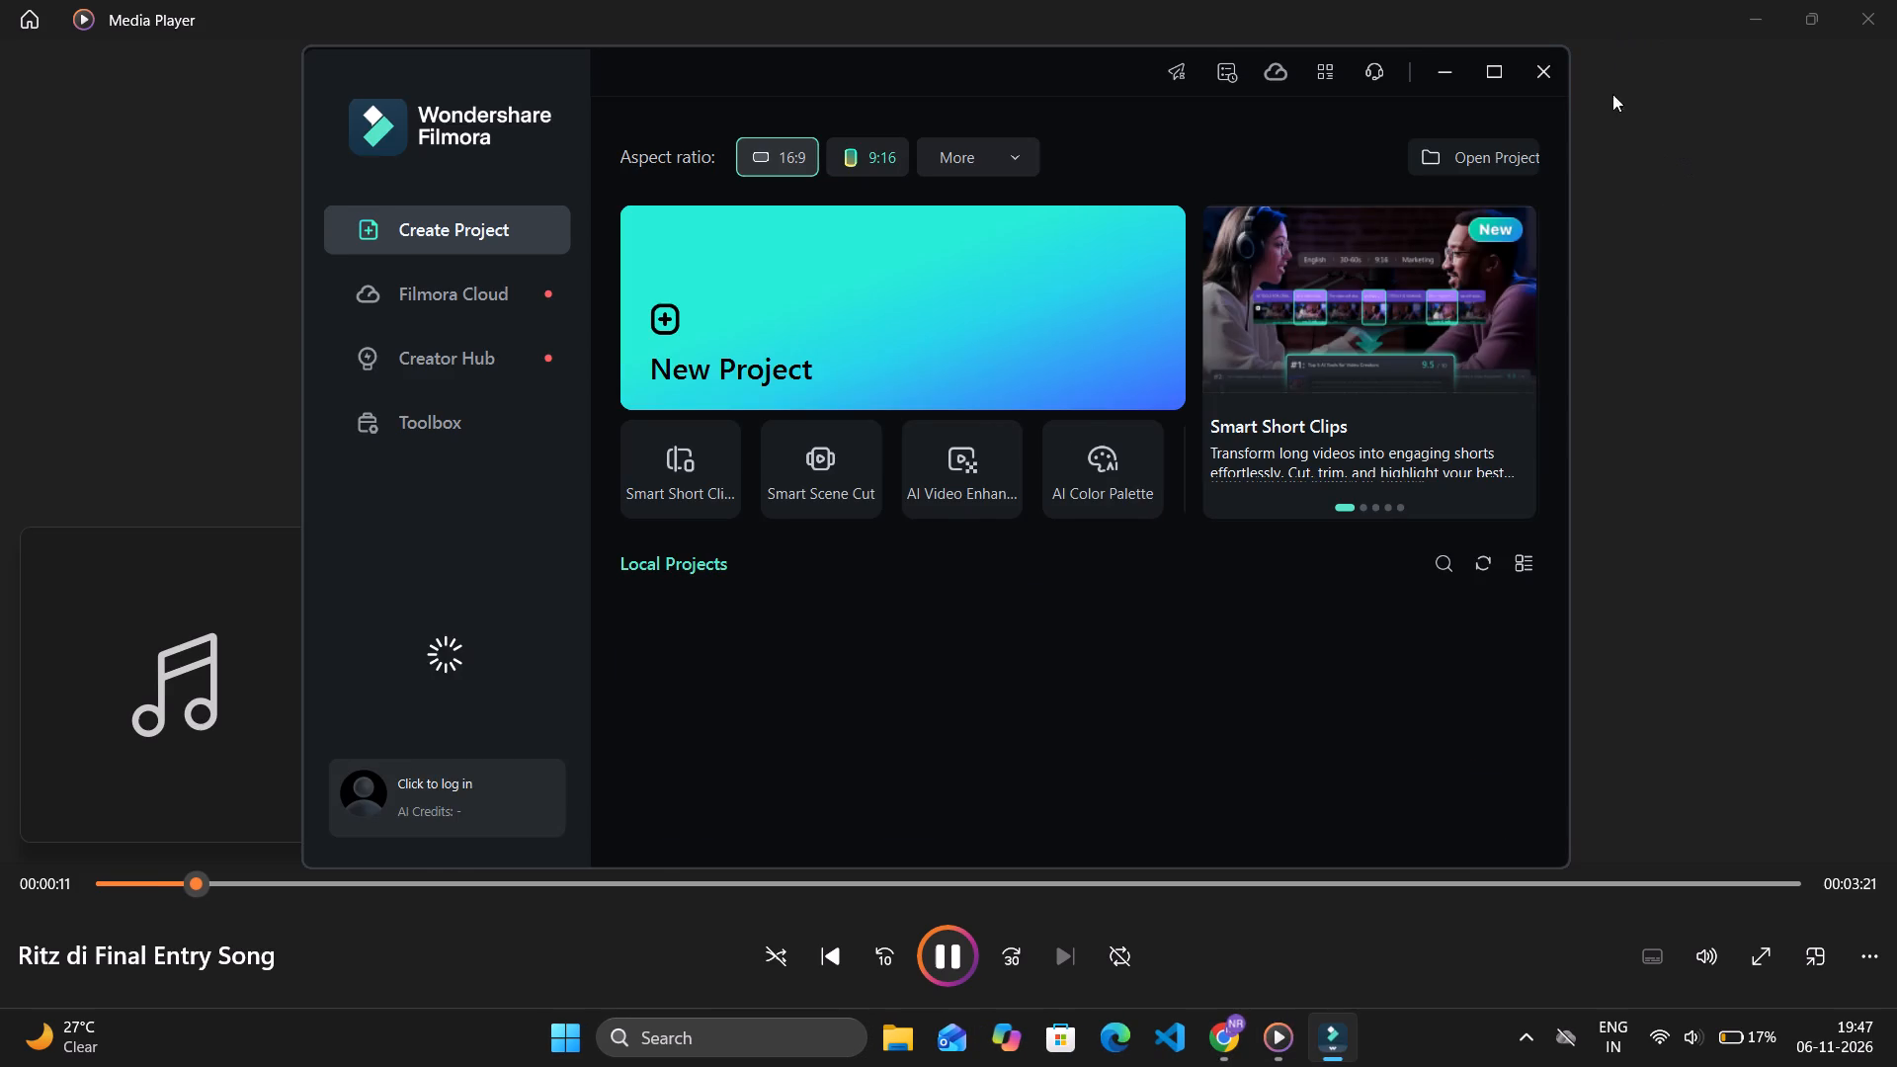
left_click(1540, 74)
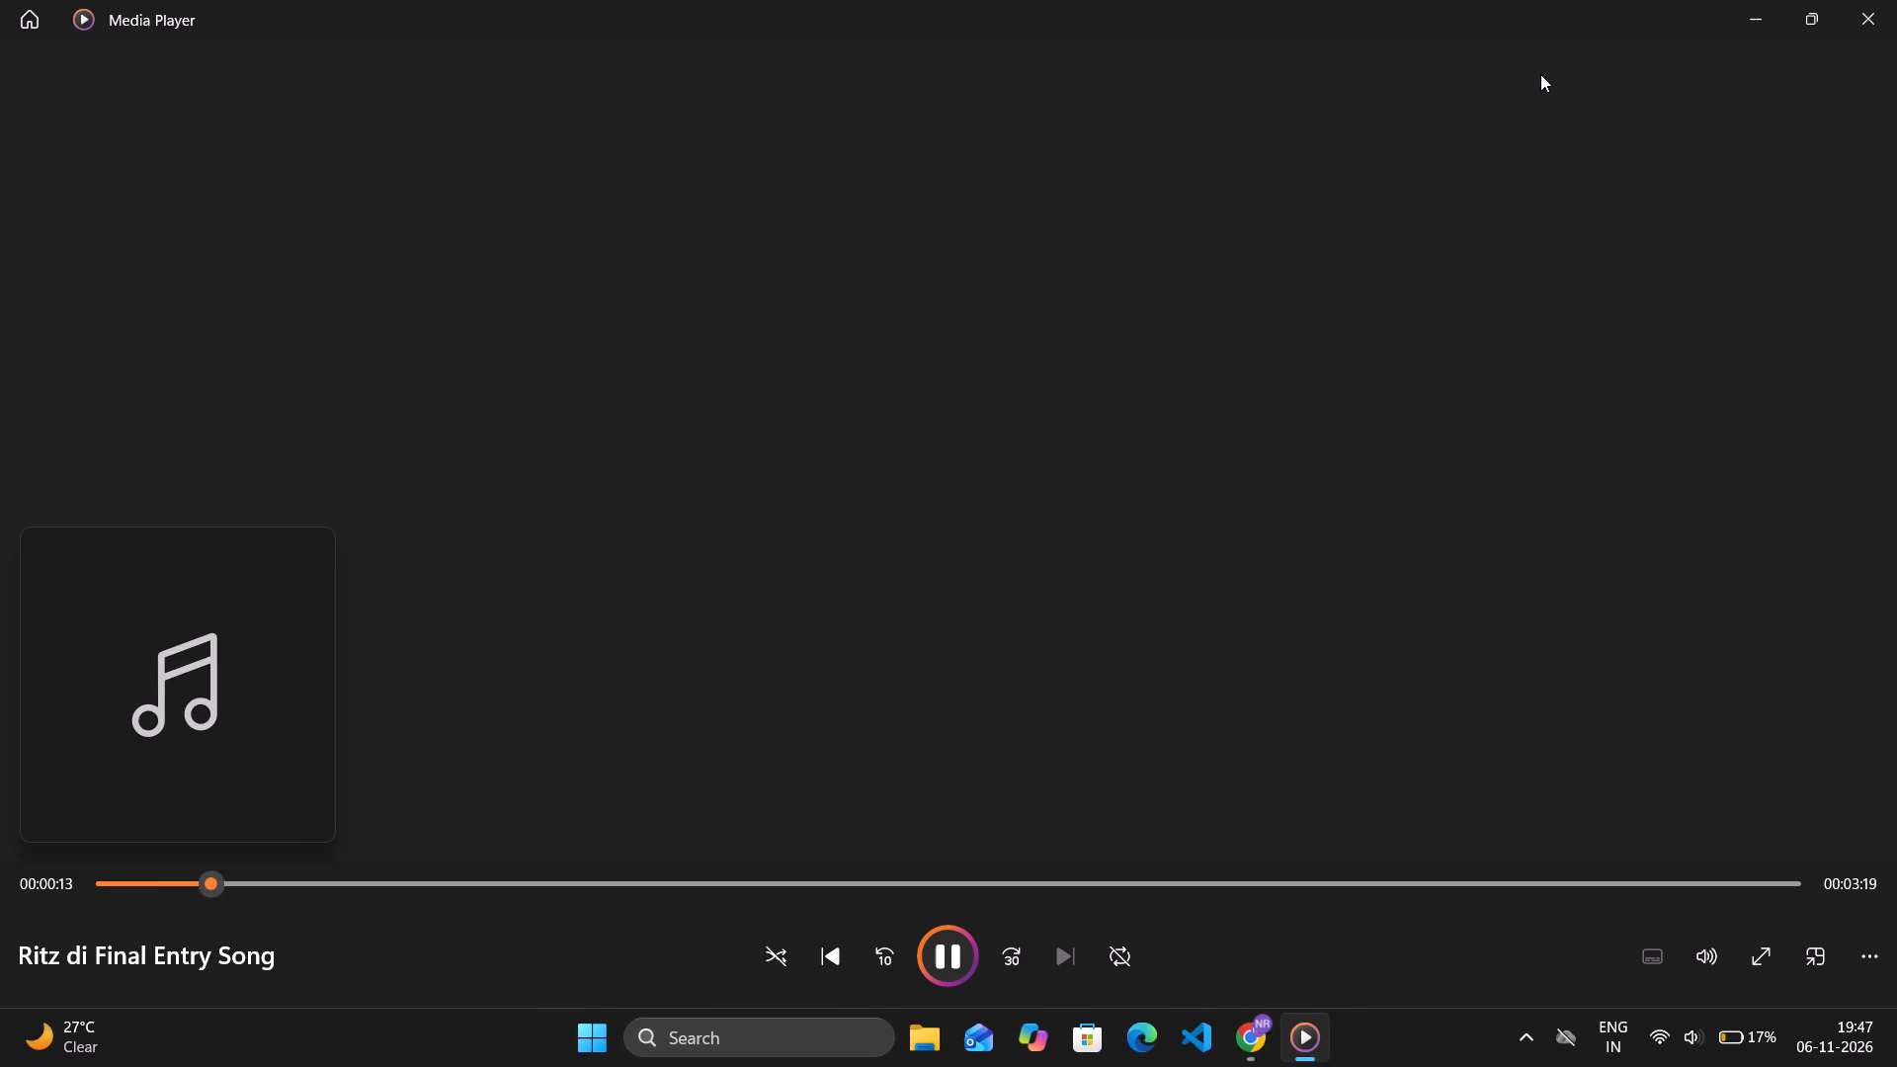